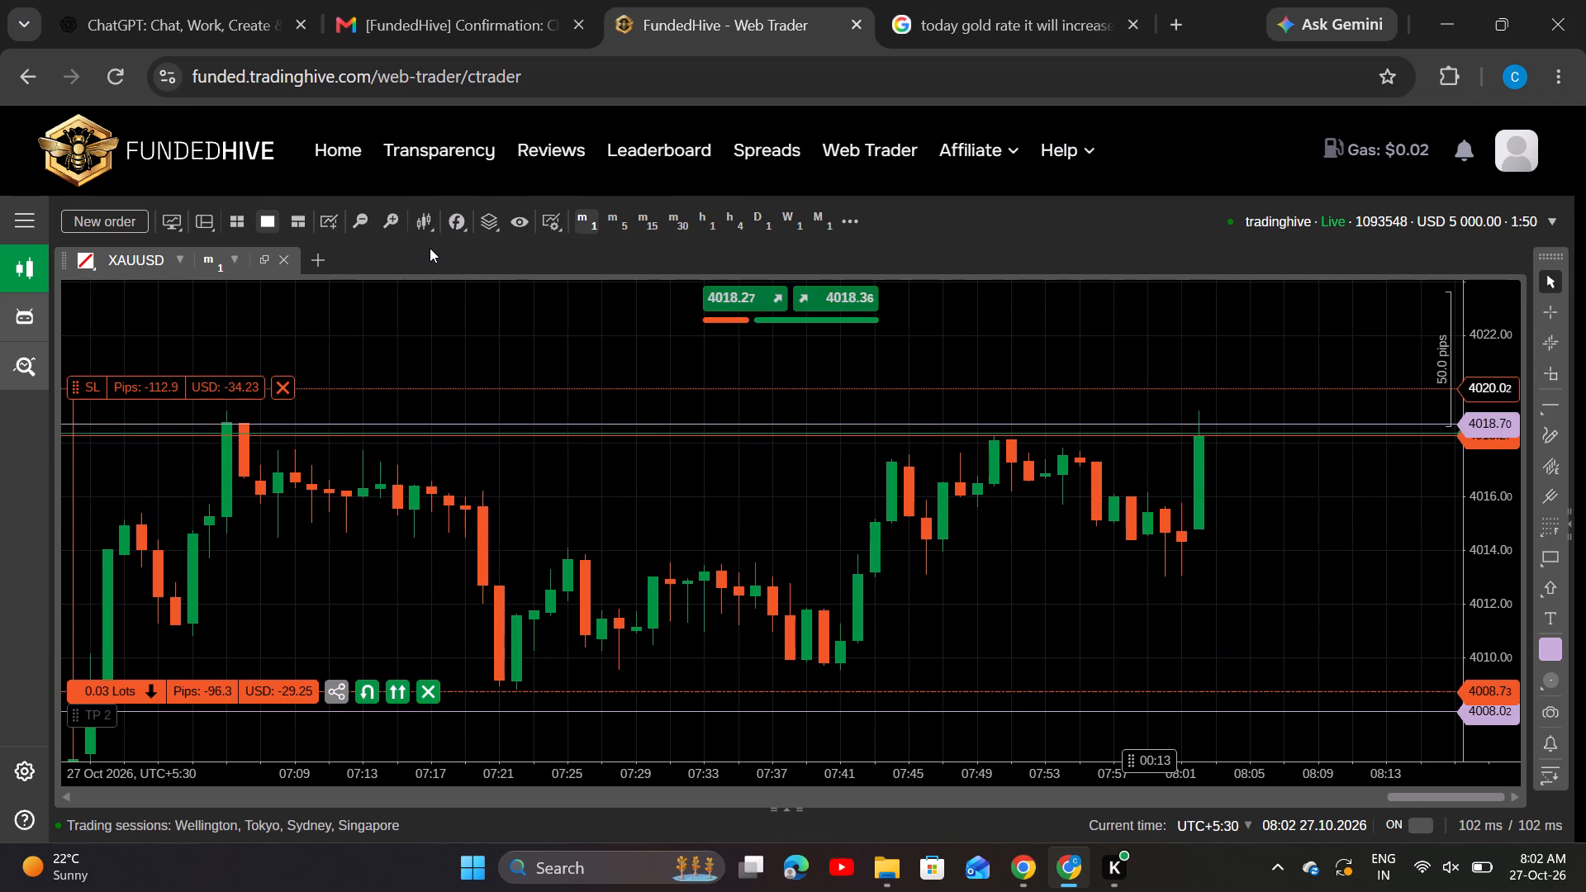
# Move the stop loss of the open 0.03-lot XAUUSD sell position up to 4022.70.
pyautogui.moveTo(129, 387); pyautogui.dragTo(138, 365)
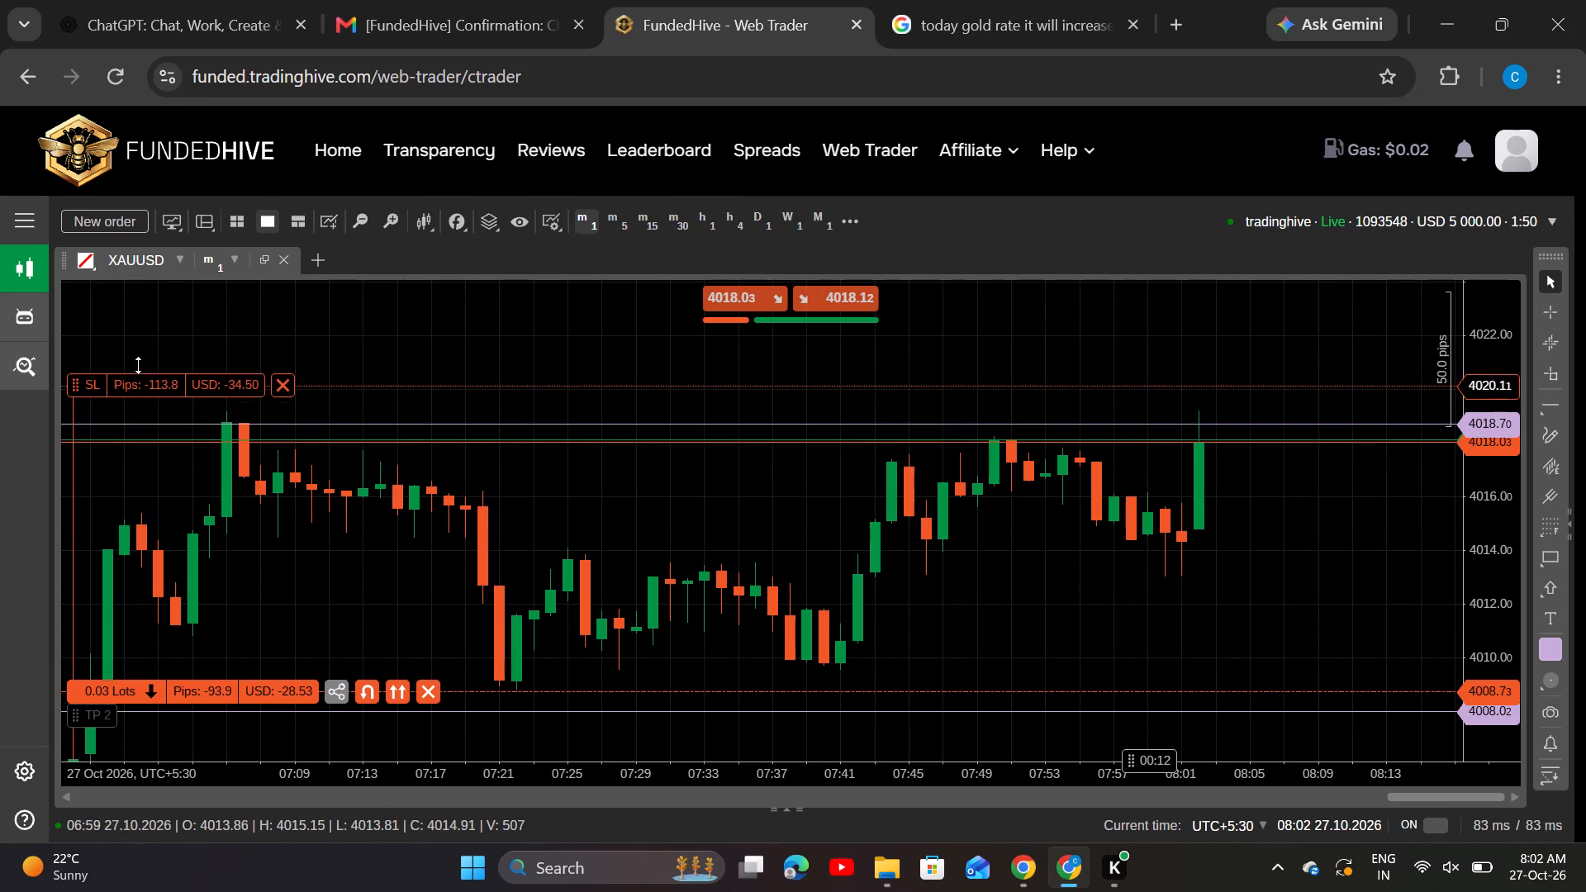
pyautogui.moveTo(138, 365); pyautogui.dragTo(172, 316)
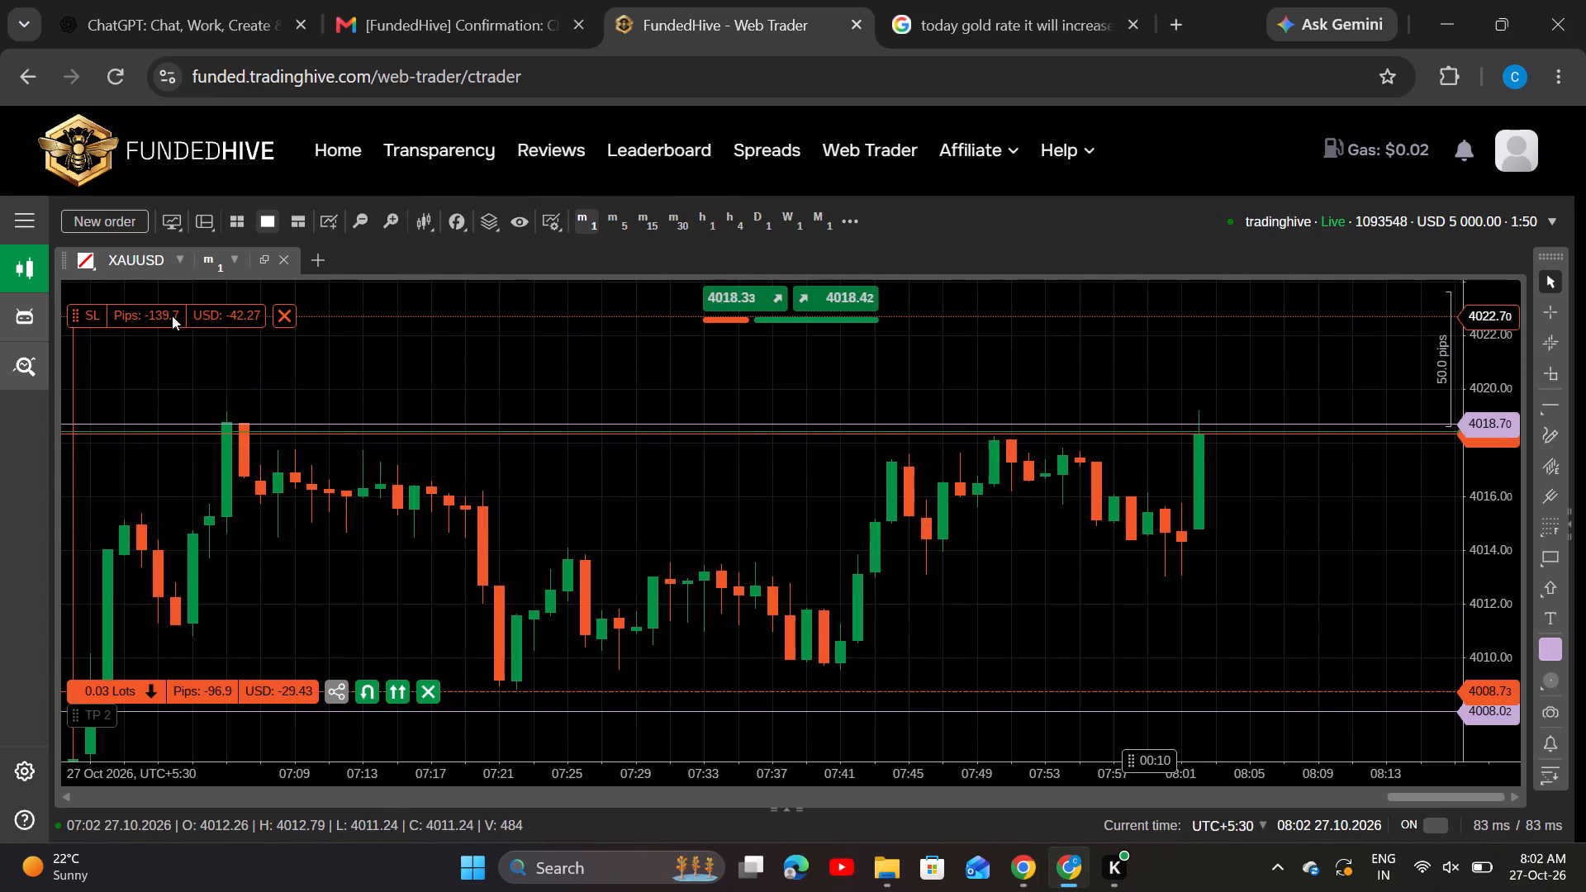
# Set Quick Trade to Single click, closing positions and cancelling orders without warning, accept the terms, and apply the settings.
pyautogui.moveTo(497, 350); pyautogui.dragTo(510, 411)
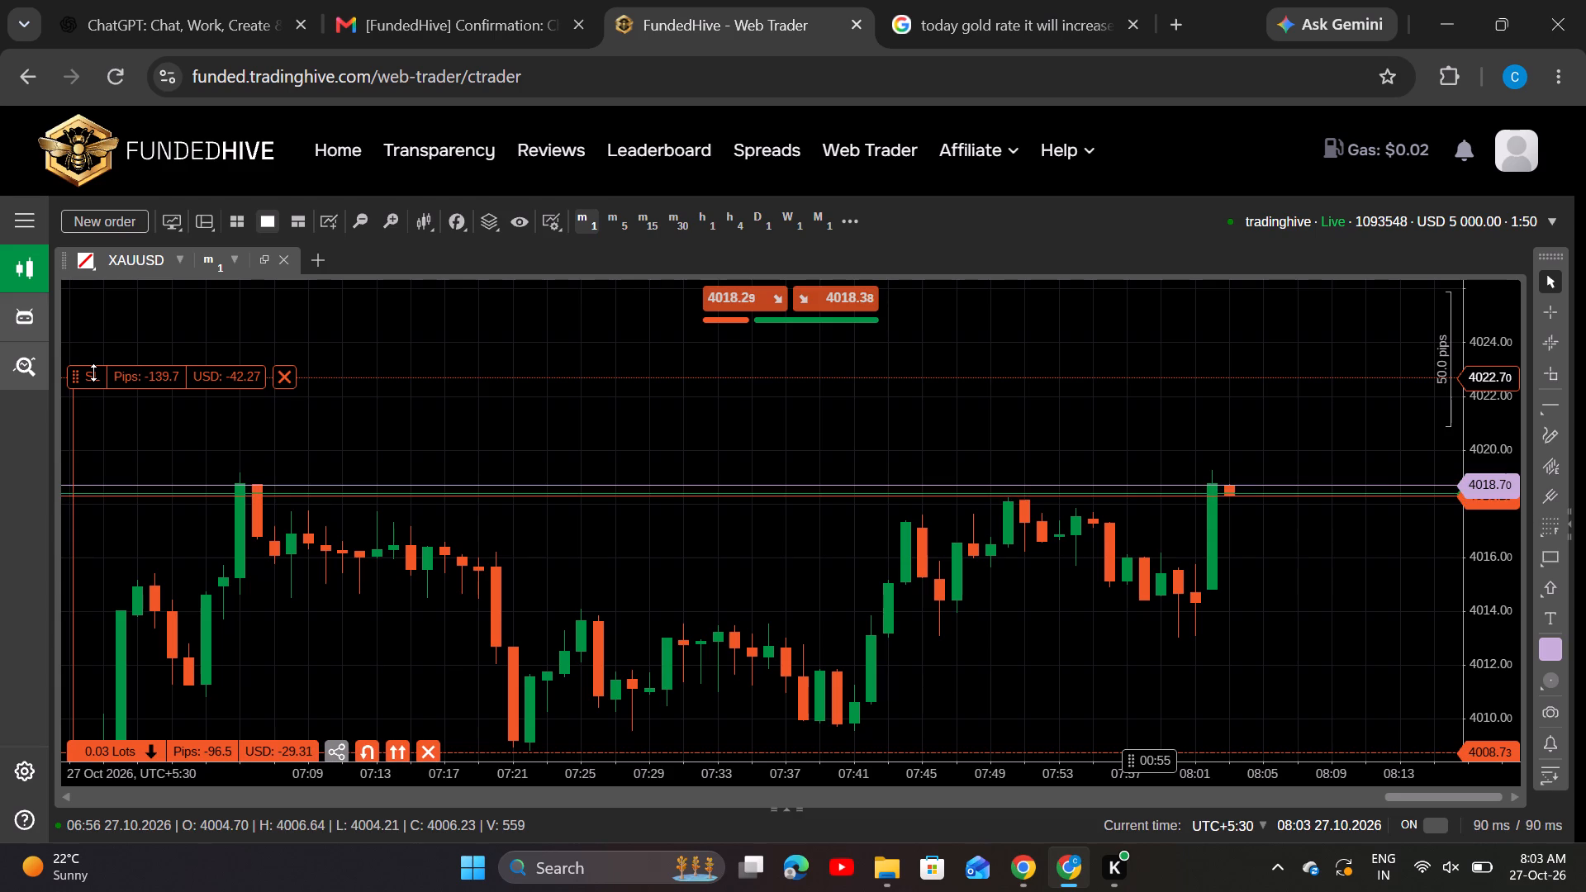
pyautogui.moveTo(634, 578); pyautogui.dragTo(607, 513)
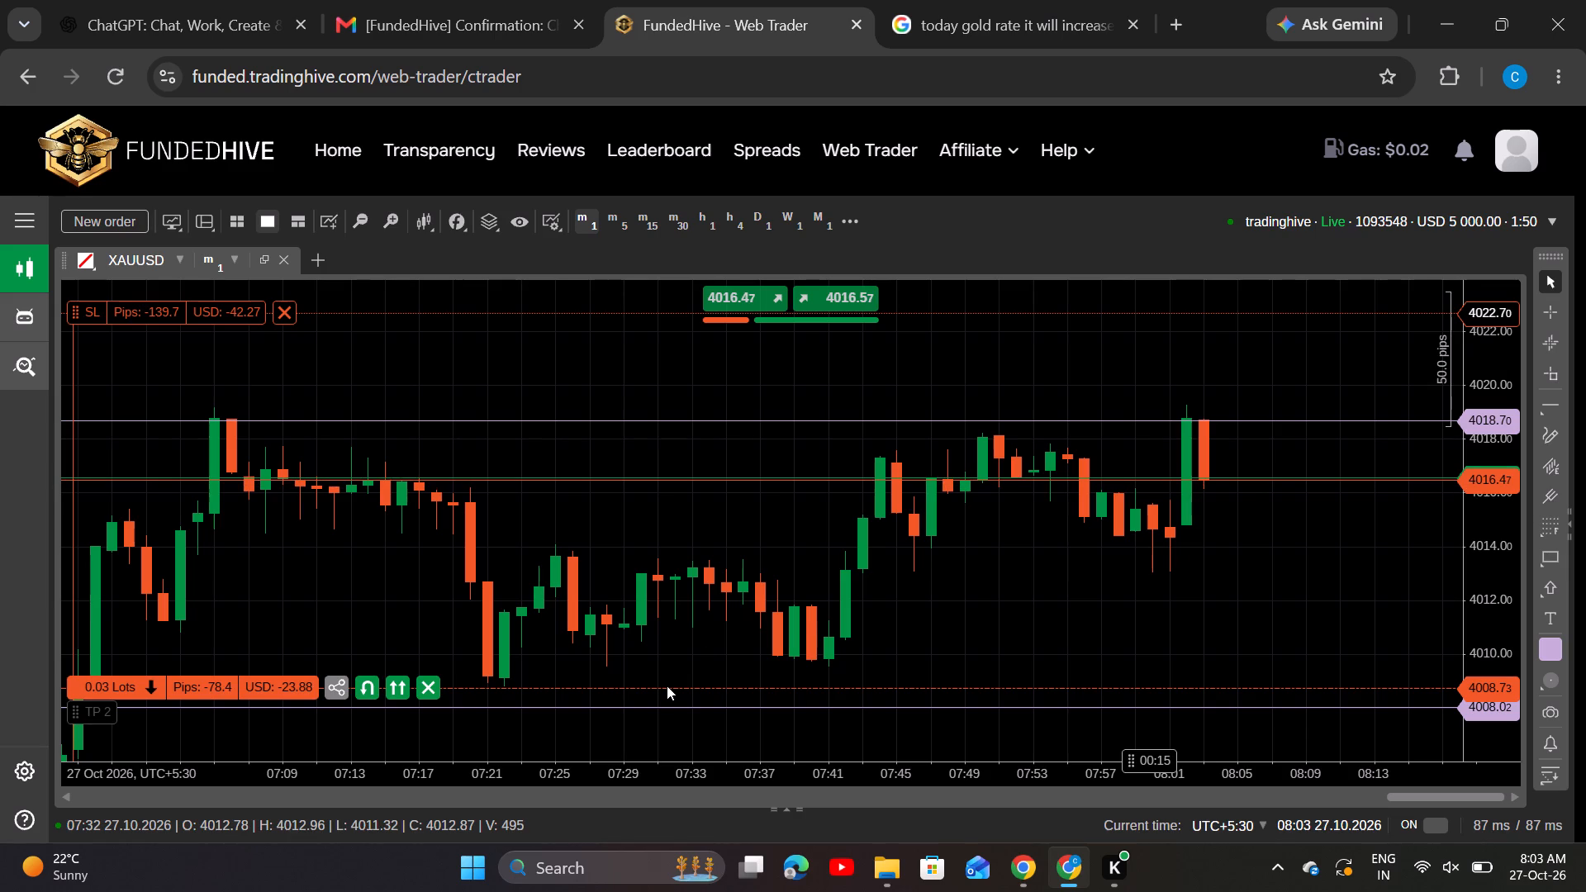
pyautogui.click(438, 688)
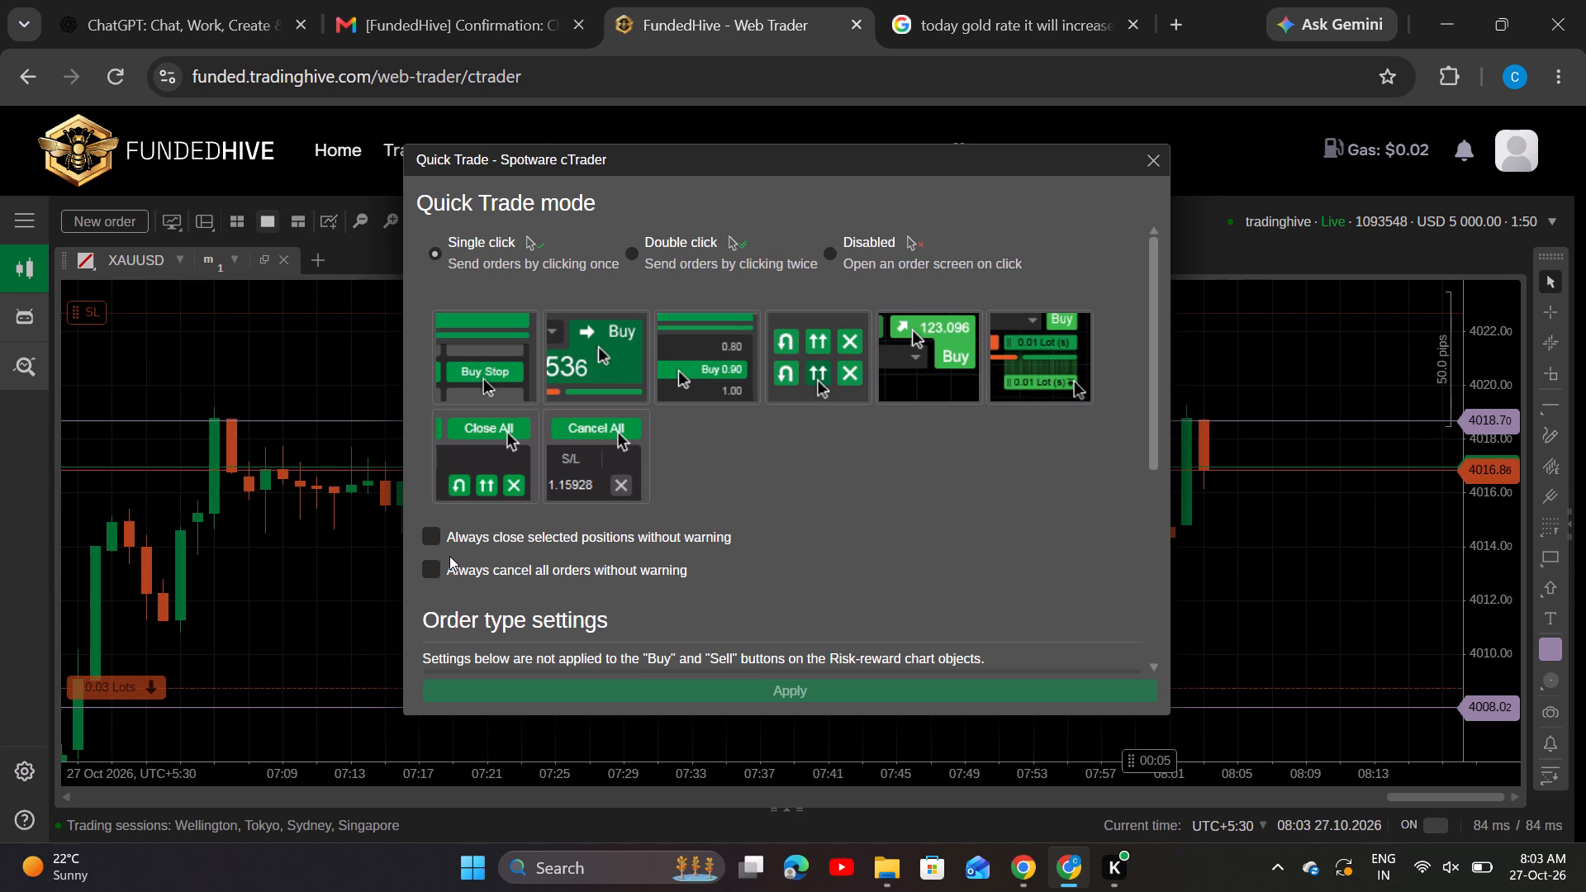
pyautogui.click(434, 525)
pyautogui.click(428, 575)
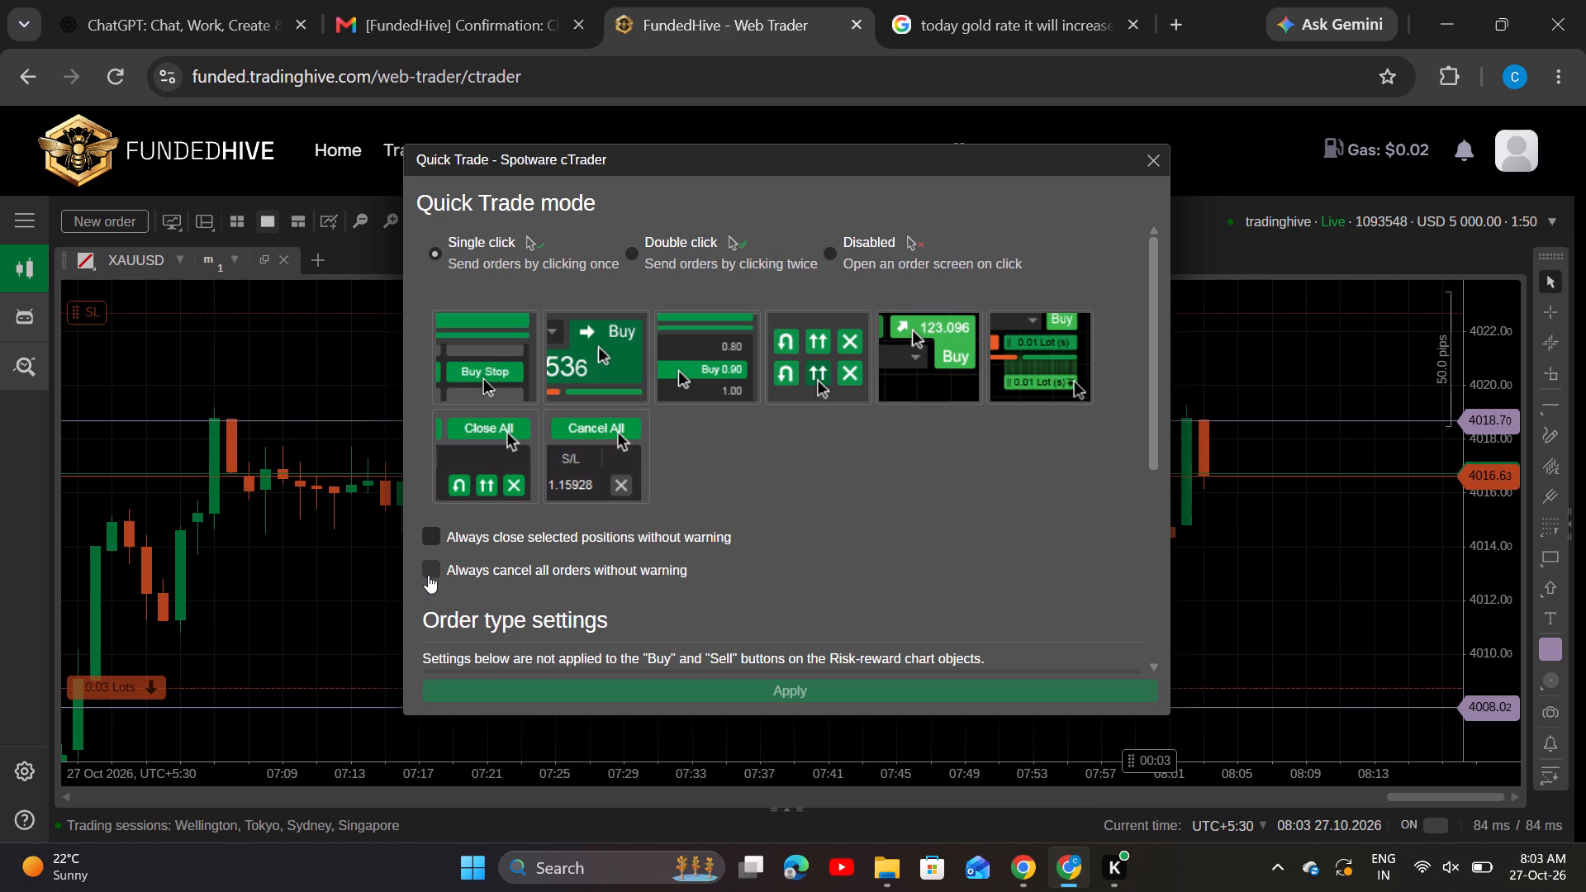
pyautogui.click(430, 538)
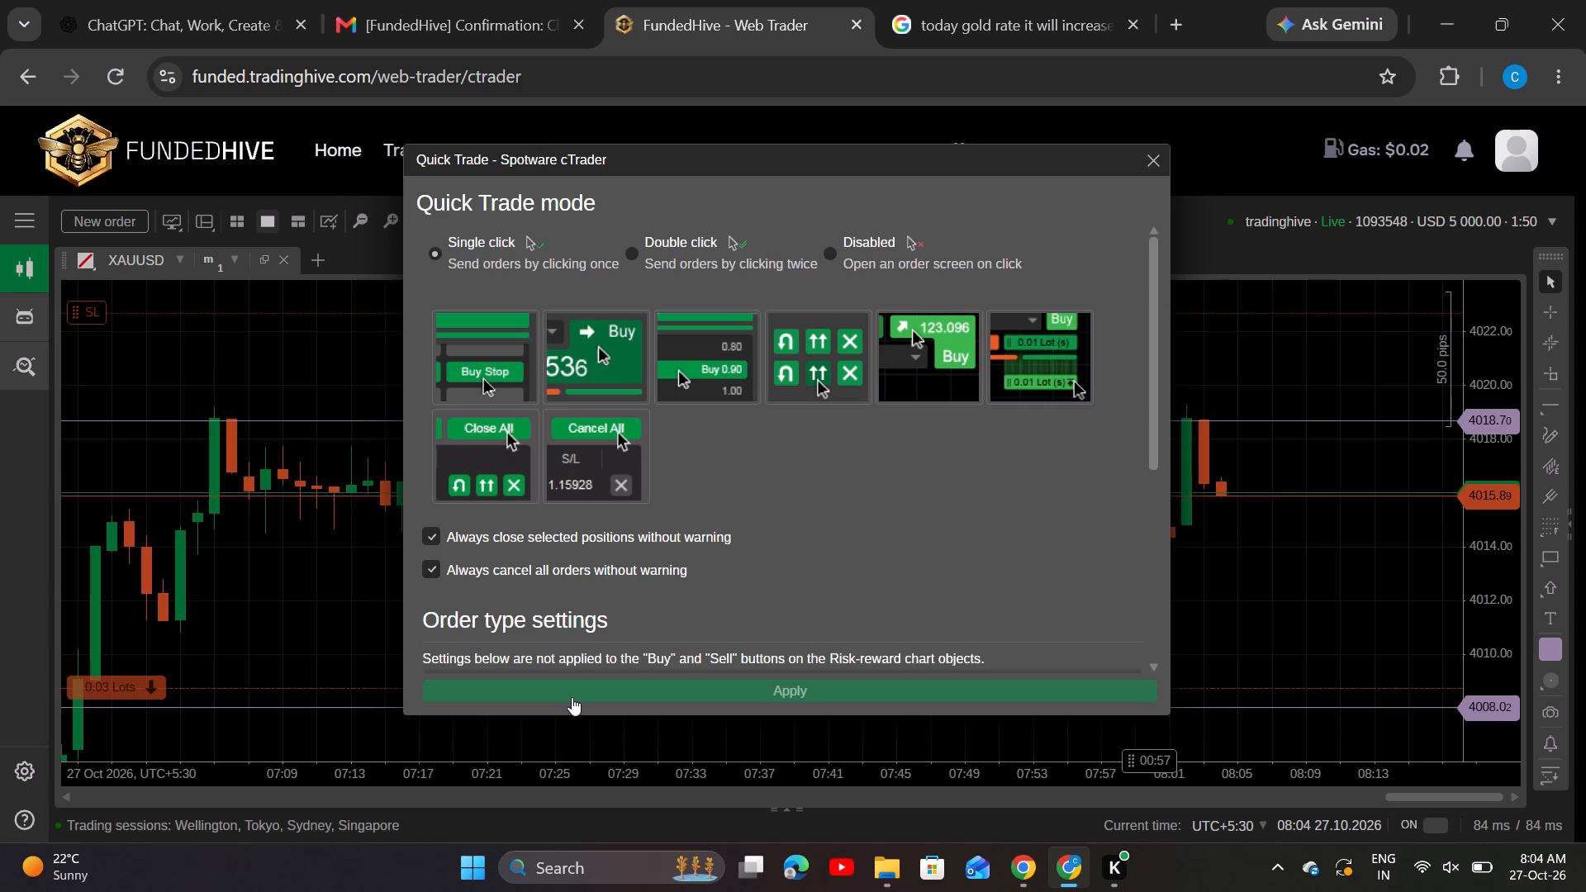
pyautogui.click(749, 690)
pyautogui.click(700, 359)
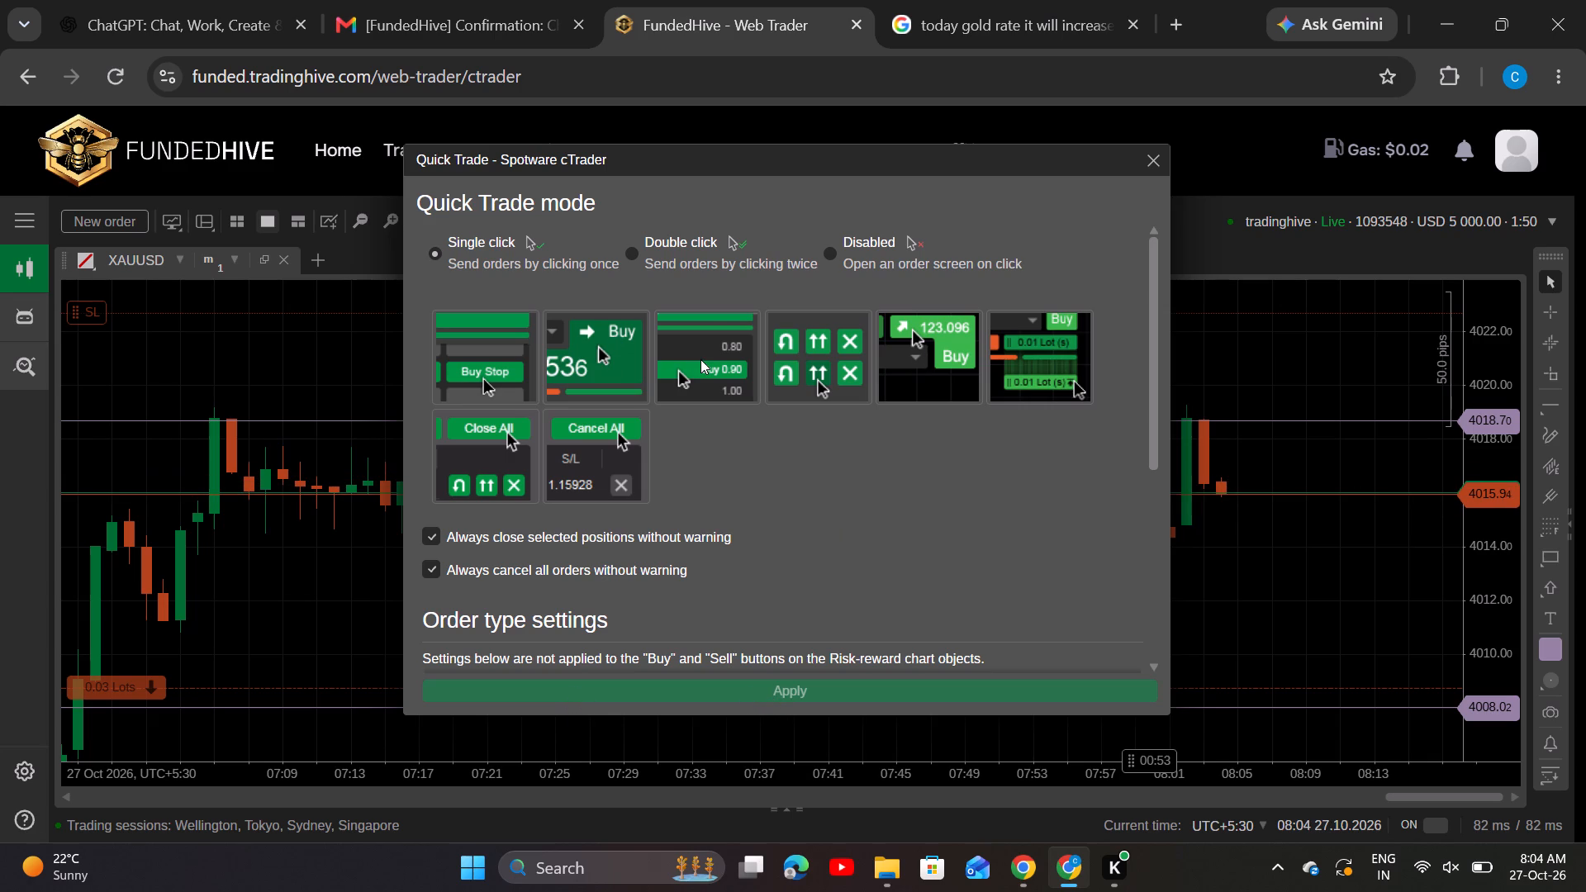
pyautogui.click(551, 253)
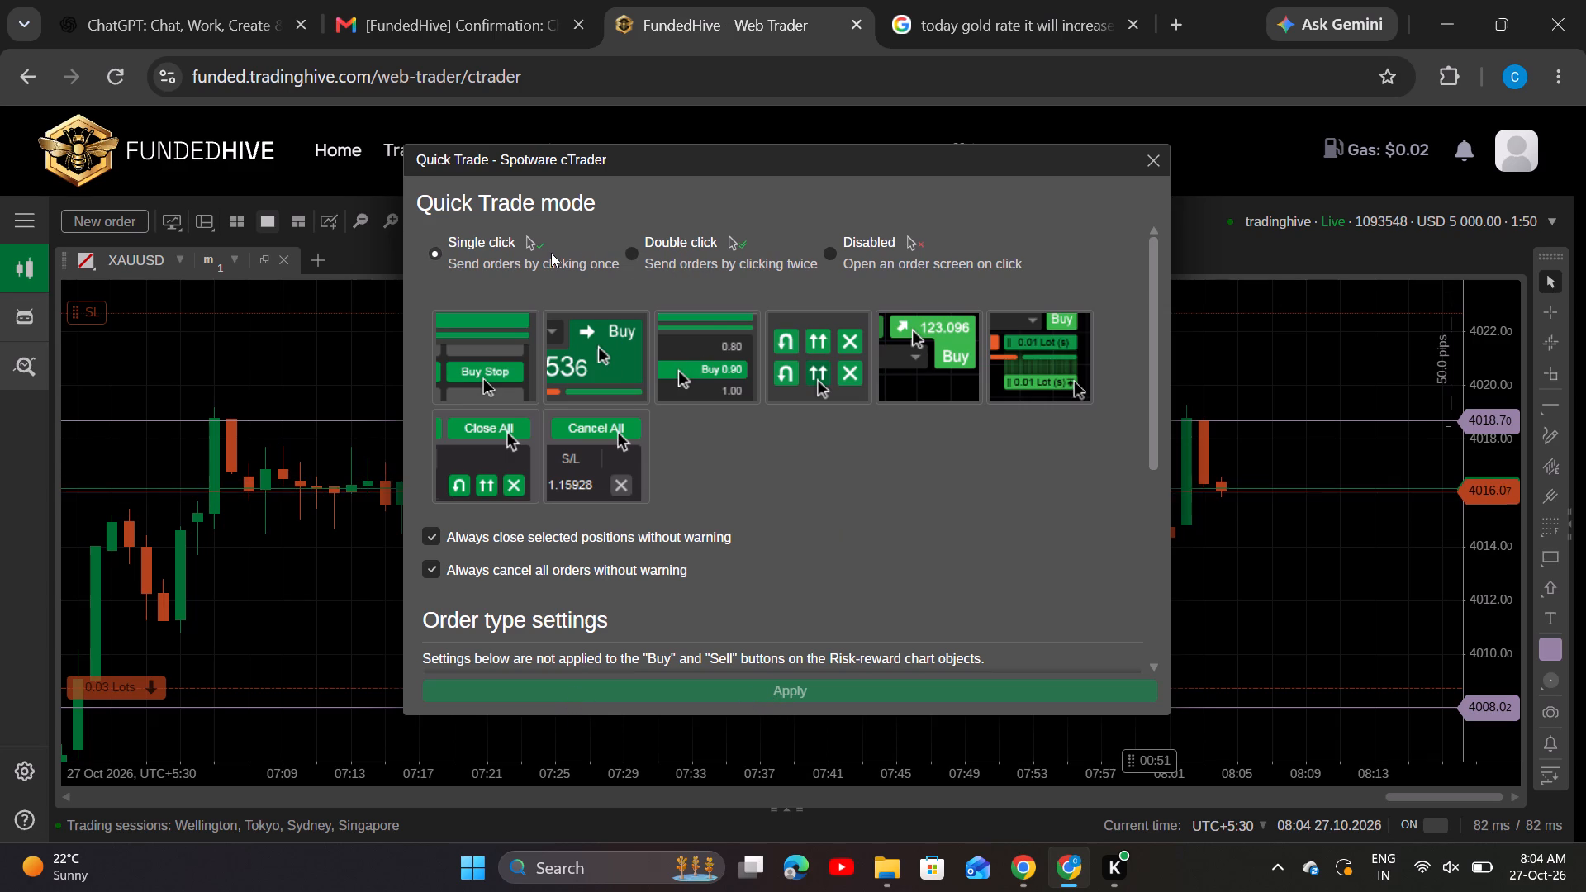
pyautogui.click(697, 254)
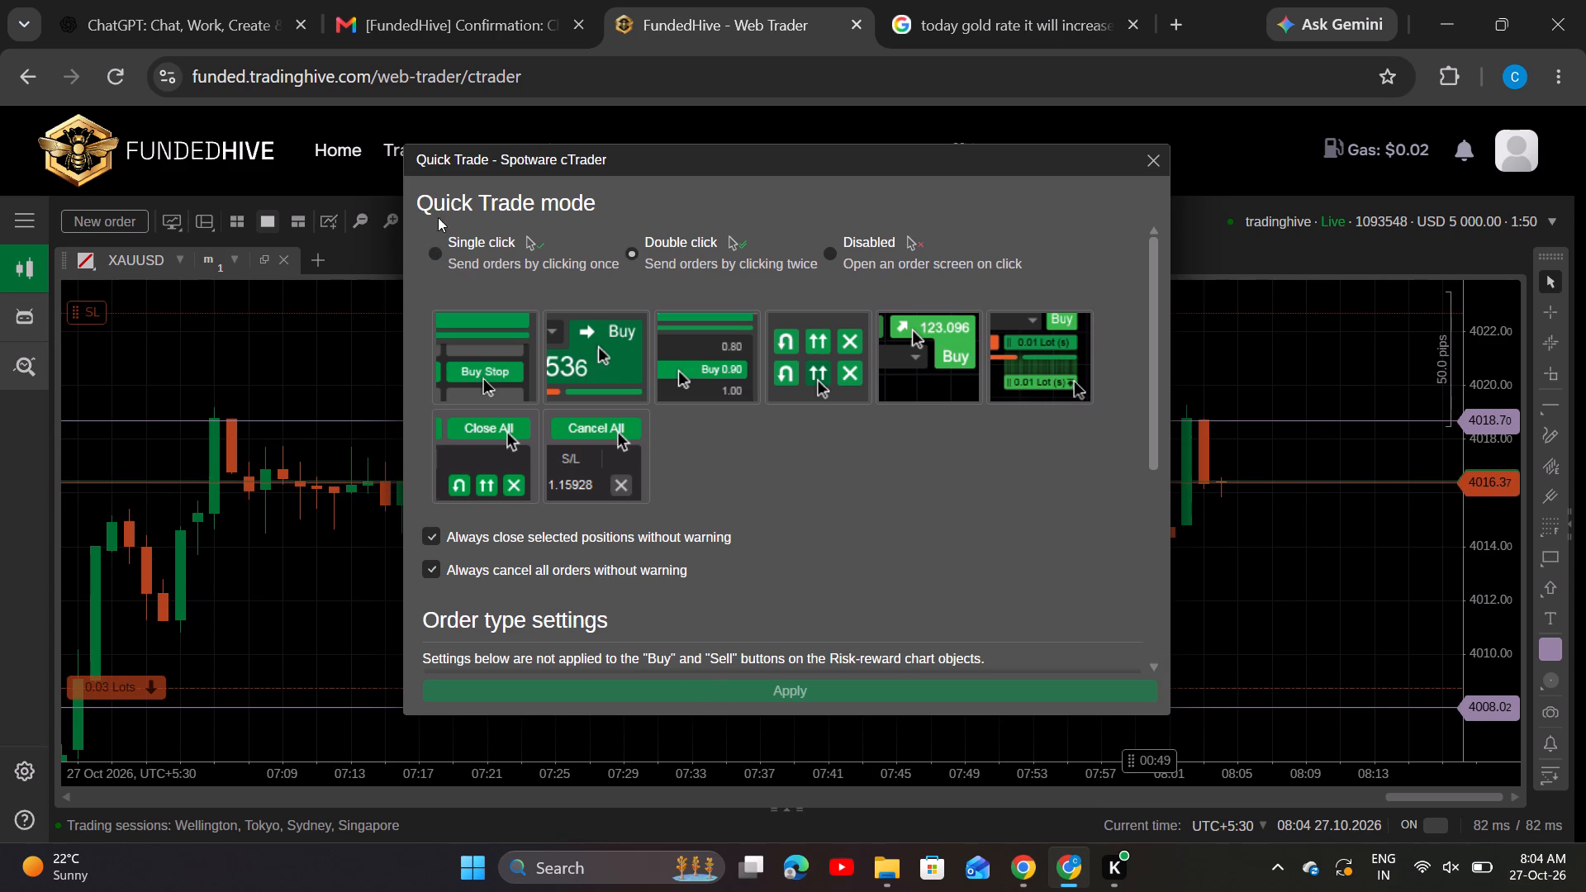
pyautogui.click(461, 237)
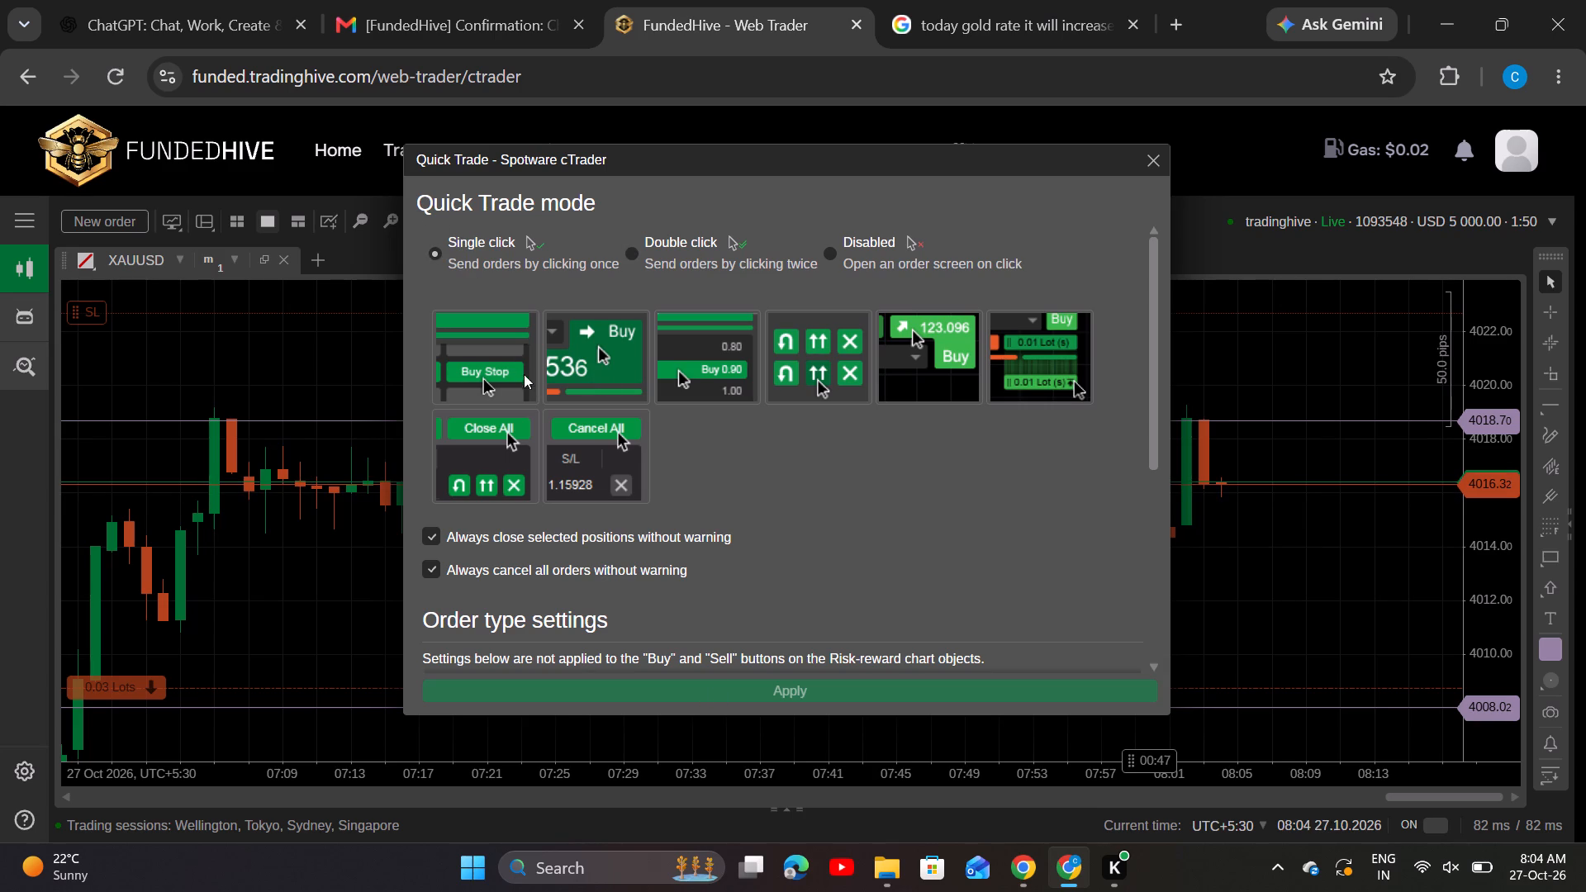
pyautogui.click(494, 448)
pyautogui.doubleClick(494, 448)
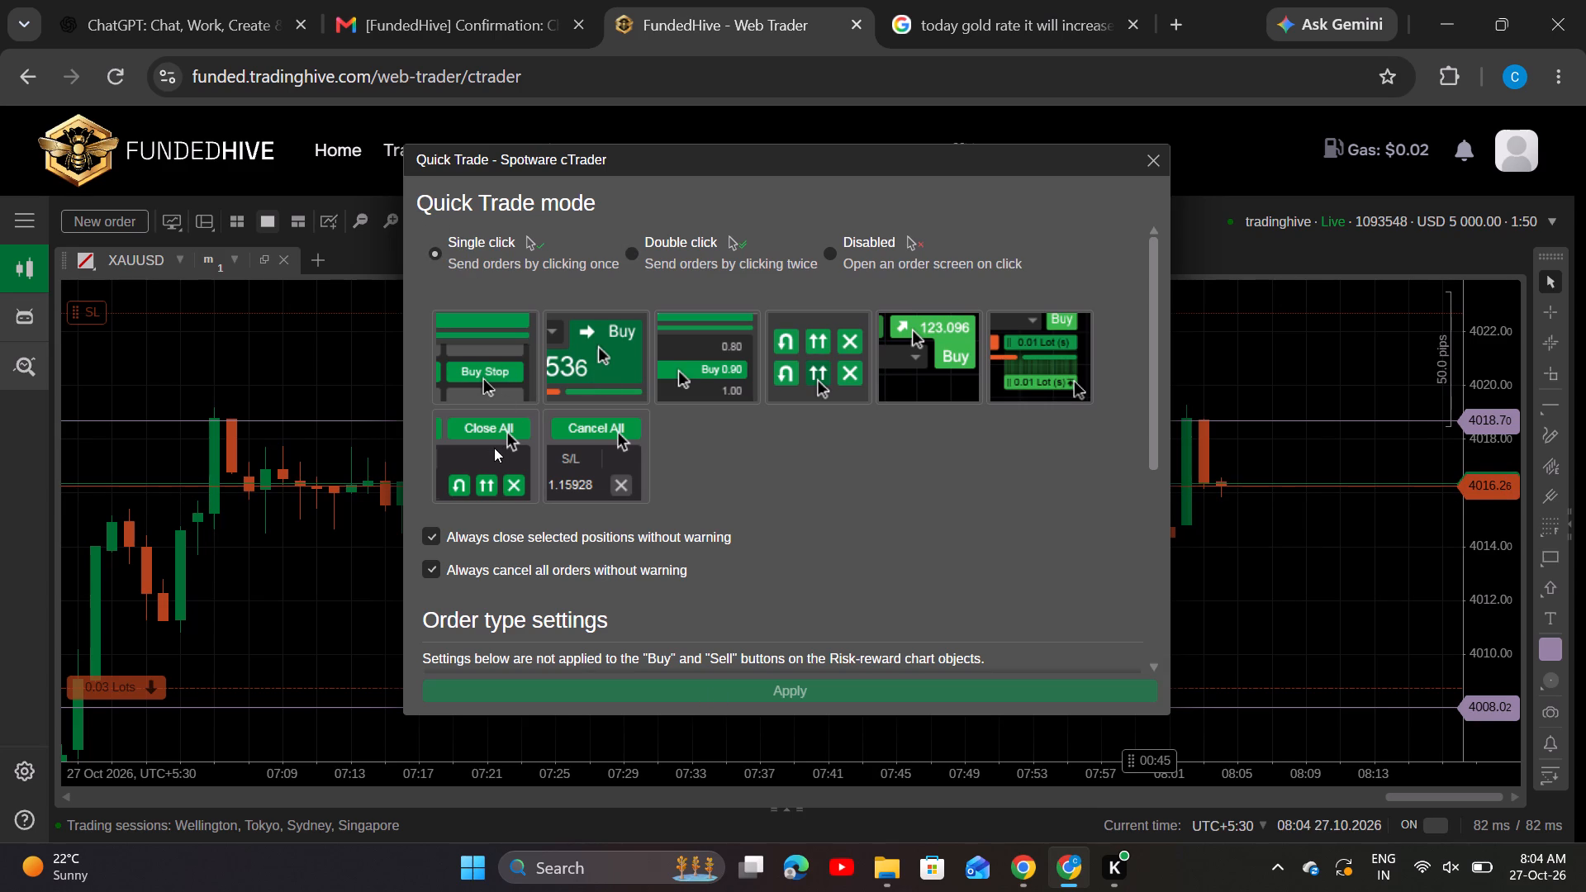
pyautogui.click(481, 394)
pyautogui.scroll(-4, 560, 632)
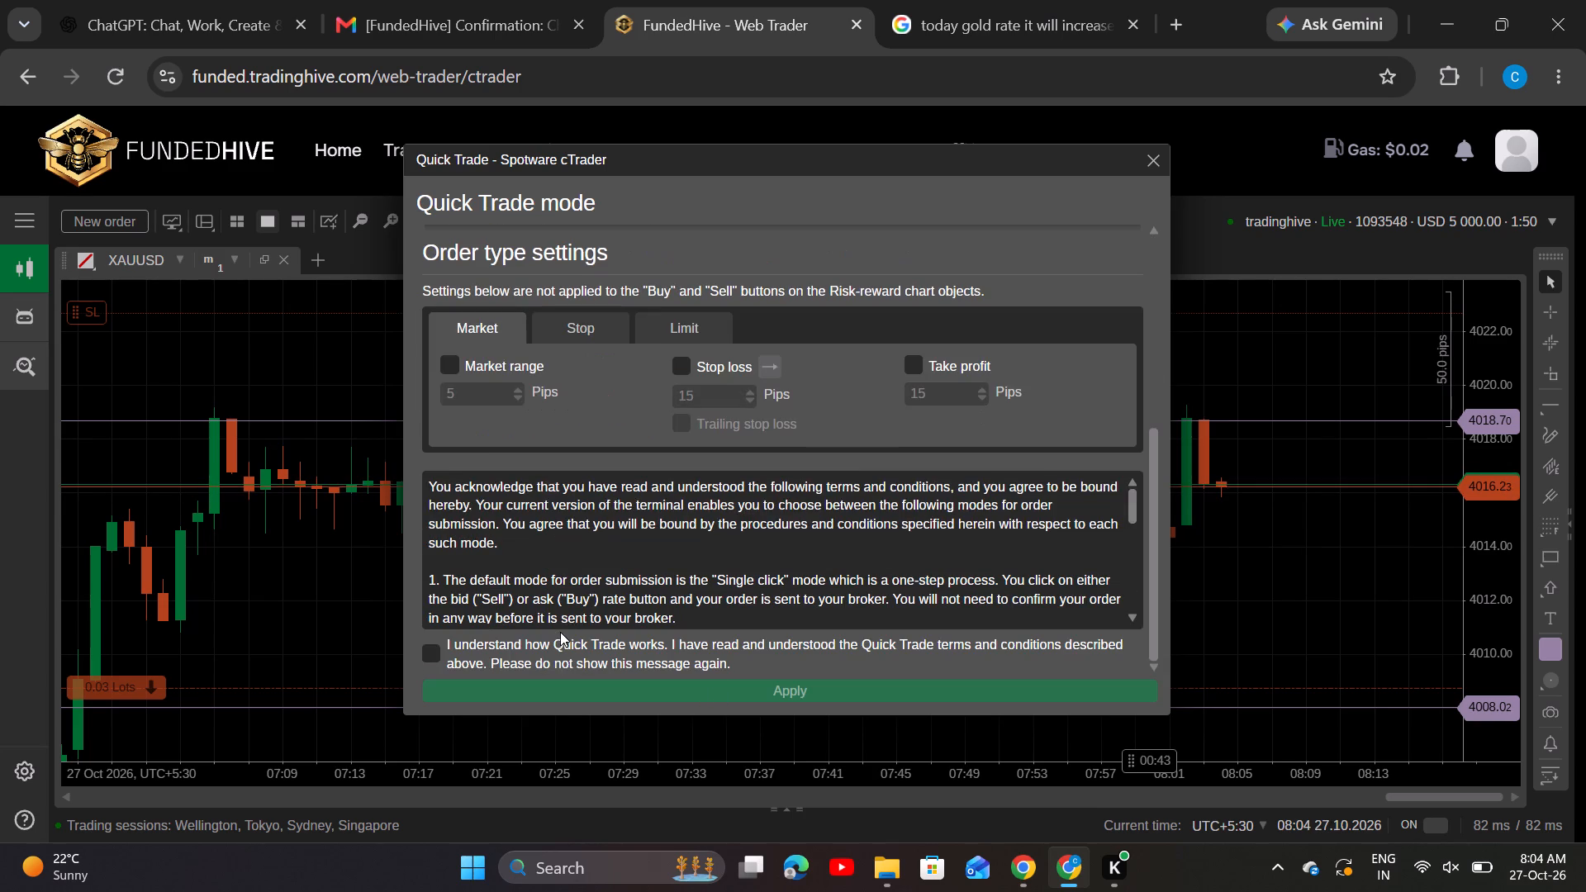
pyautogui.click(429, 648)
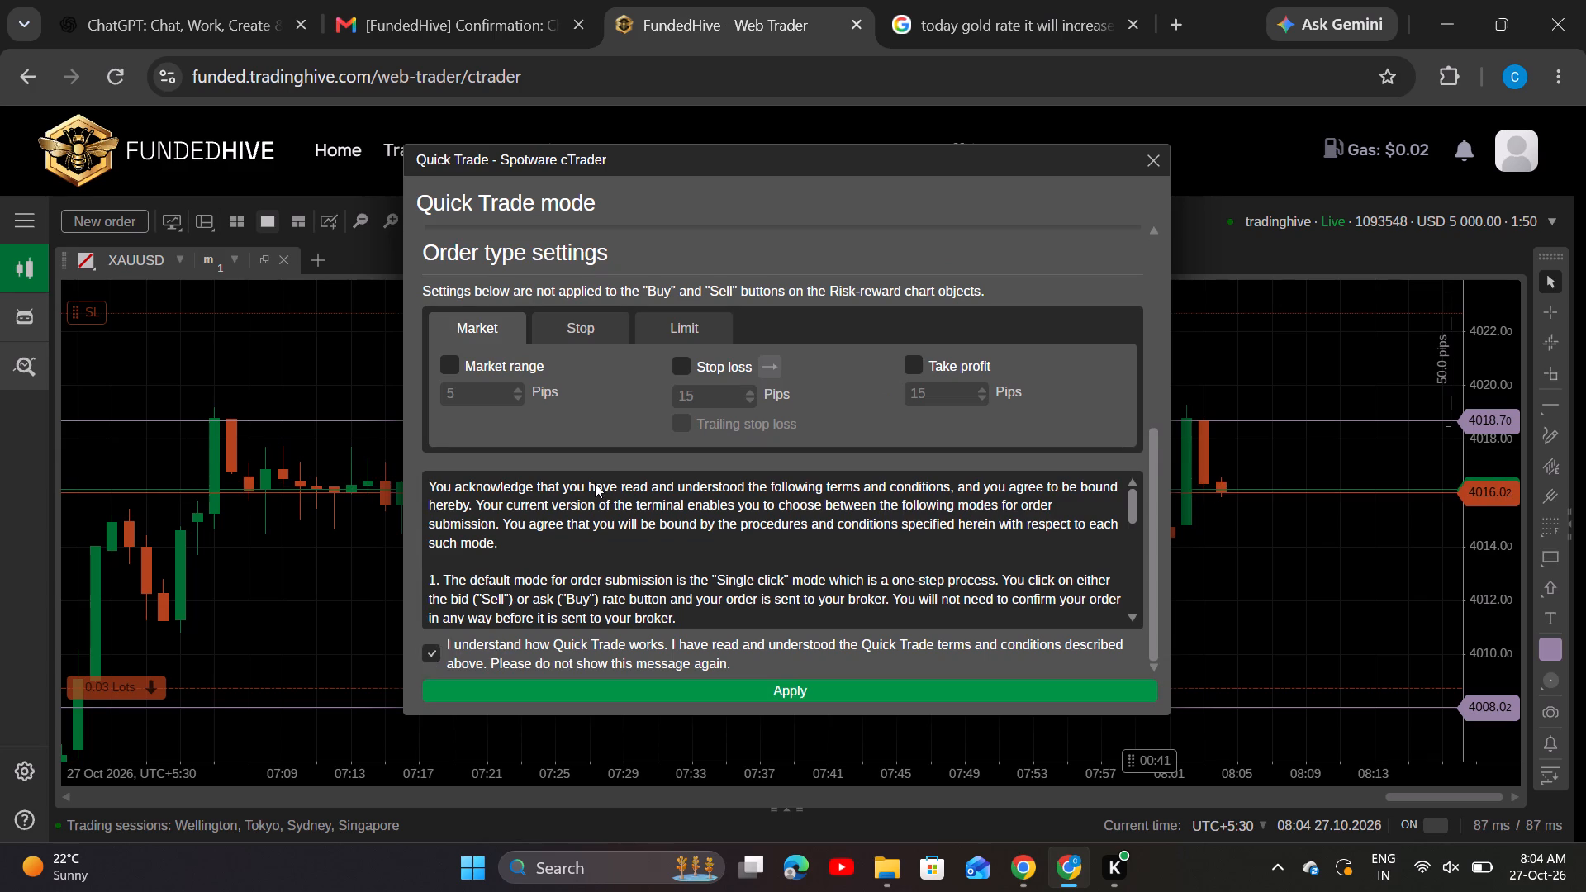
pyautogui.scroll(5, 595, 483)
pyautogui.scroll(-2, 595, 483)
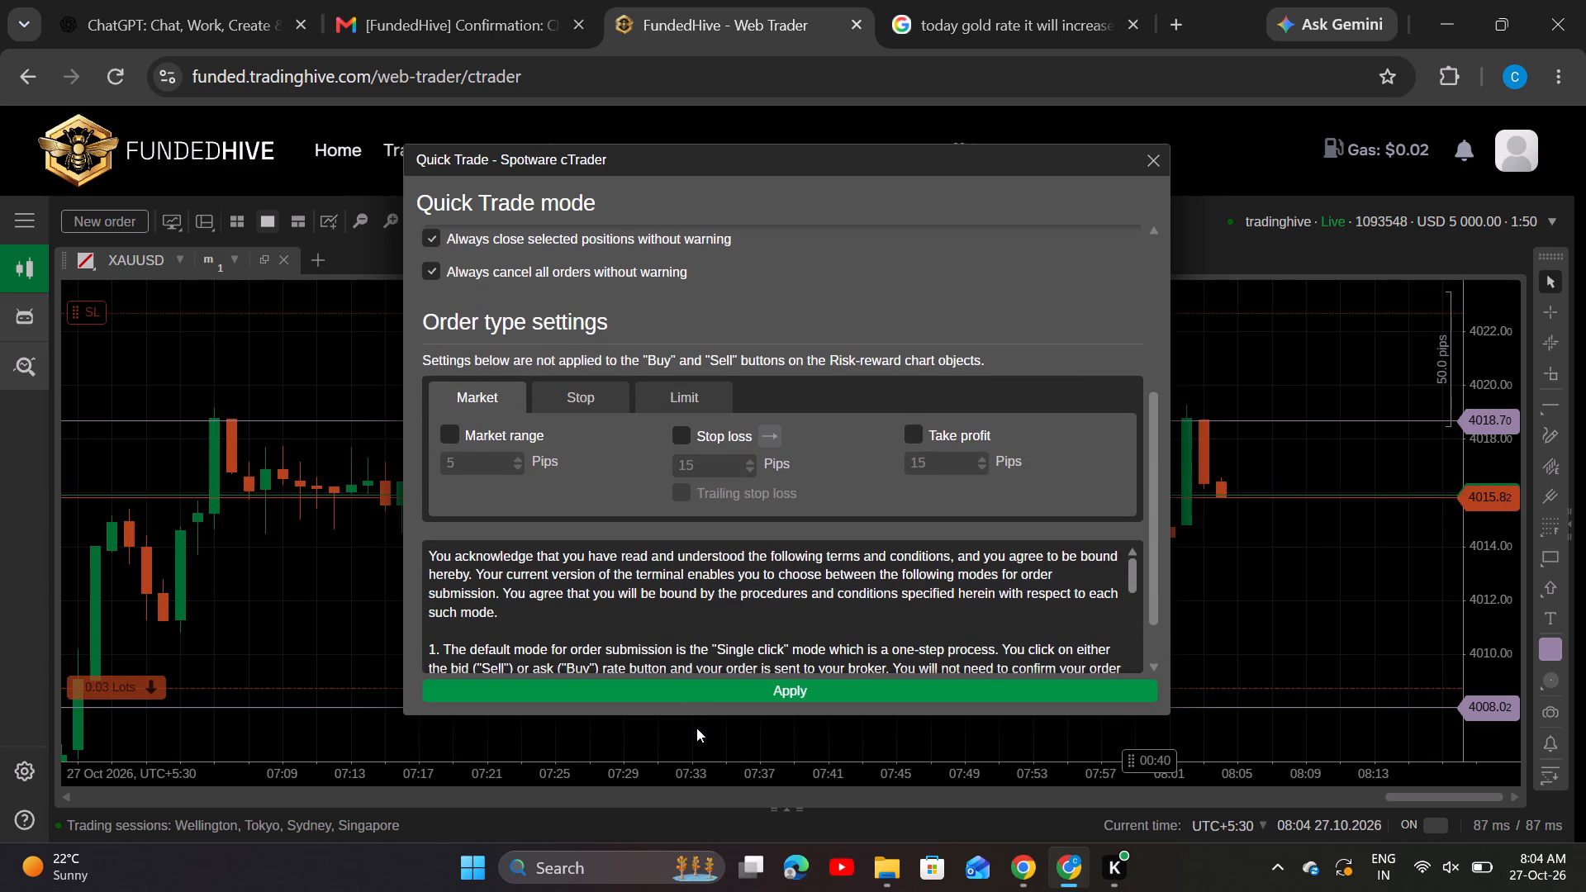
pyautogui.click(686, 682)
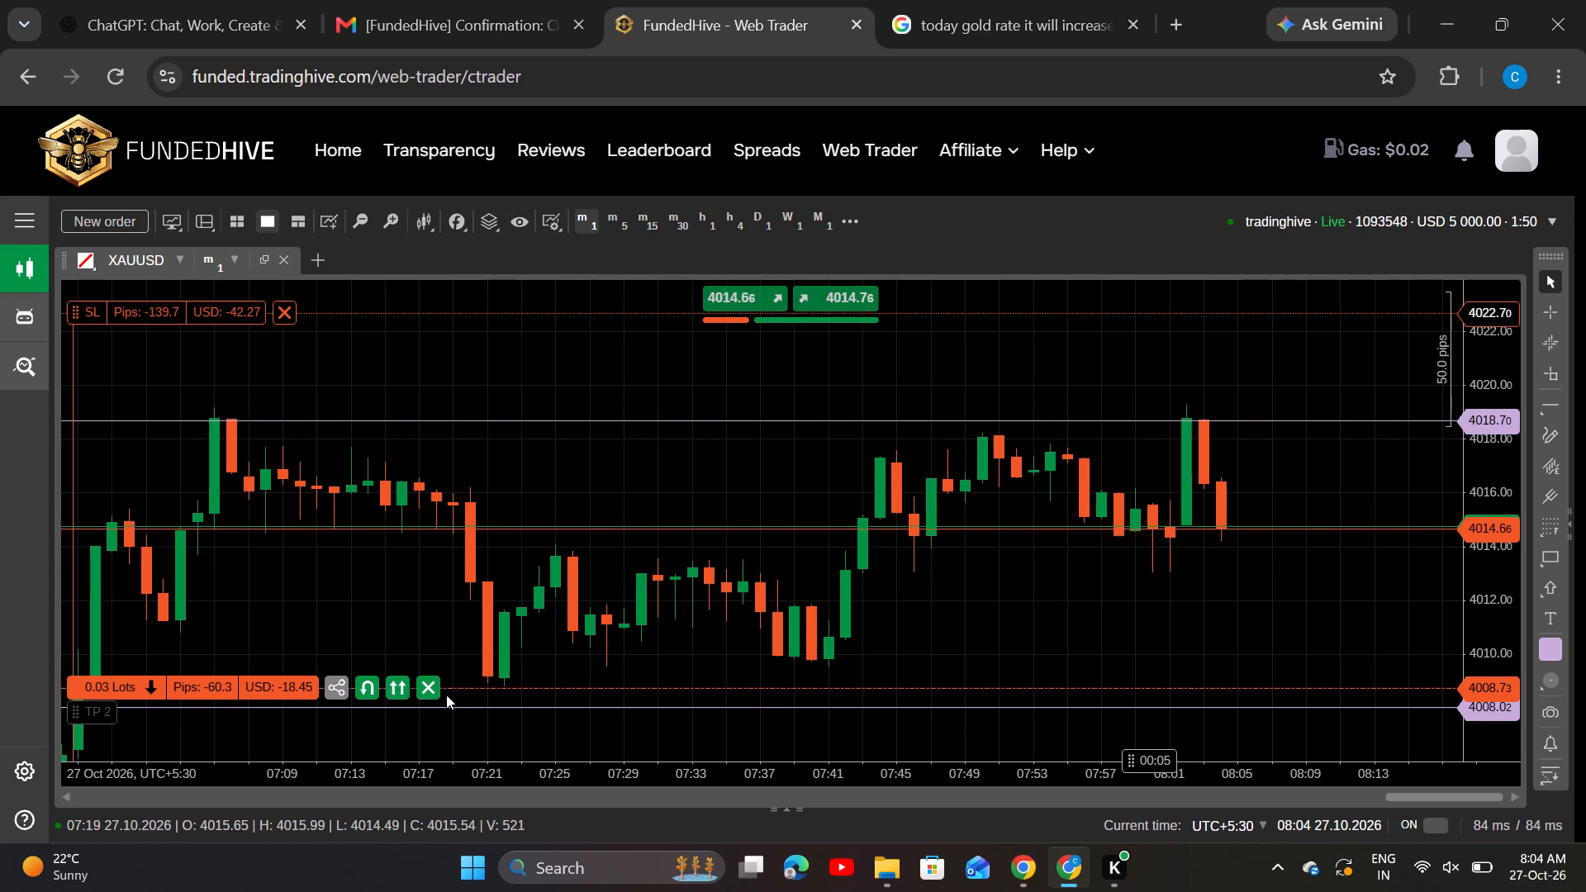
# Close the open 0.03-lot XAUUSD sell position.
pyautogui.click(442, 695)
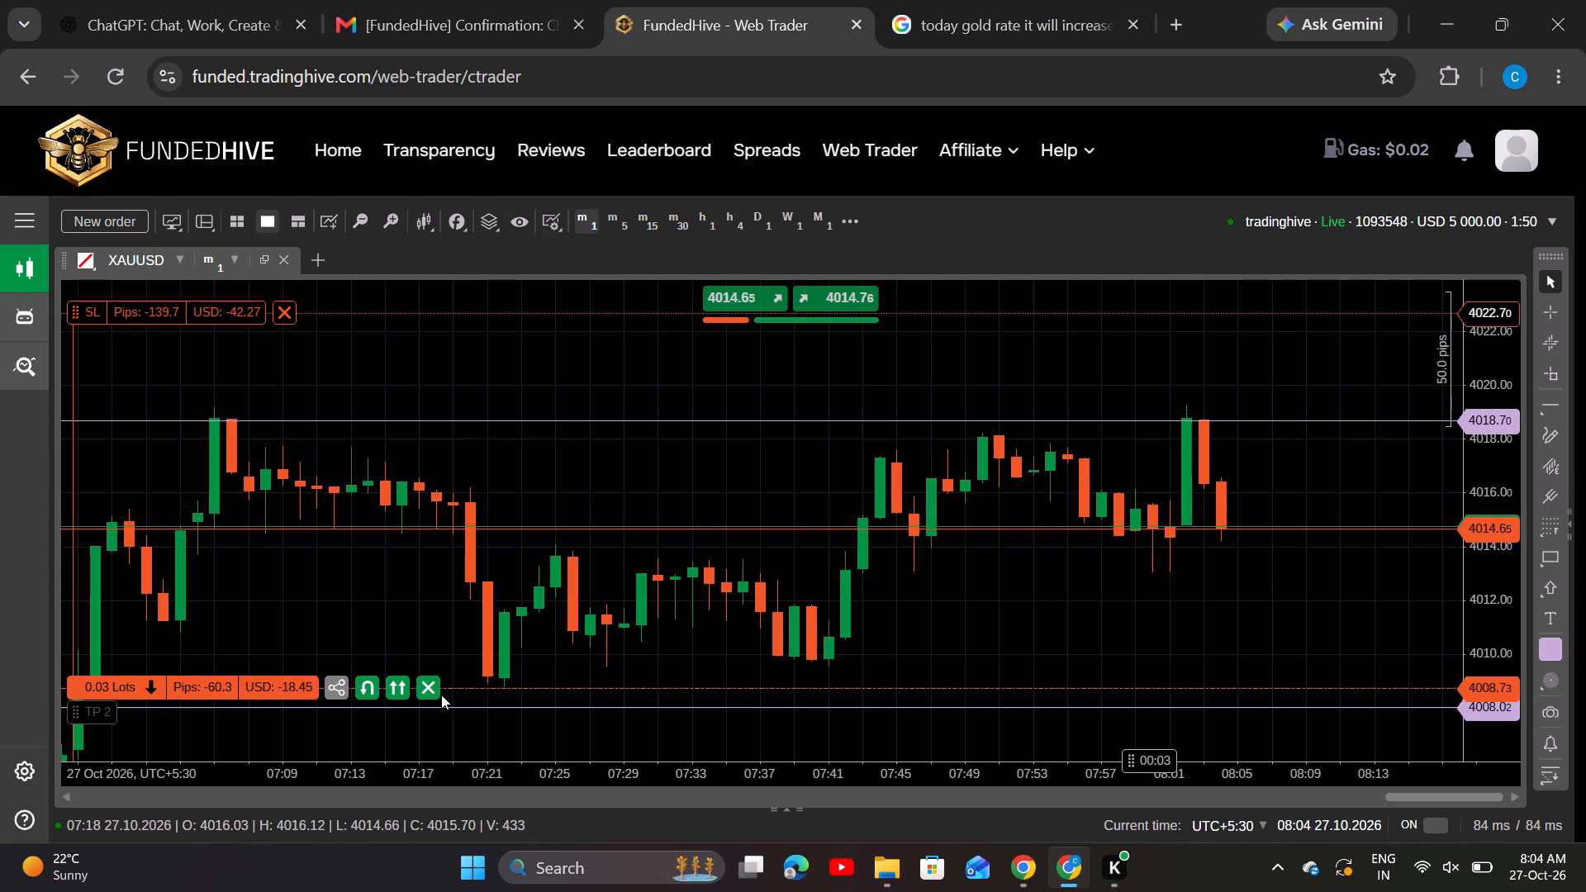
pyautogui.click(434, 693)
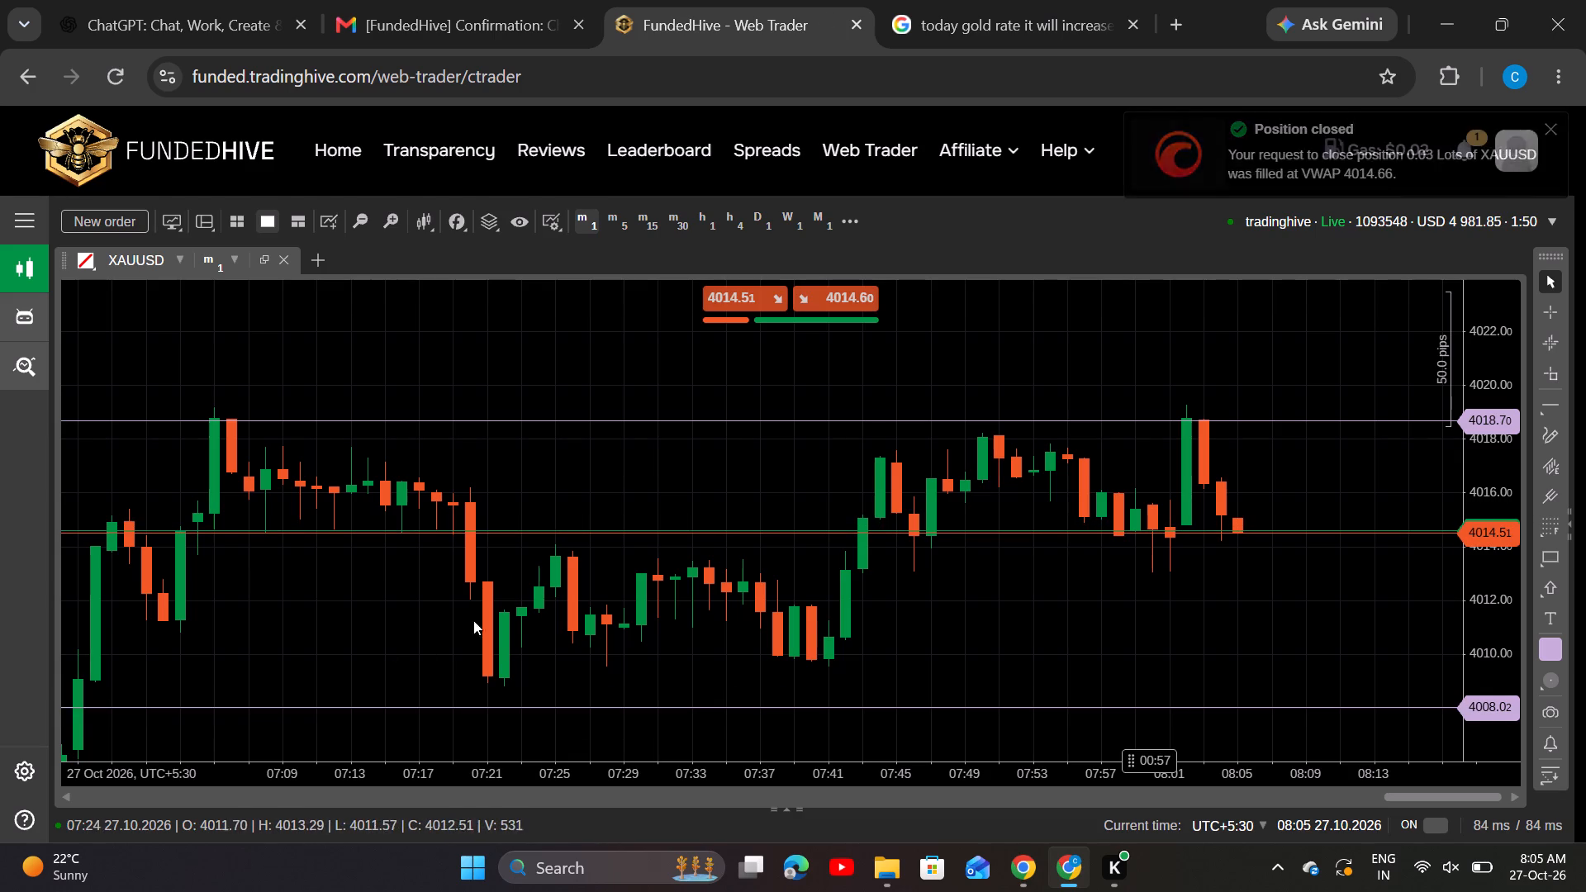
pyautogui.click(409, 728)
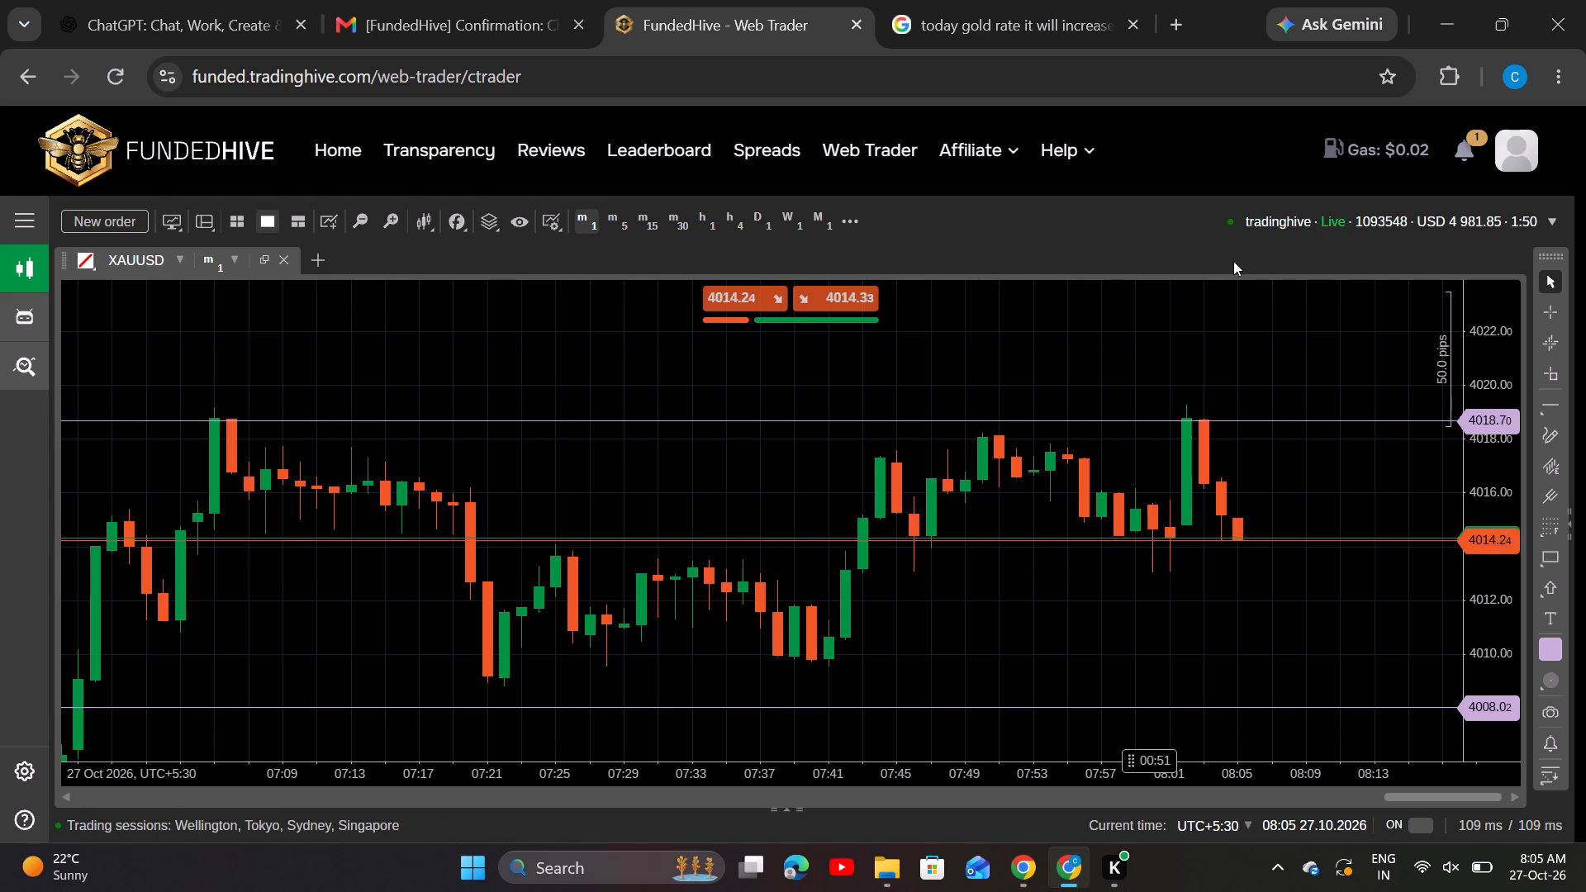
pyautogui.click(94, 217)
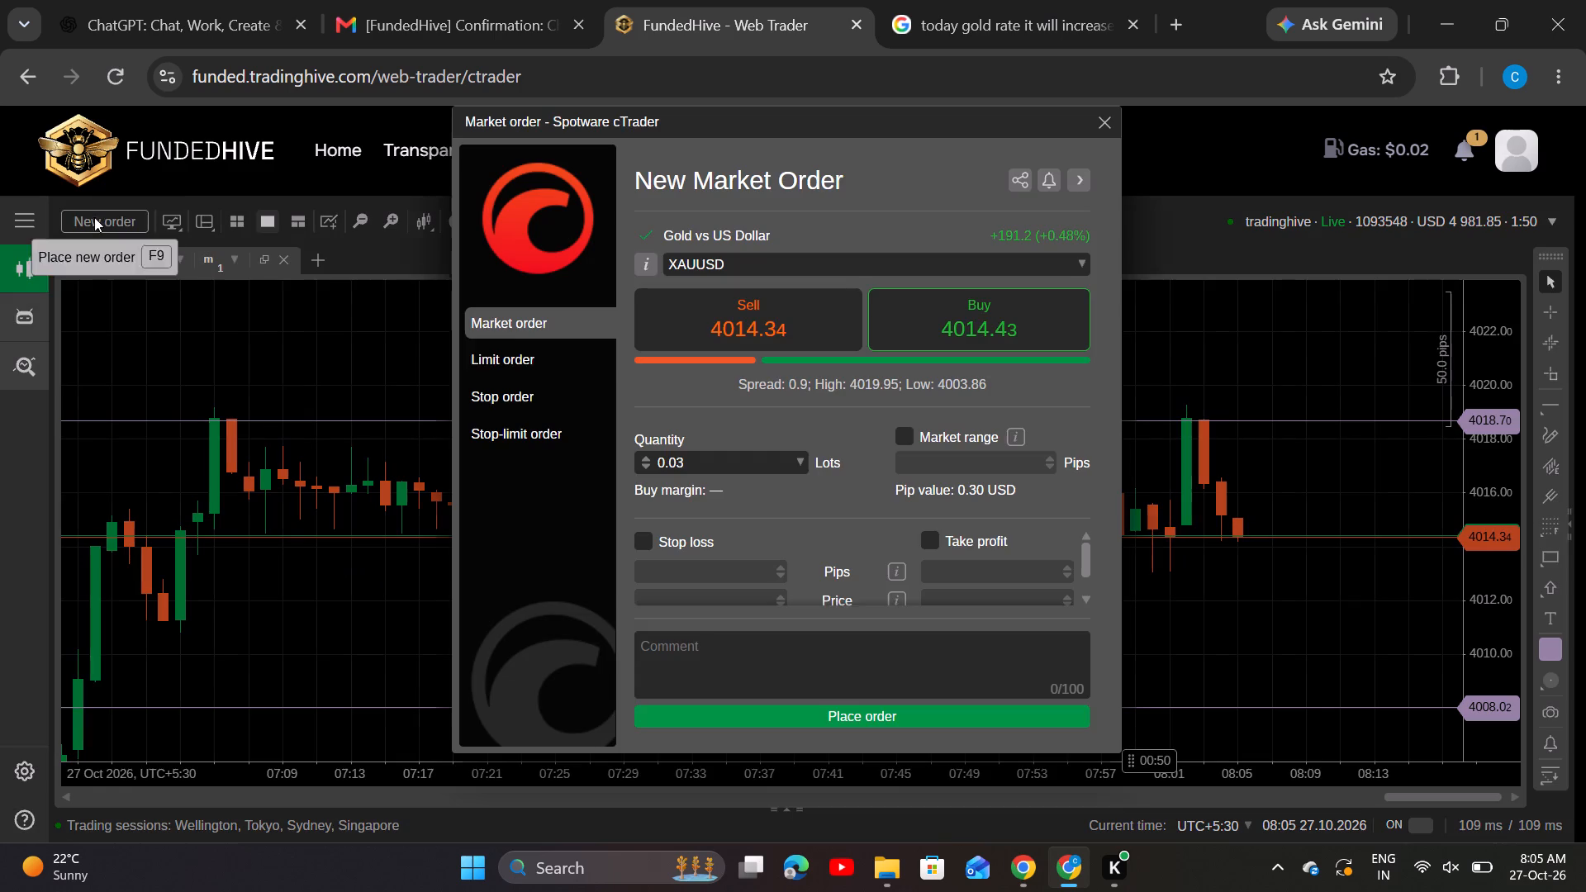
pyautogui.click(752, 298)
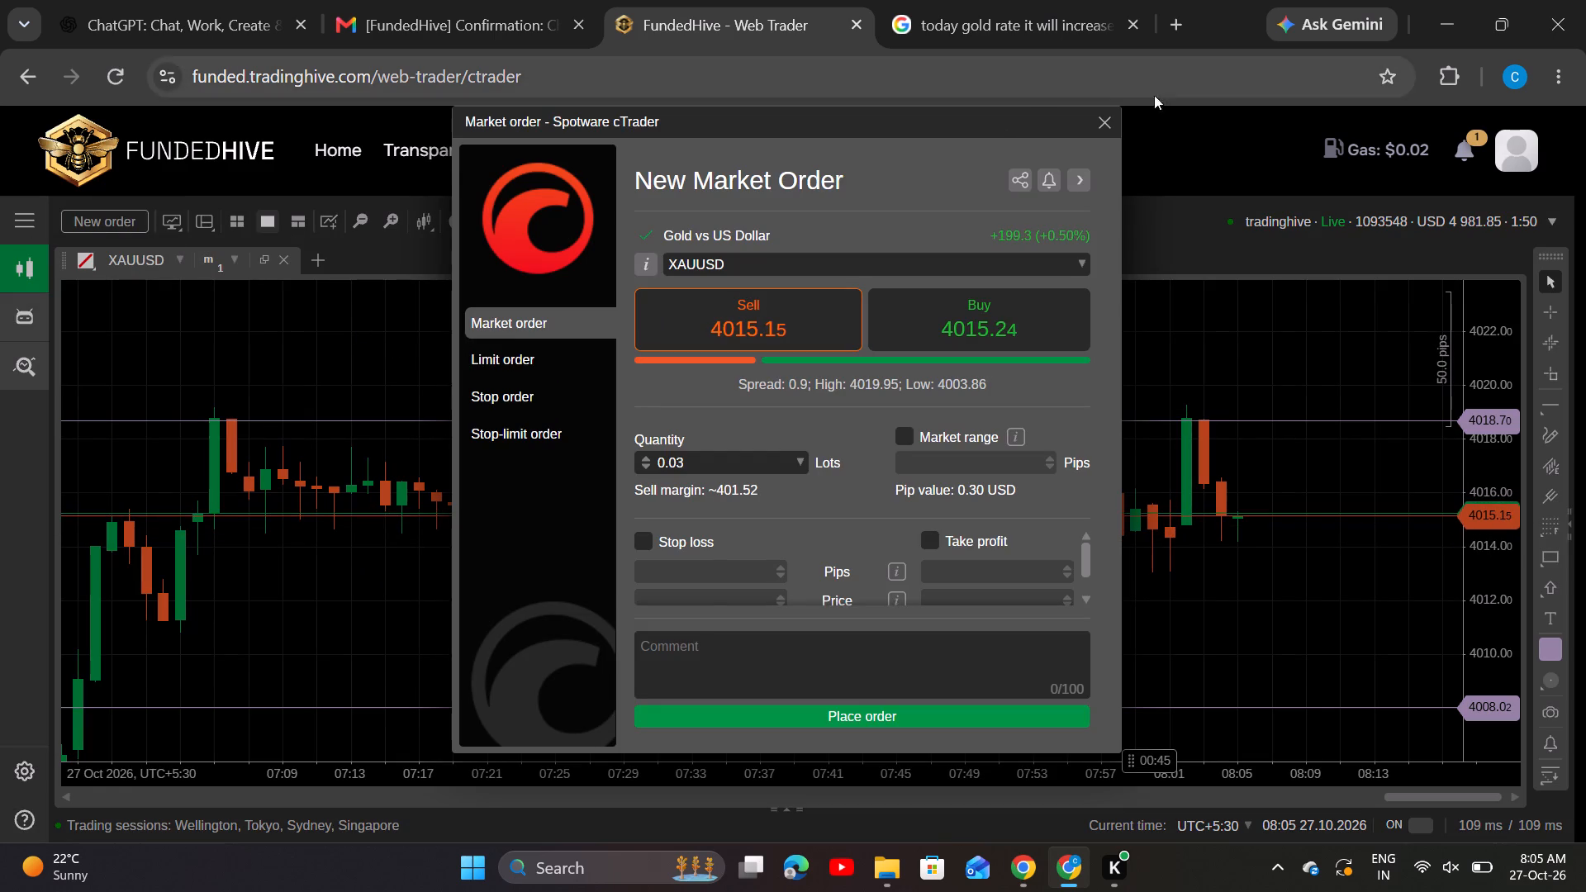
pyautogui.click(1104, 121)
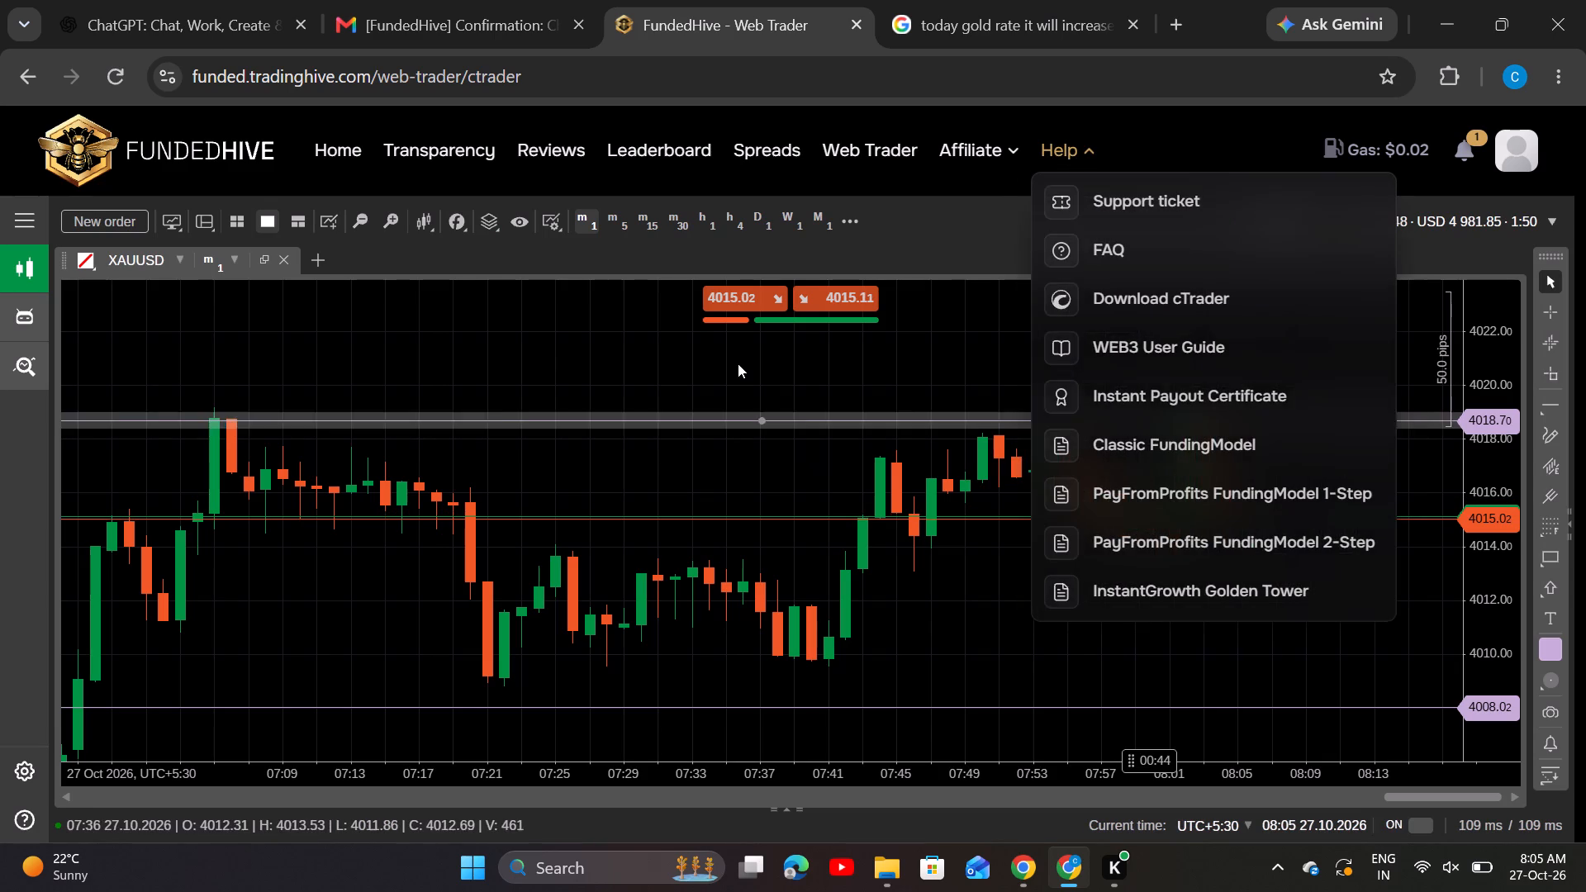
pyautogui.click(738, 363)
# Open the $5,000 Pay From Profits 2-Step challenge from the home dashboard and review its risk notice, objectives and statistics.
pyautogui.click(346, 133)
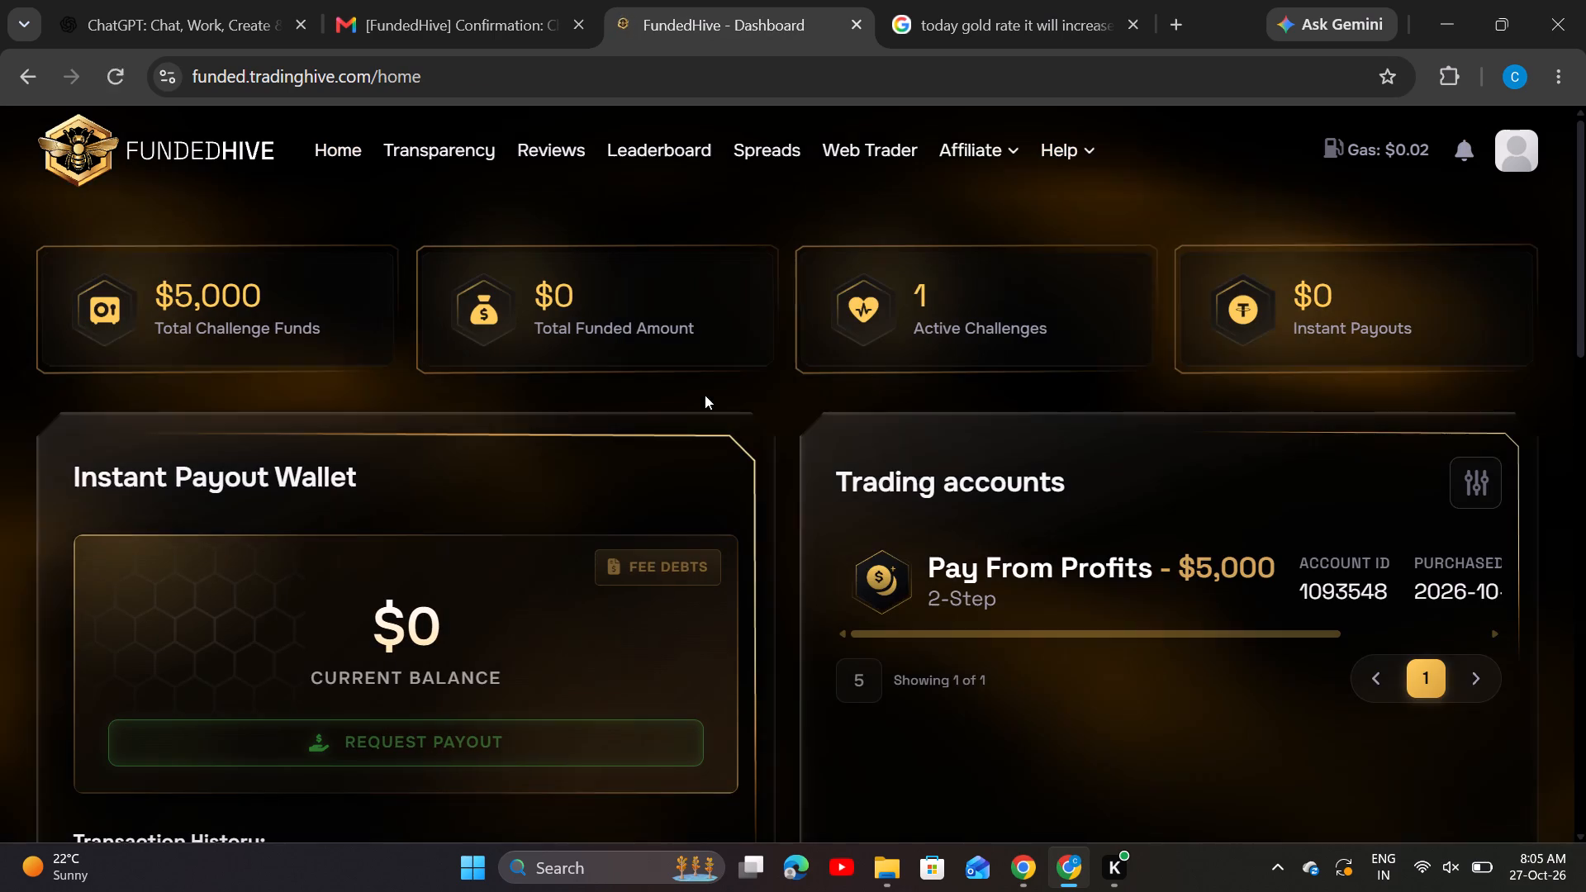
pyautogui.click(980, 595)
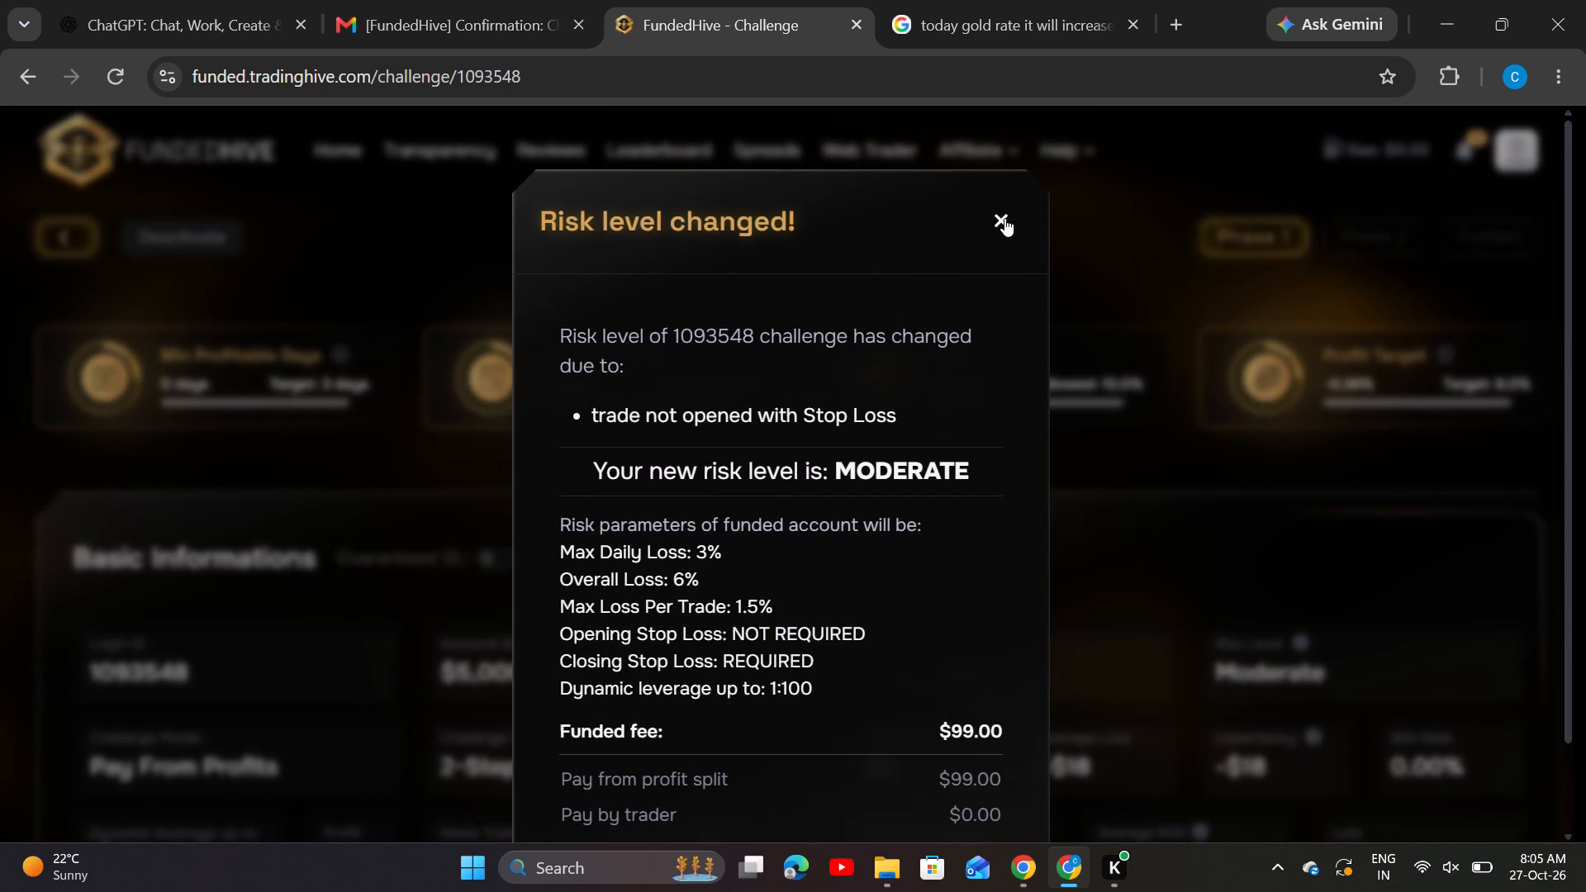
pyautogui.click(1004, 218)
pyautogui.hscroll(1, 777, 462)
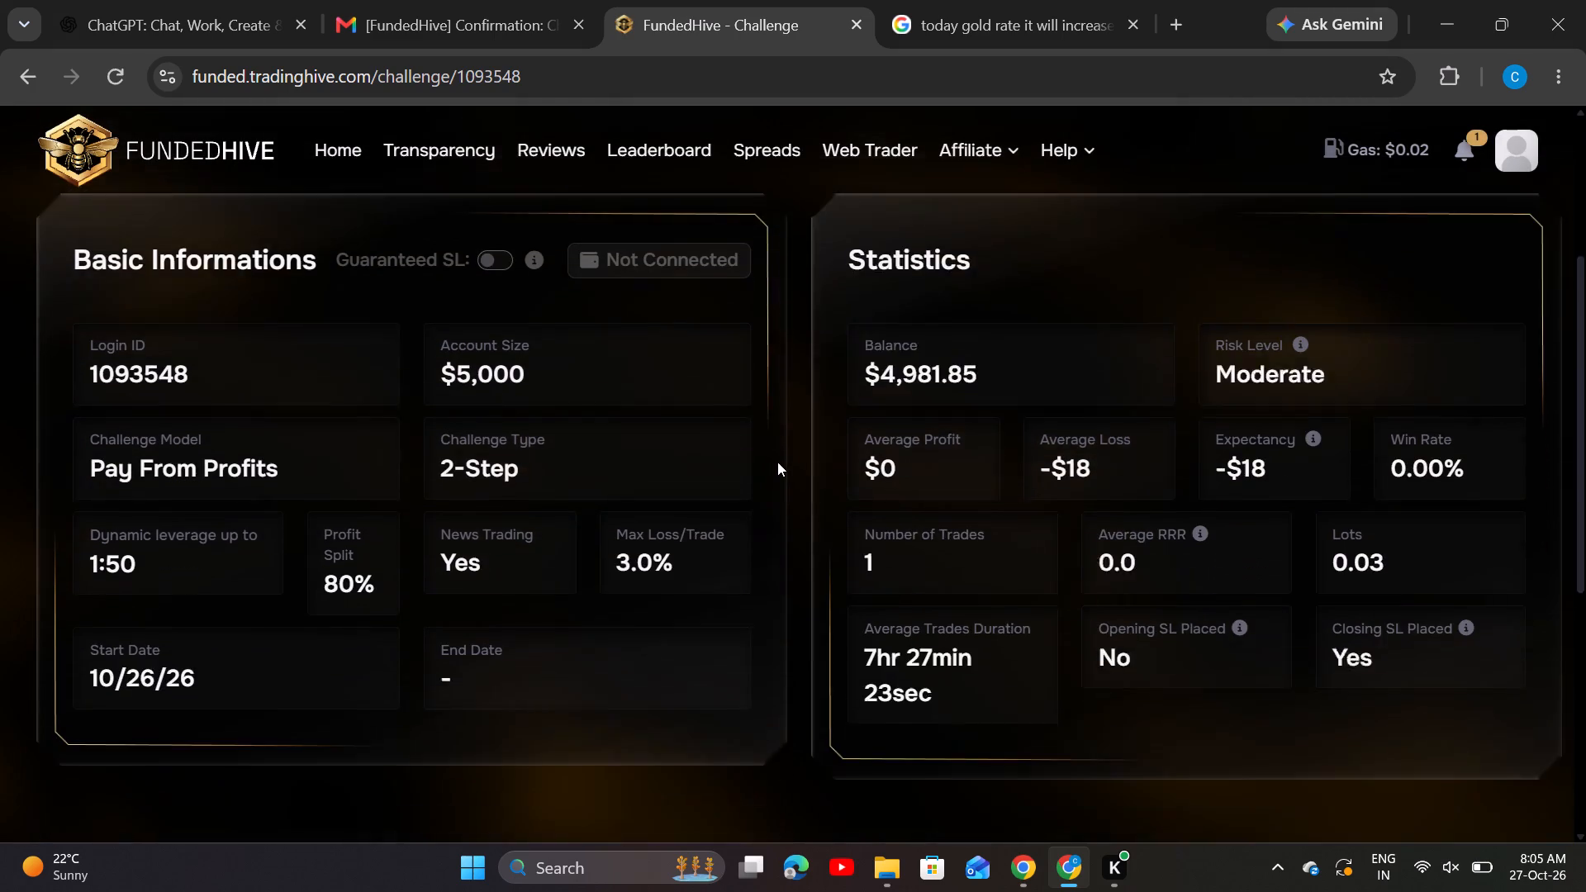
pyautogui.hscroll(1, 777, 462)
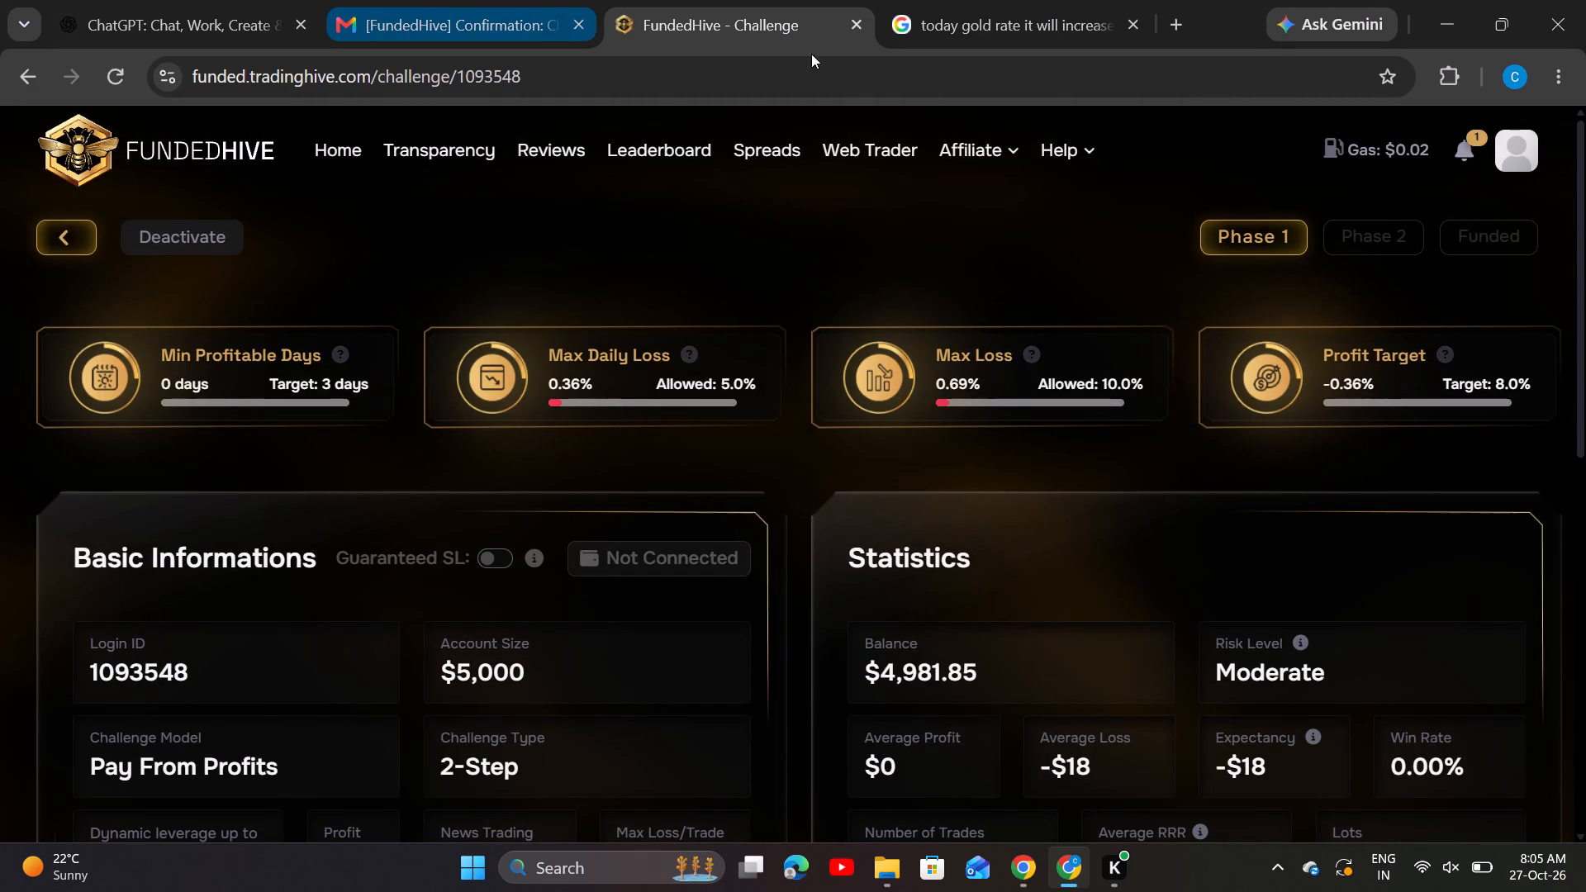
# Return to the web trader and examine recent price movement on the one-minute XAUUSD chart.
pyautogui.click(846, 158)
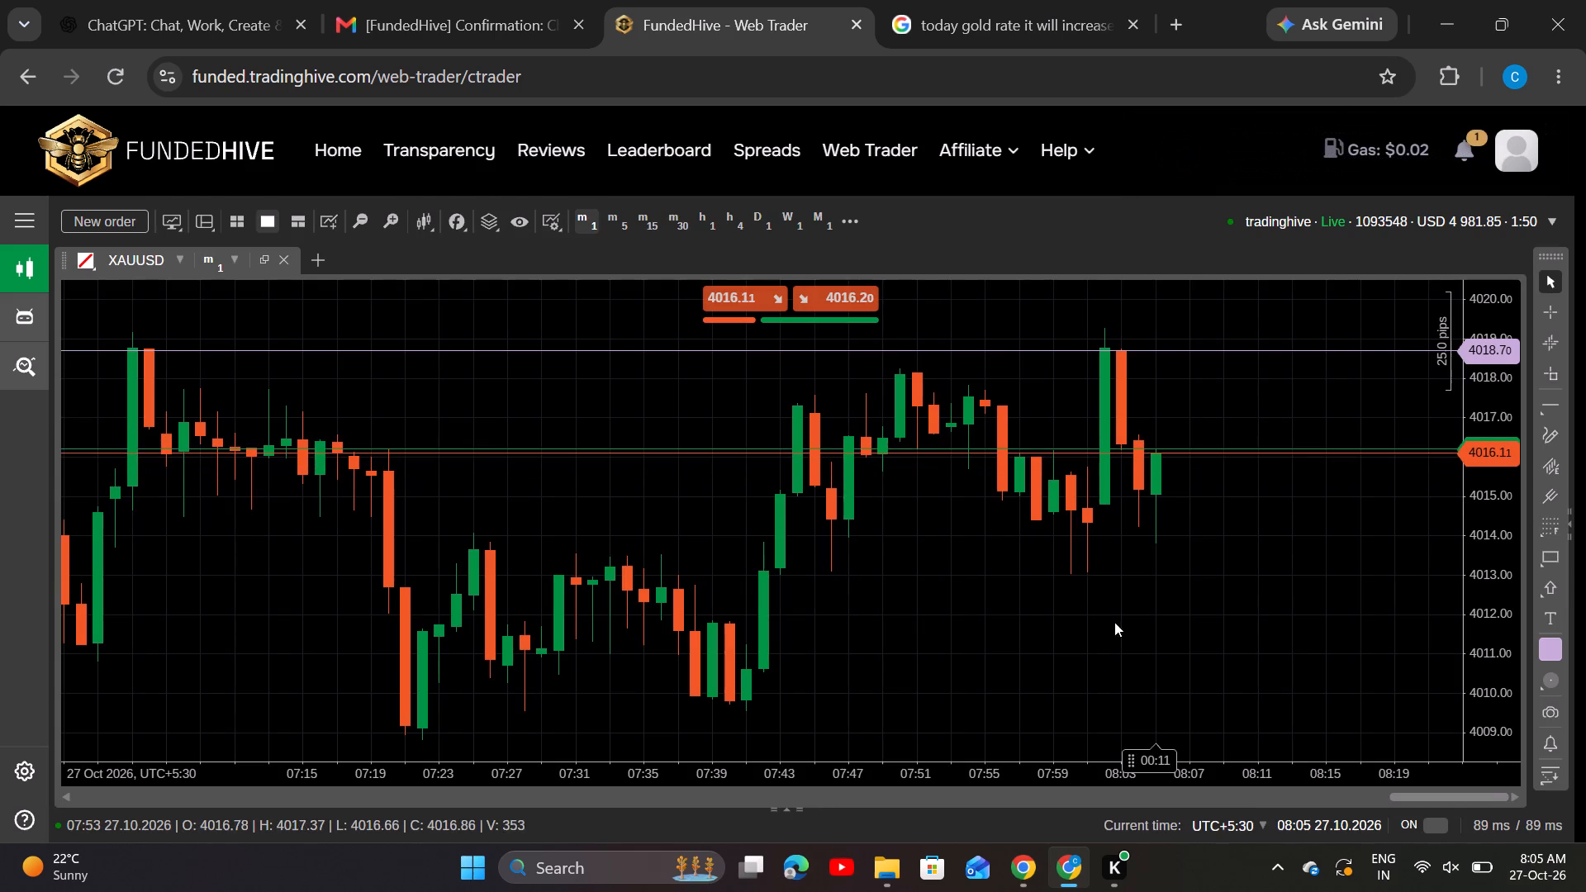
pyautogui.moveTo(672, 519); pyautogui.dragTo(762, 594)
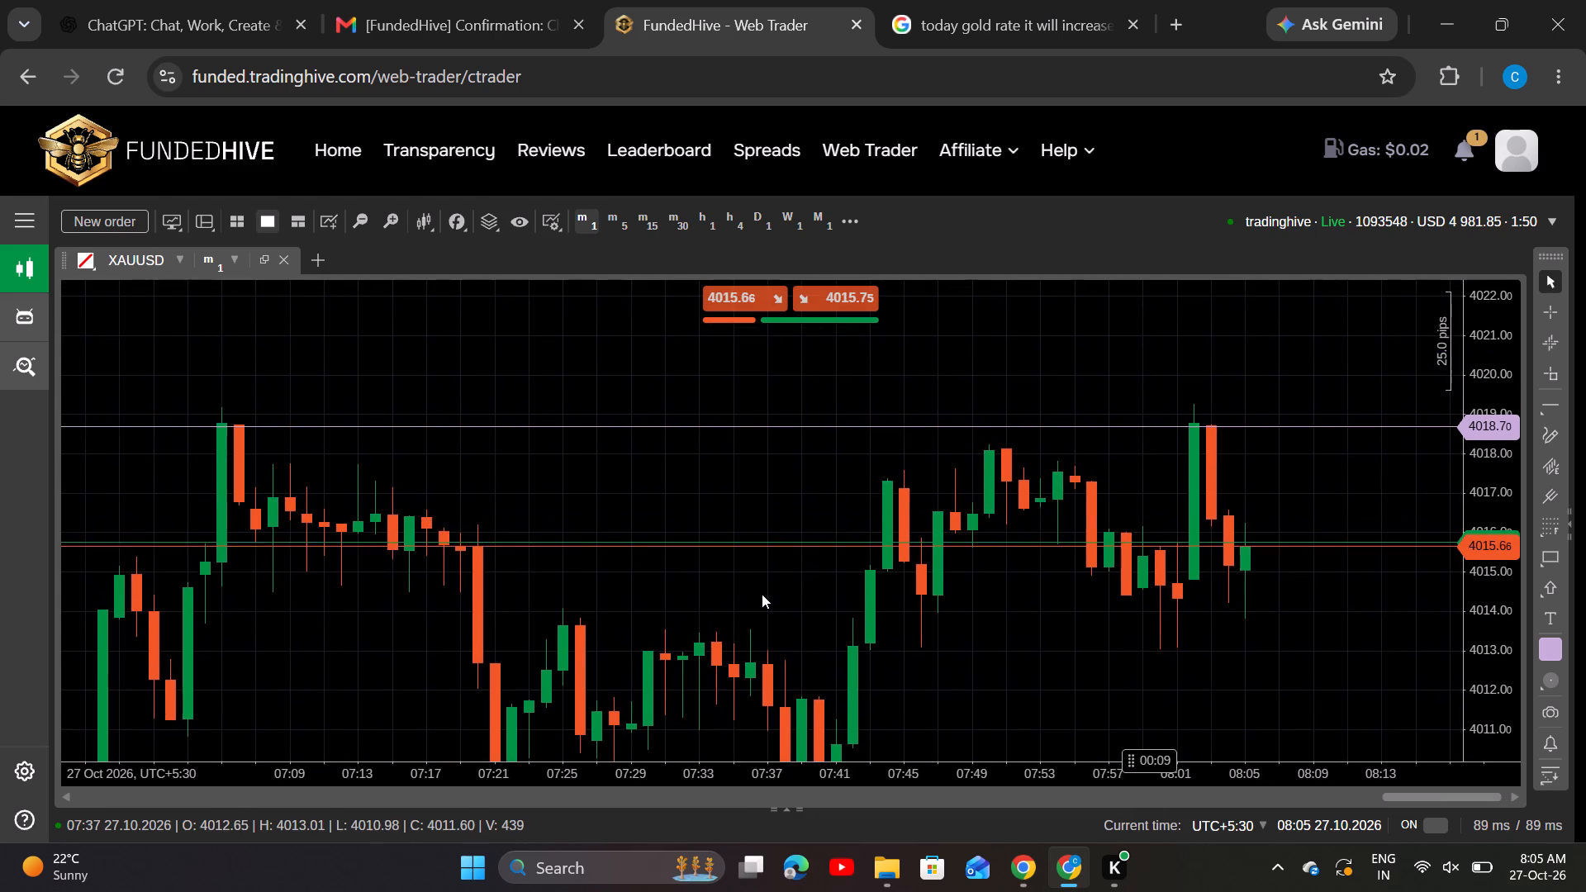
pyautogui.moveTo(762, 594); pyautogui.dragTo(723, 572)
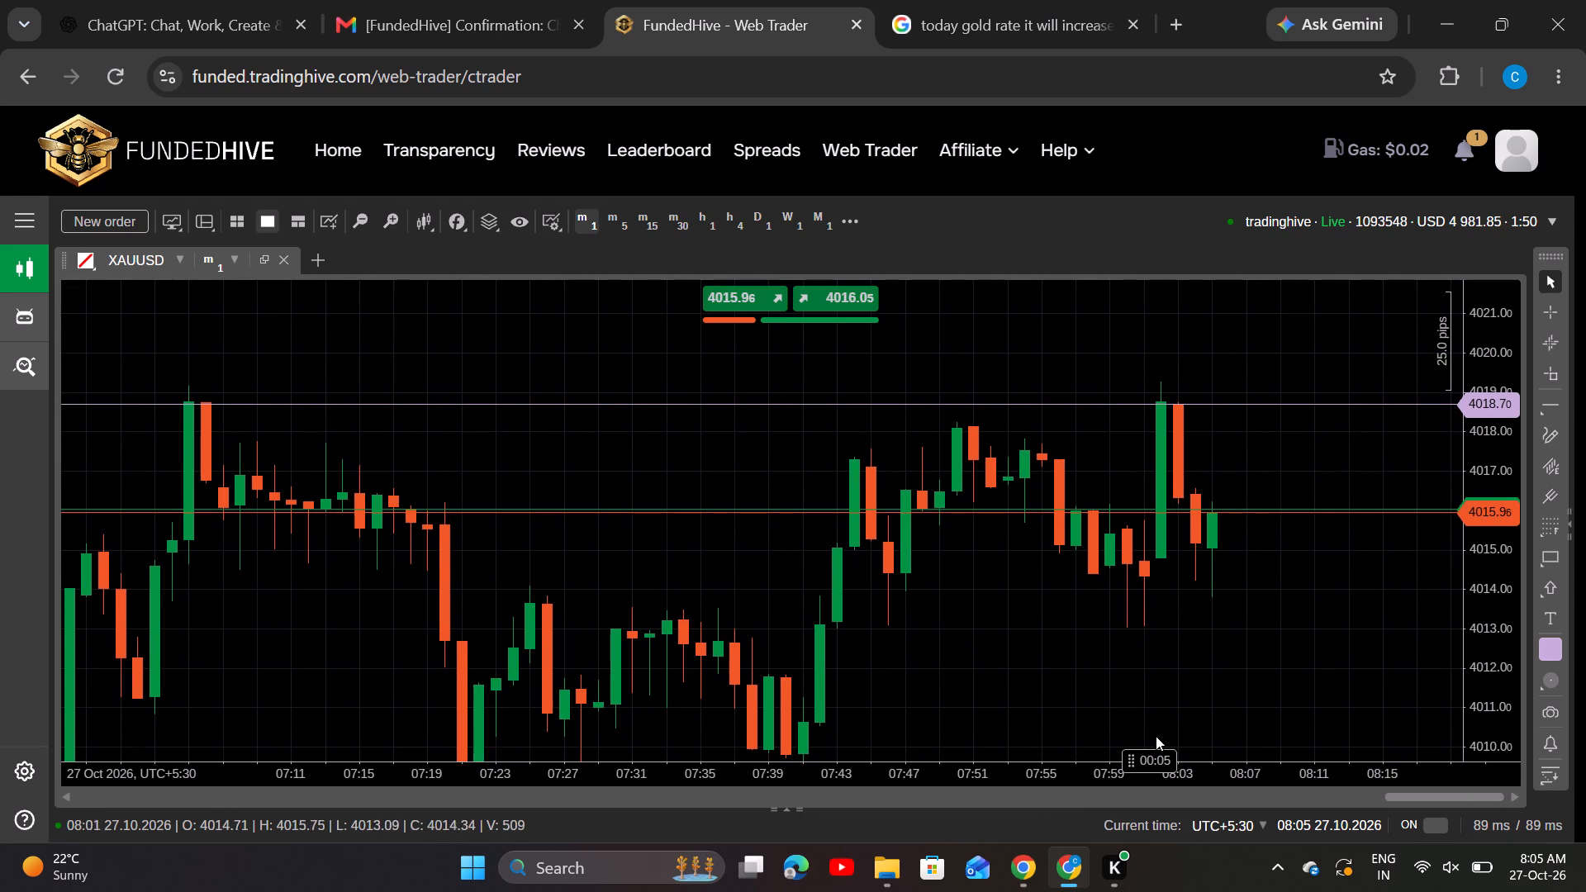
pyautogui.moveTo(933, 690); pyautogui.dragTo(780, 551, button='right')
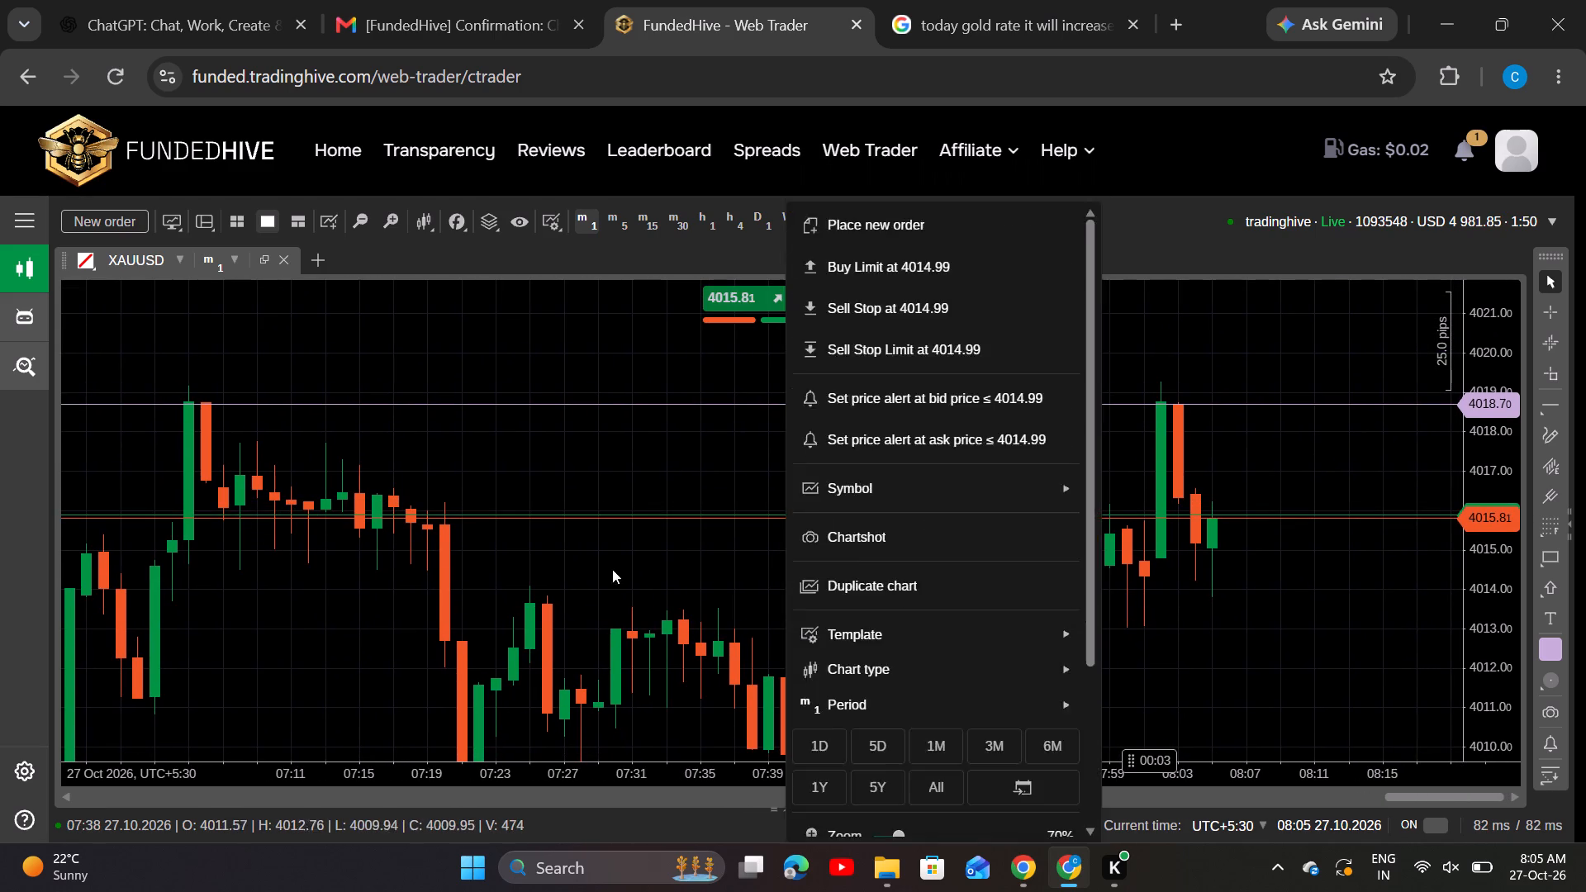
pyautogui.moveTo(607, 568); pyautogui.dragTo(573, 522)
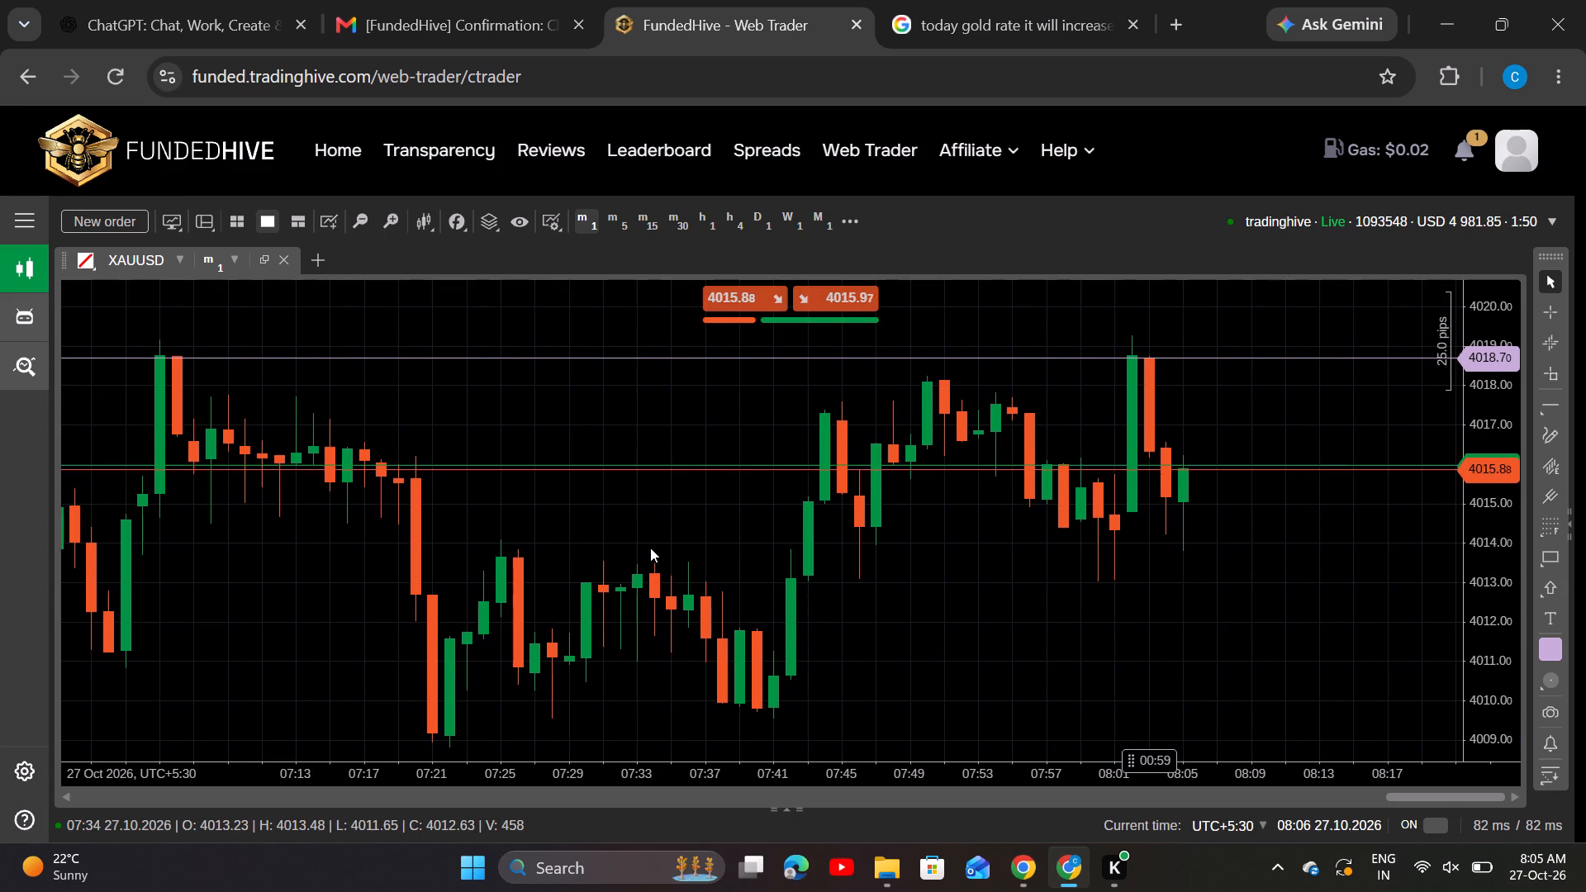
pyautogui.moveTo(965, 633); pyautogui.dragTo(859, 595)
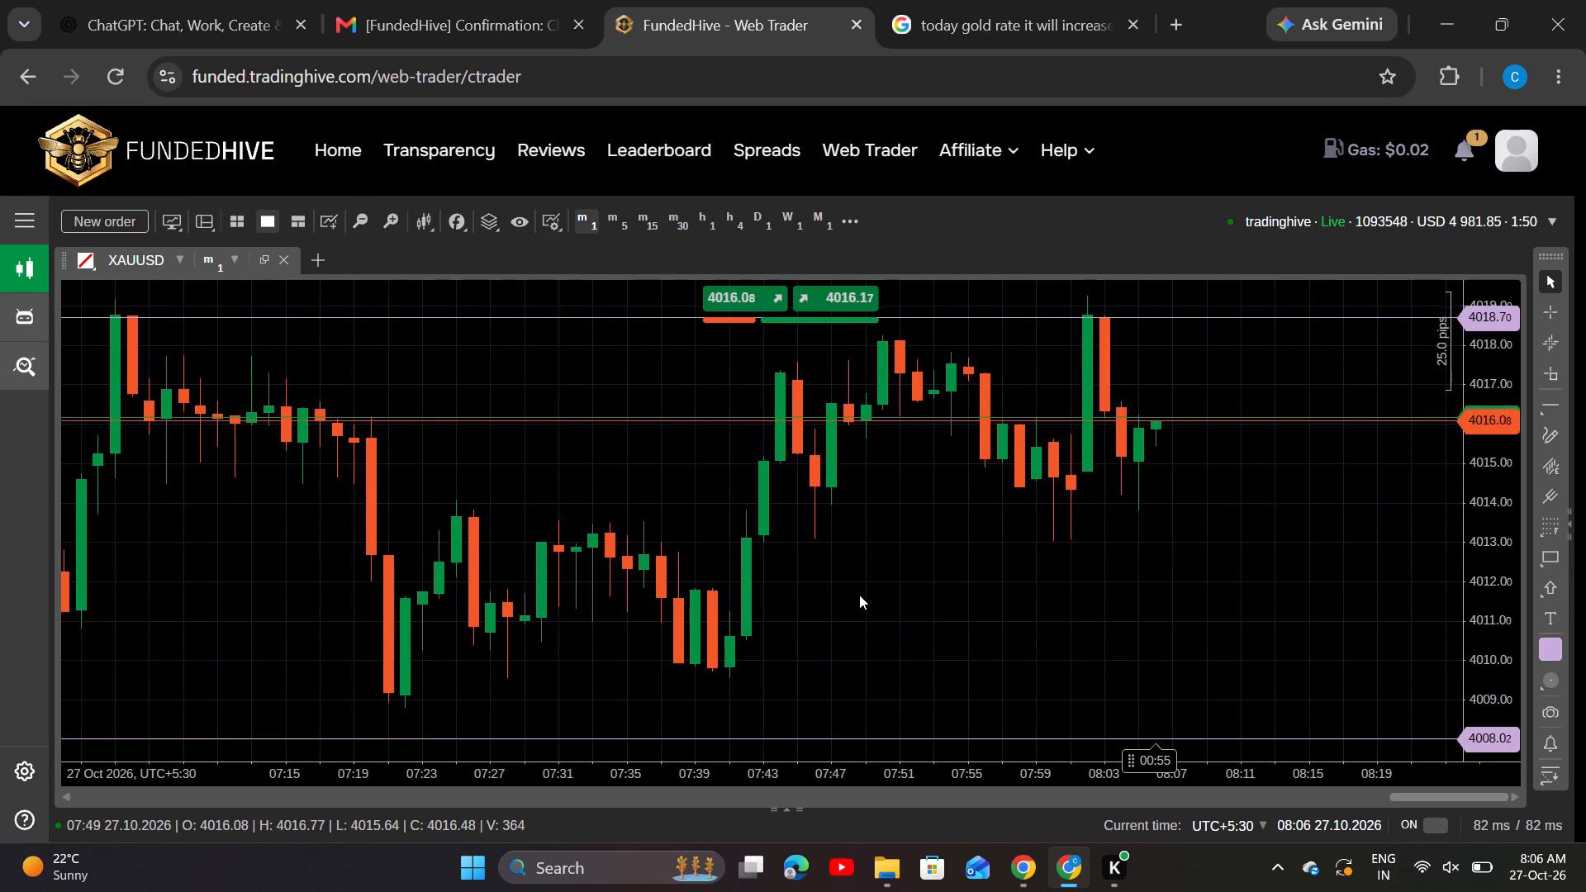
pyautogui.moveTo(859, 595); pyautogui.dragTo(827, 714)
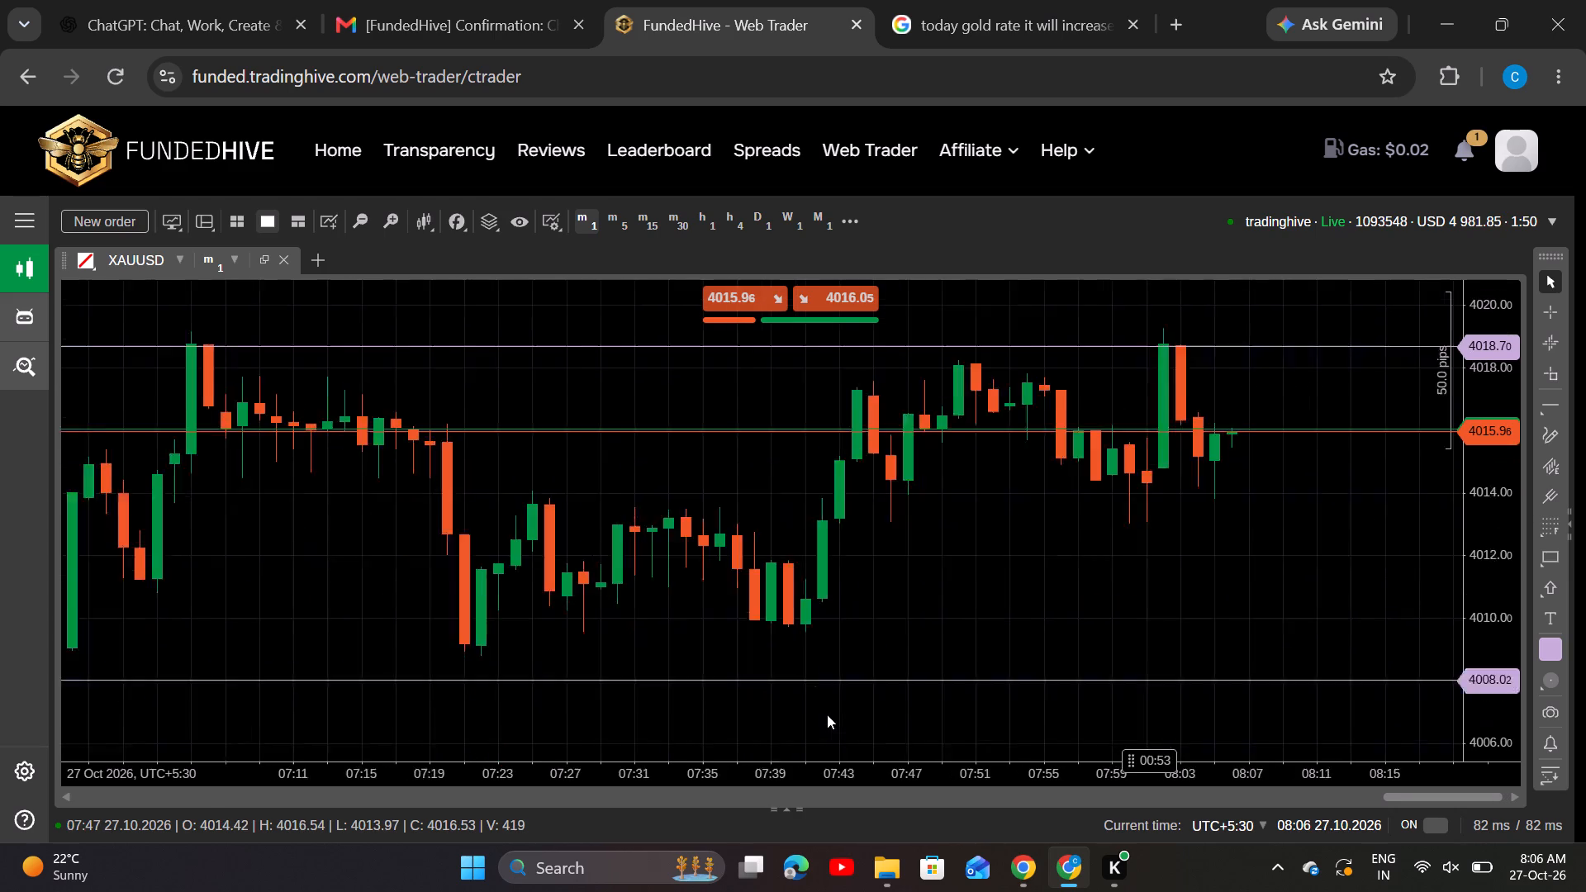
pyautogui.scroll(-1, 827, 714)
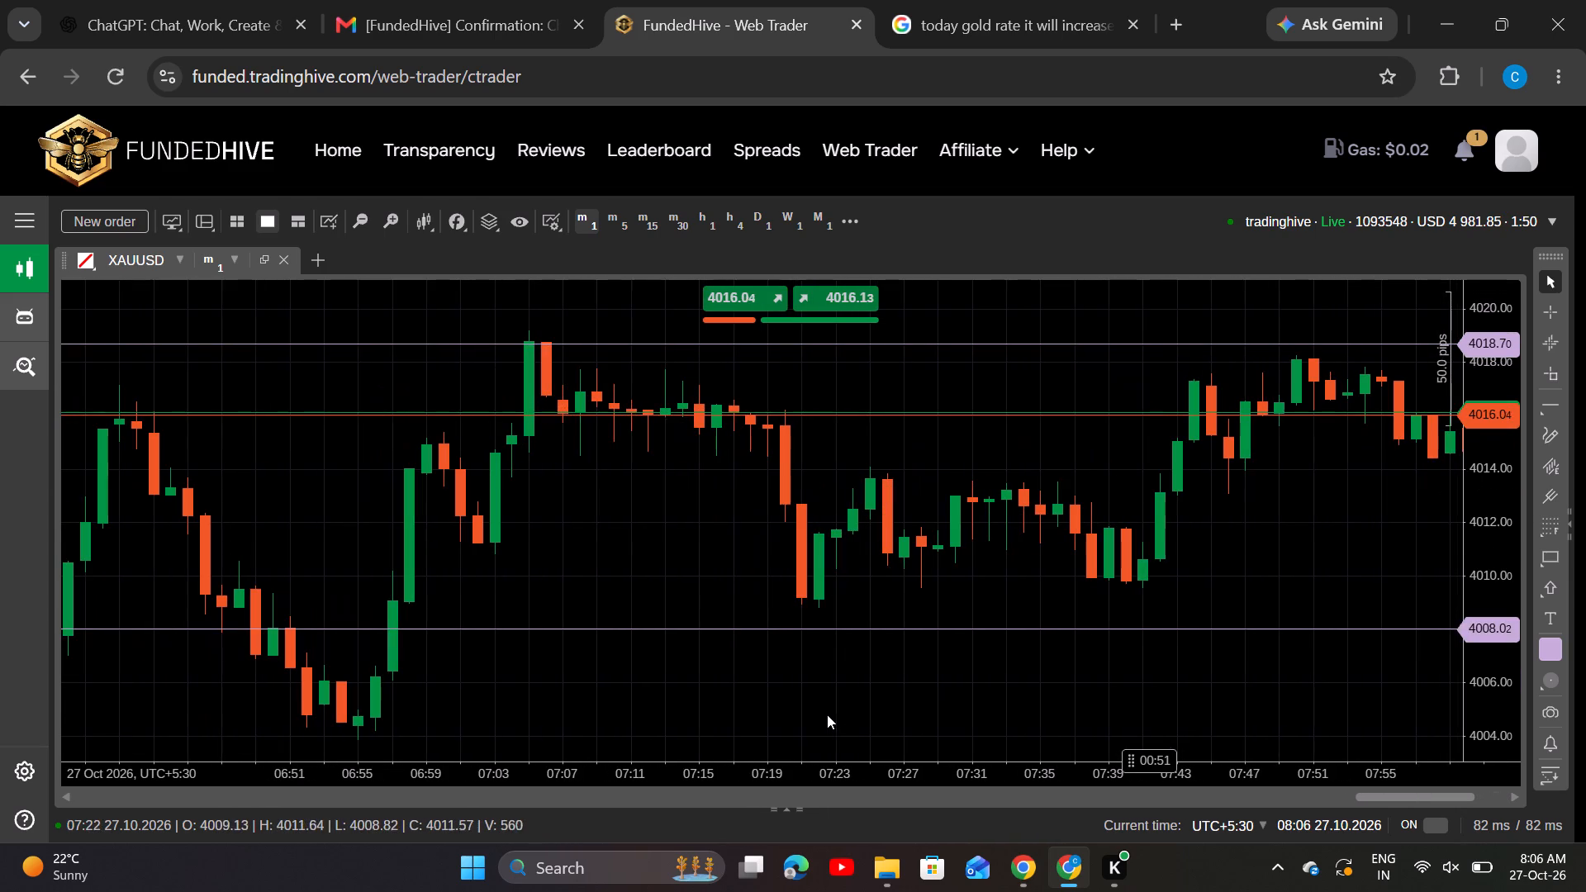
pyautogui.moveTo(1218, 553); pyautogui.dragTo(812, 650)
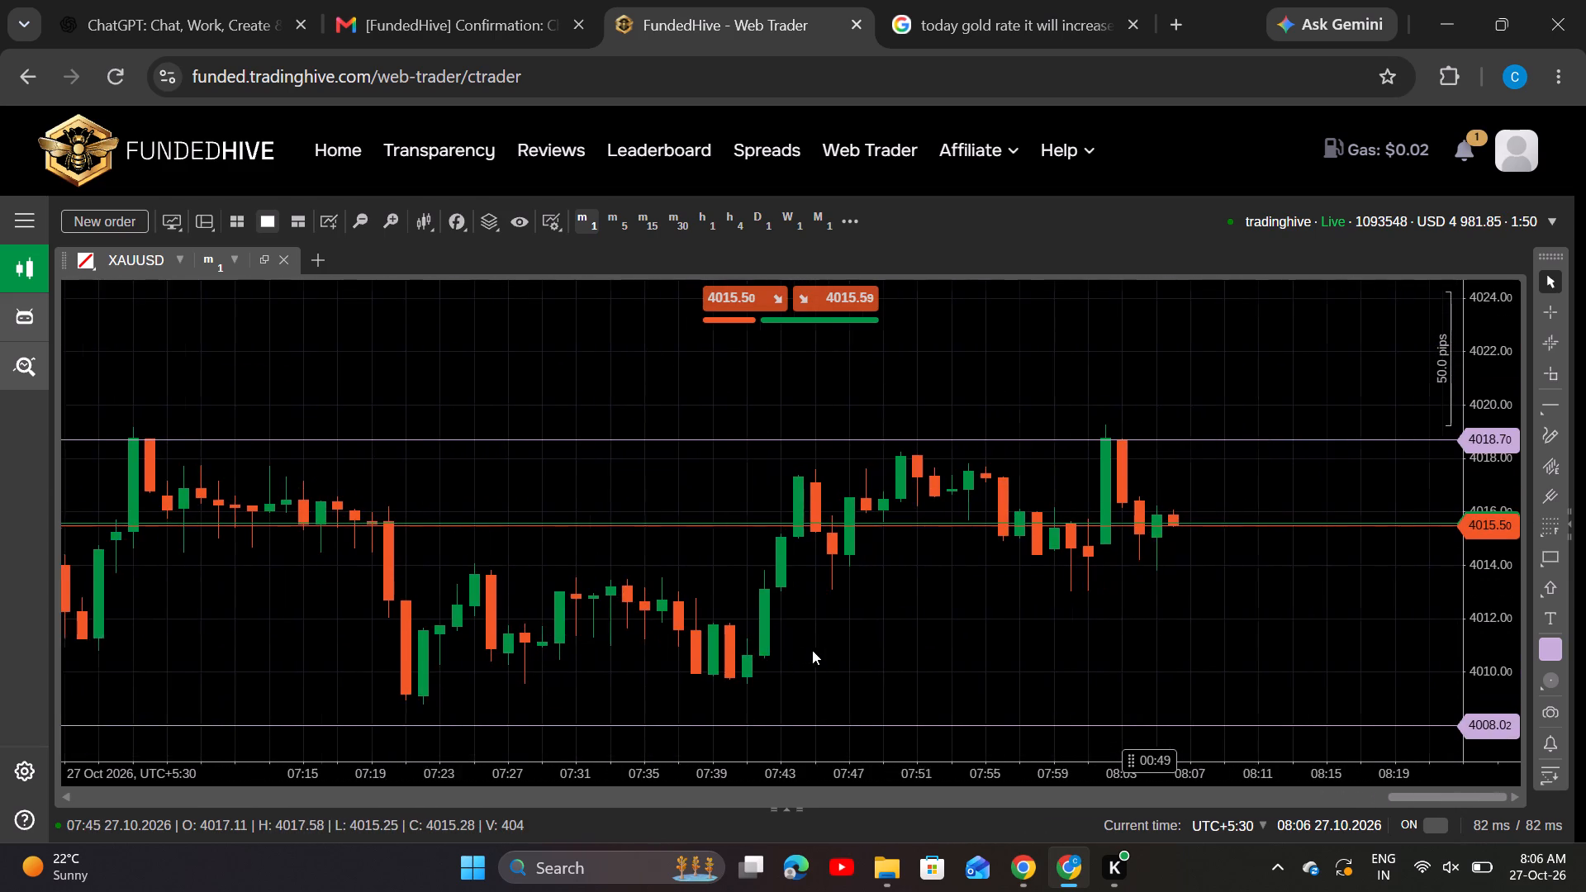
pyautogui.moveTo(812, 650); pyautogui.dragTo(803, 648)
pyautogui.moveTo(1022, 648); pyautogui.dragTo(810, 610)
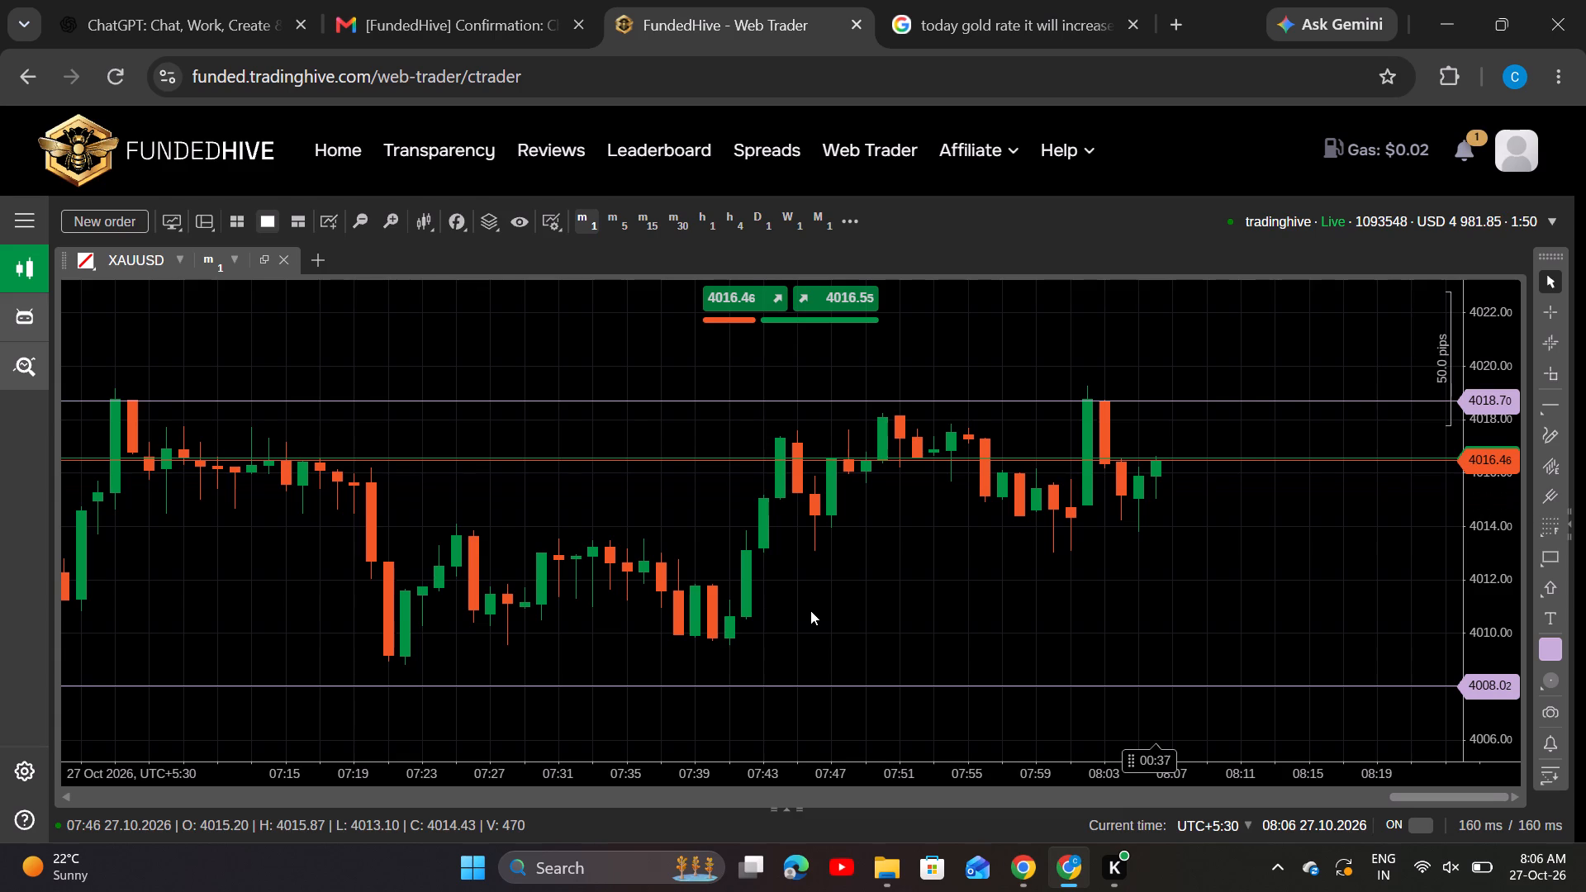
# Reopen the $5,000 Pay From Profits challenge to review its objectives and statistics, and look over the home dashboard.
pyautogui.click(344, 158)
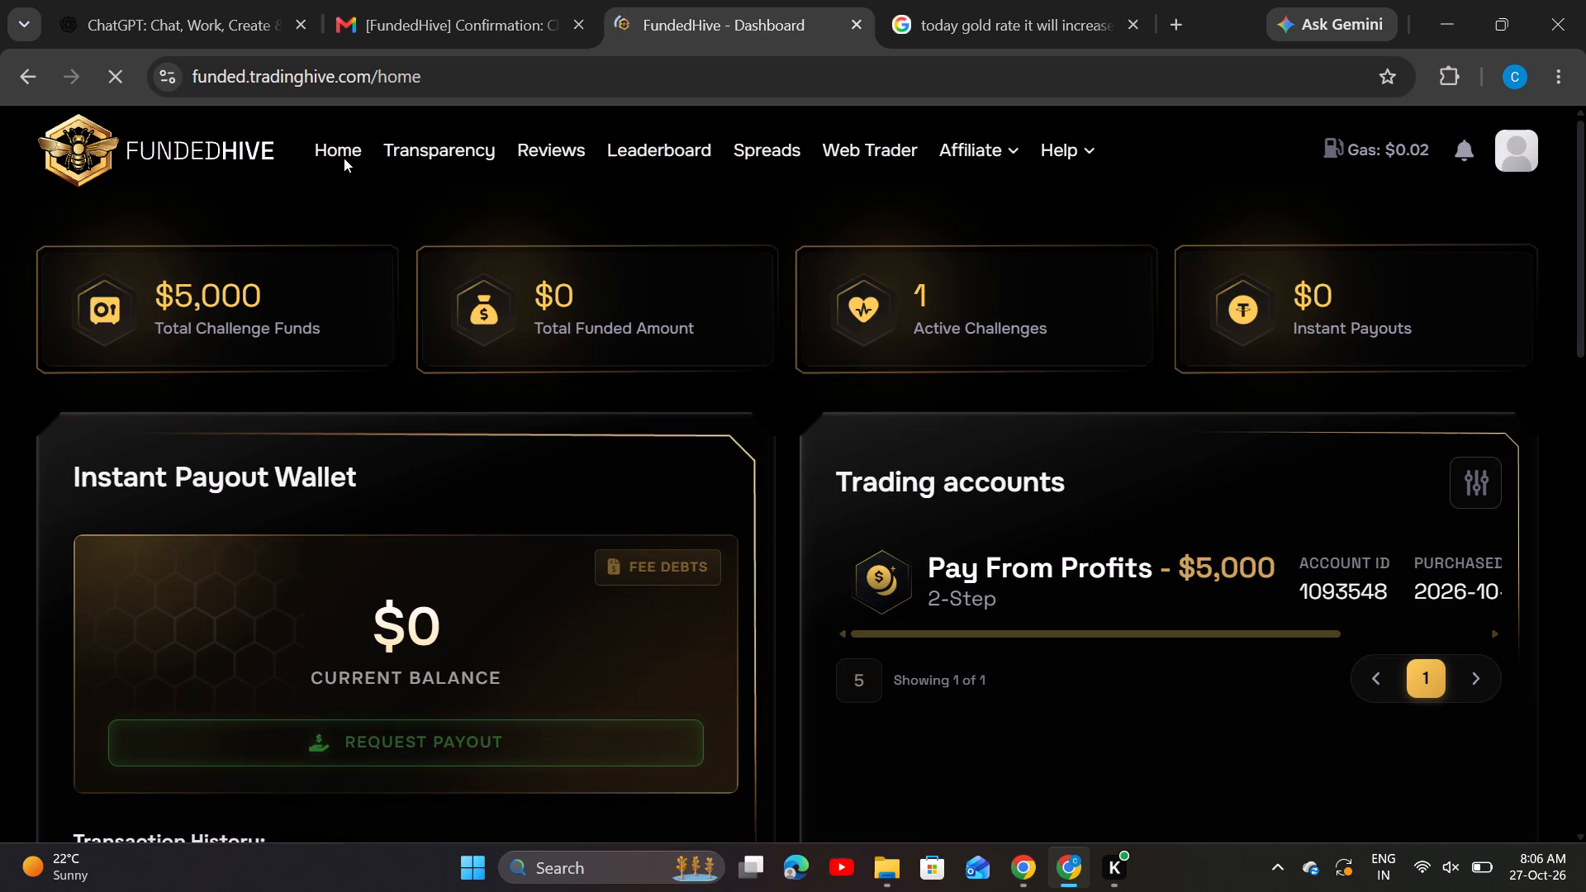
pyautogui.click(958, 596)
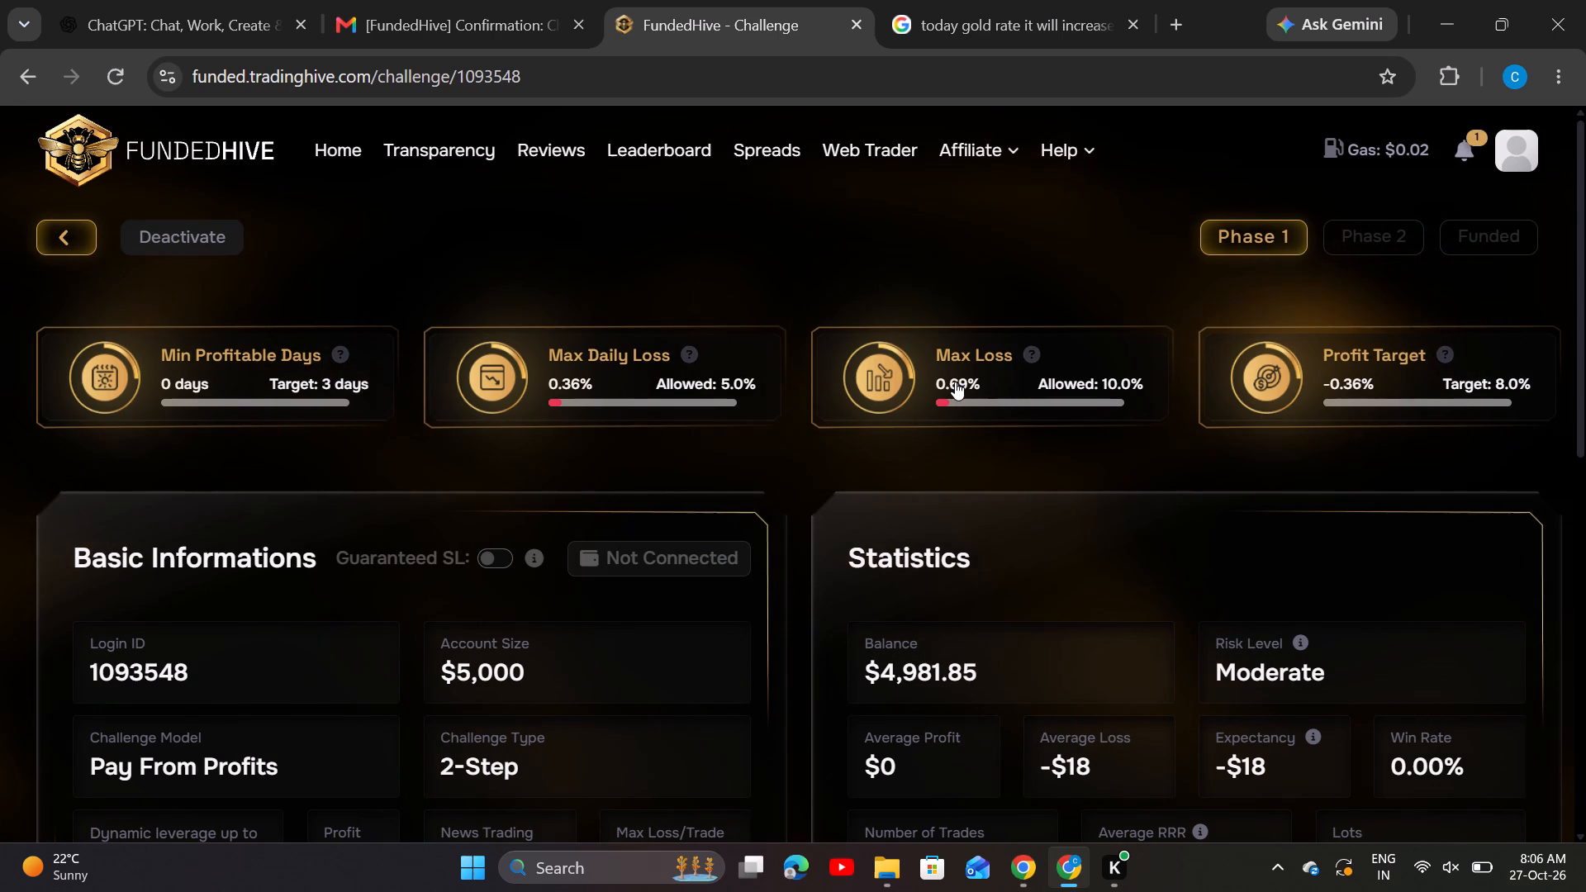
pyautogui.scroll(-1, 1342, 399)
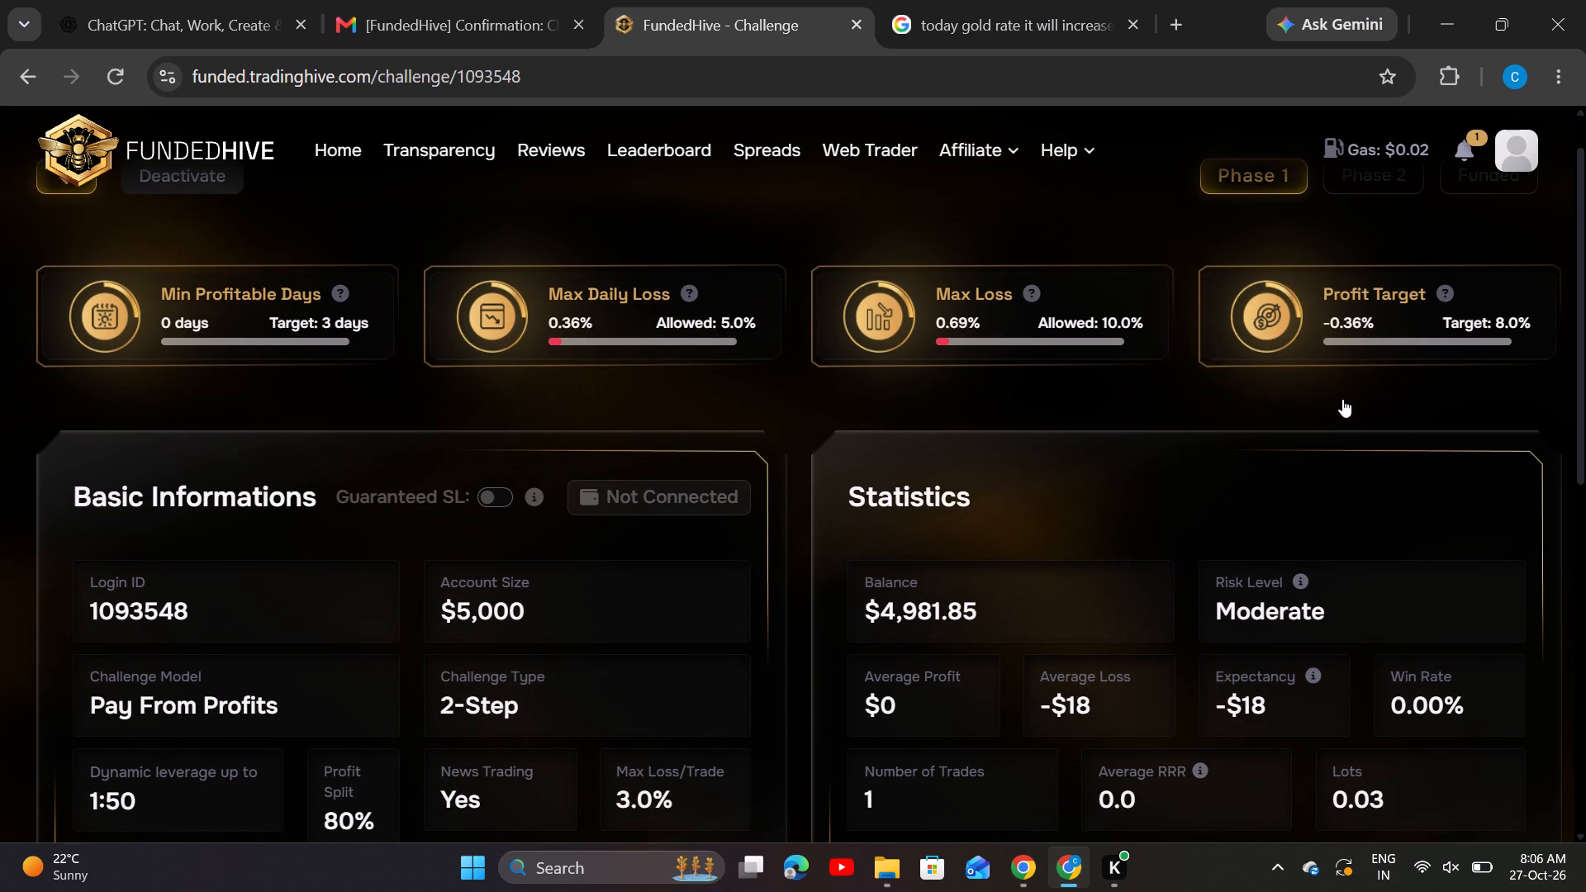
pyautogui.scroll(1, 1342, 399)
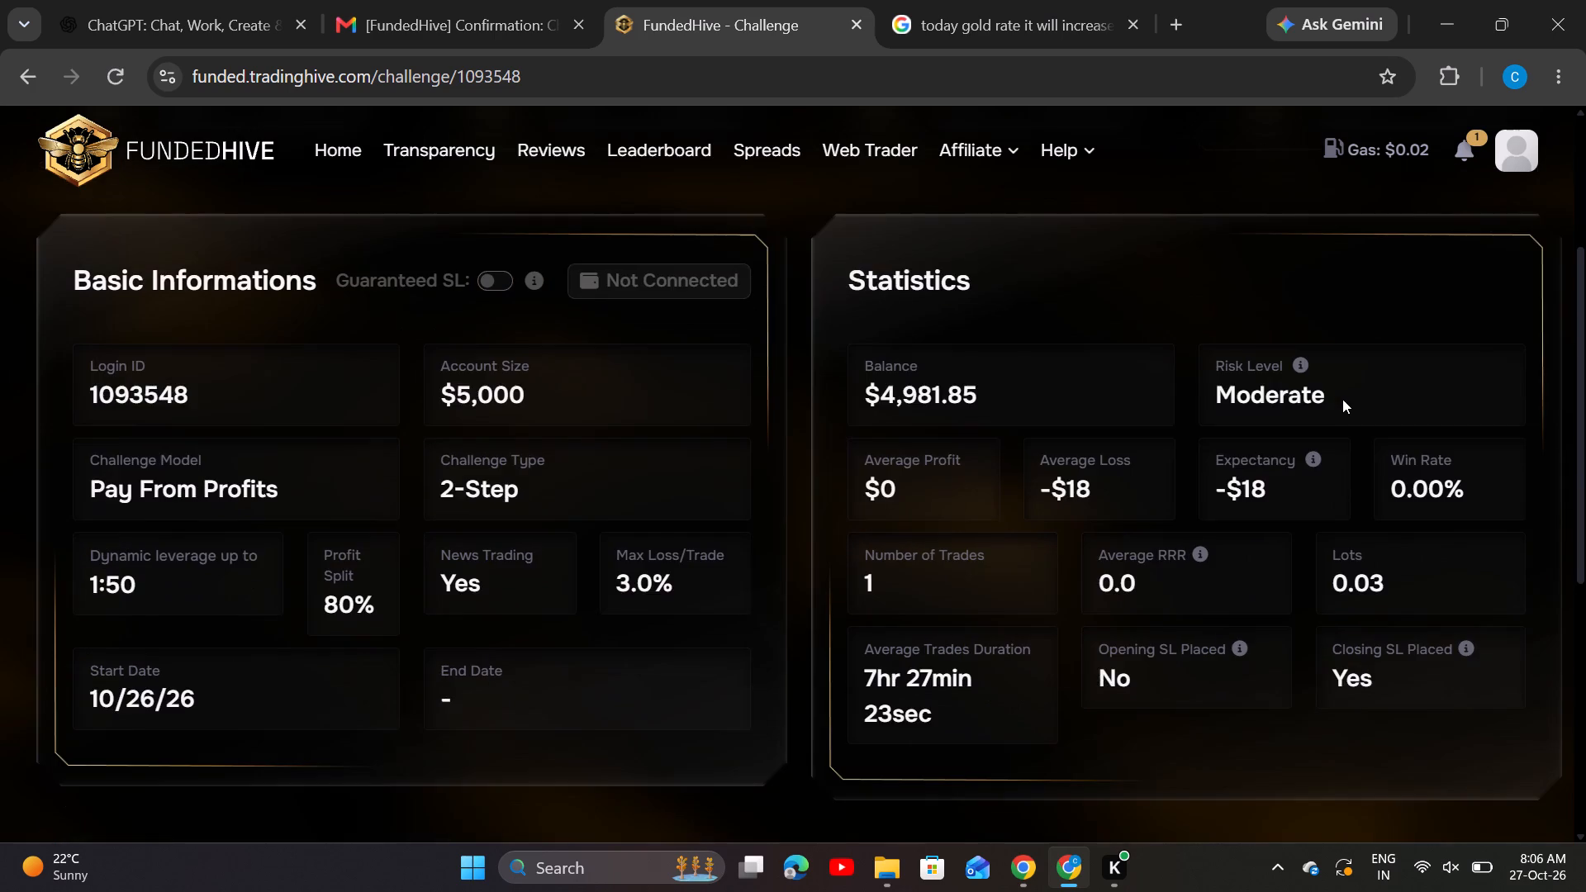
pyautogui.scroll(1, 1342, 399)
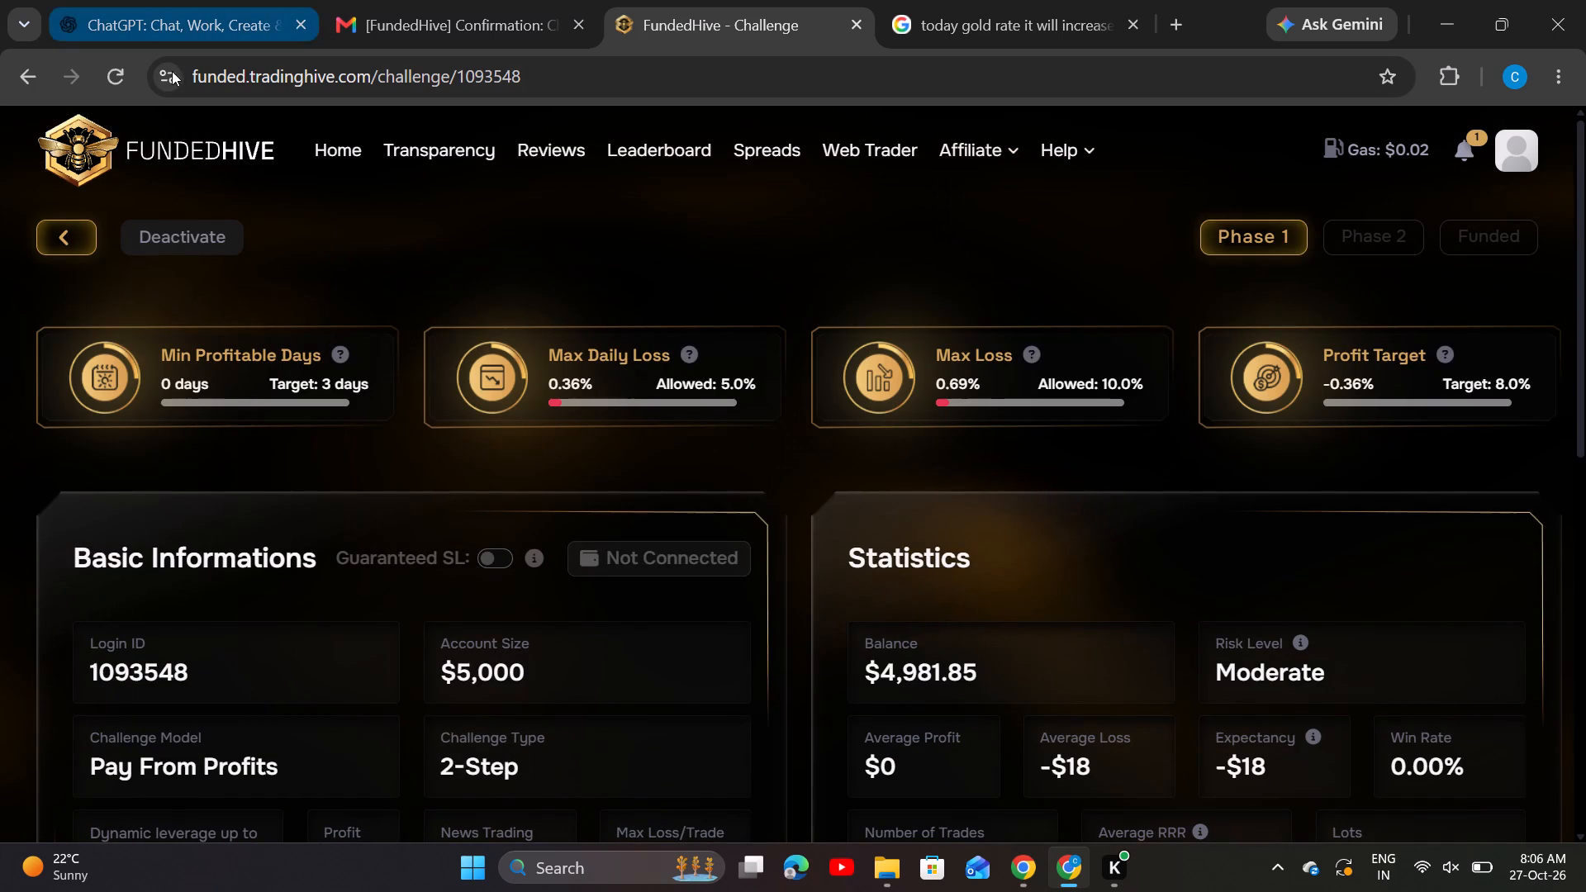
pyautogui.click(339, 148)
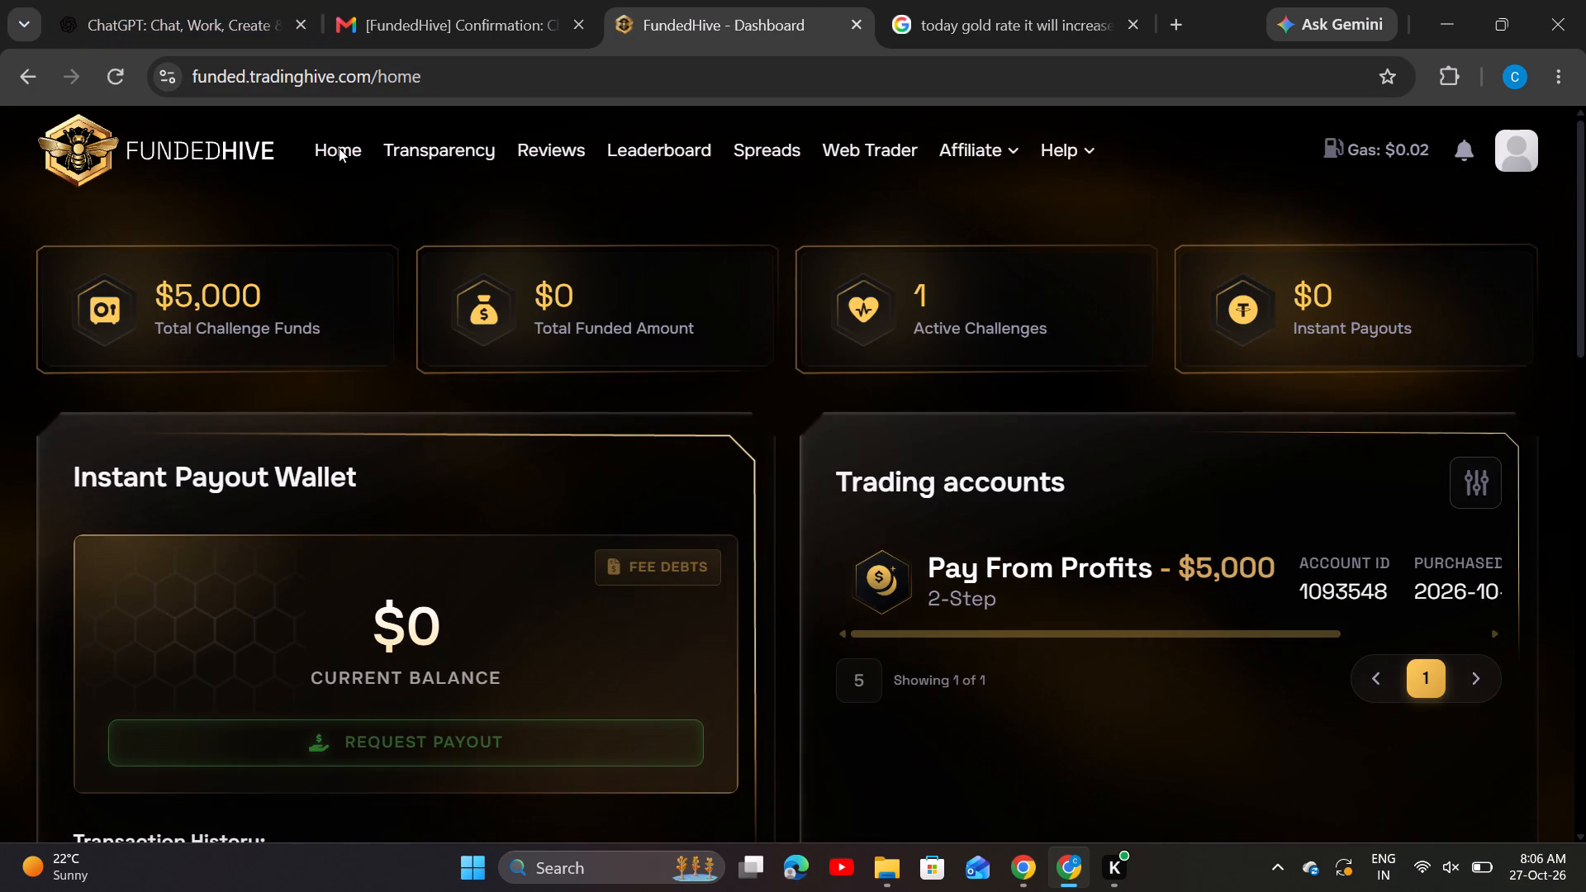
pyautogui.scroll(-3, 456, 528)
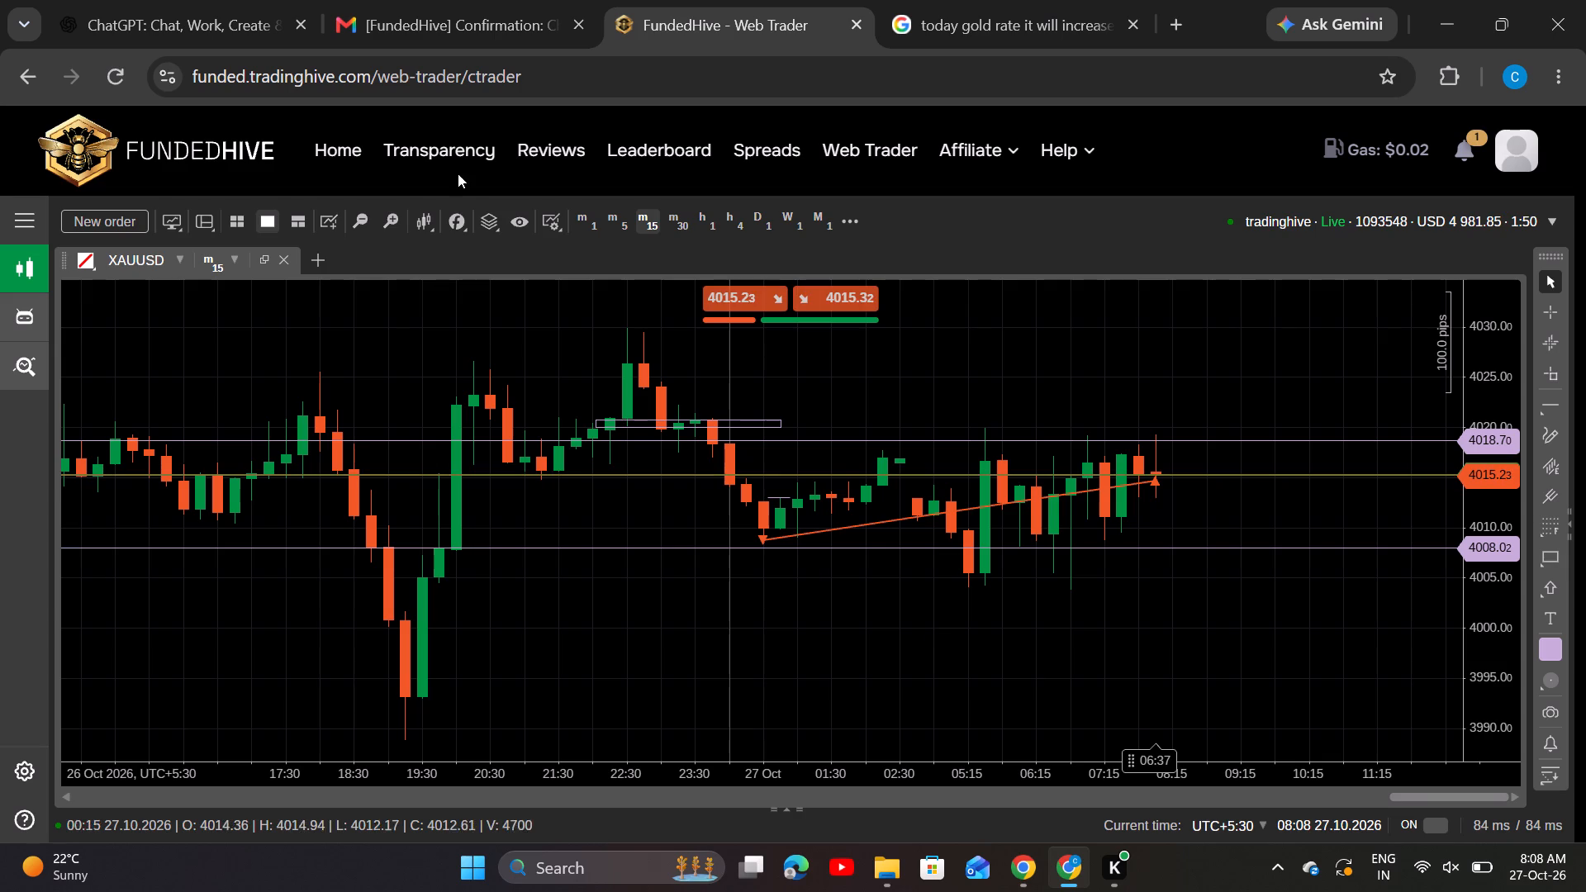
pyautogui.click(616, 233)
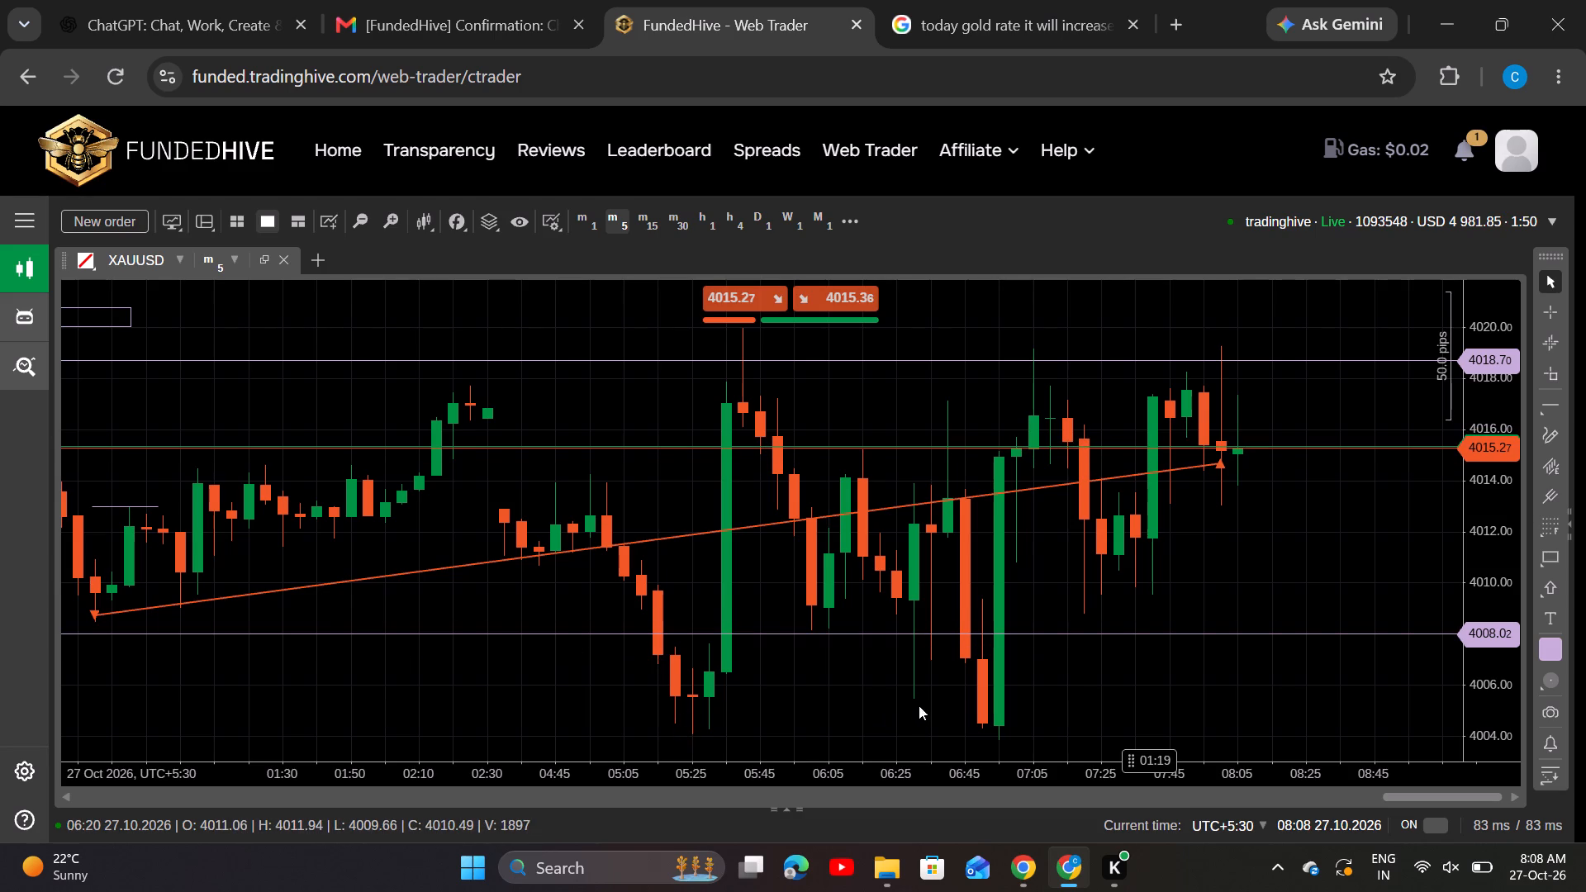
pyautogui.click(829, 714)
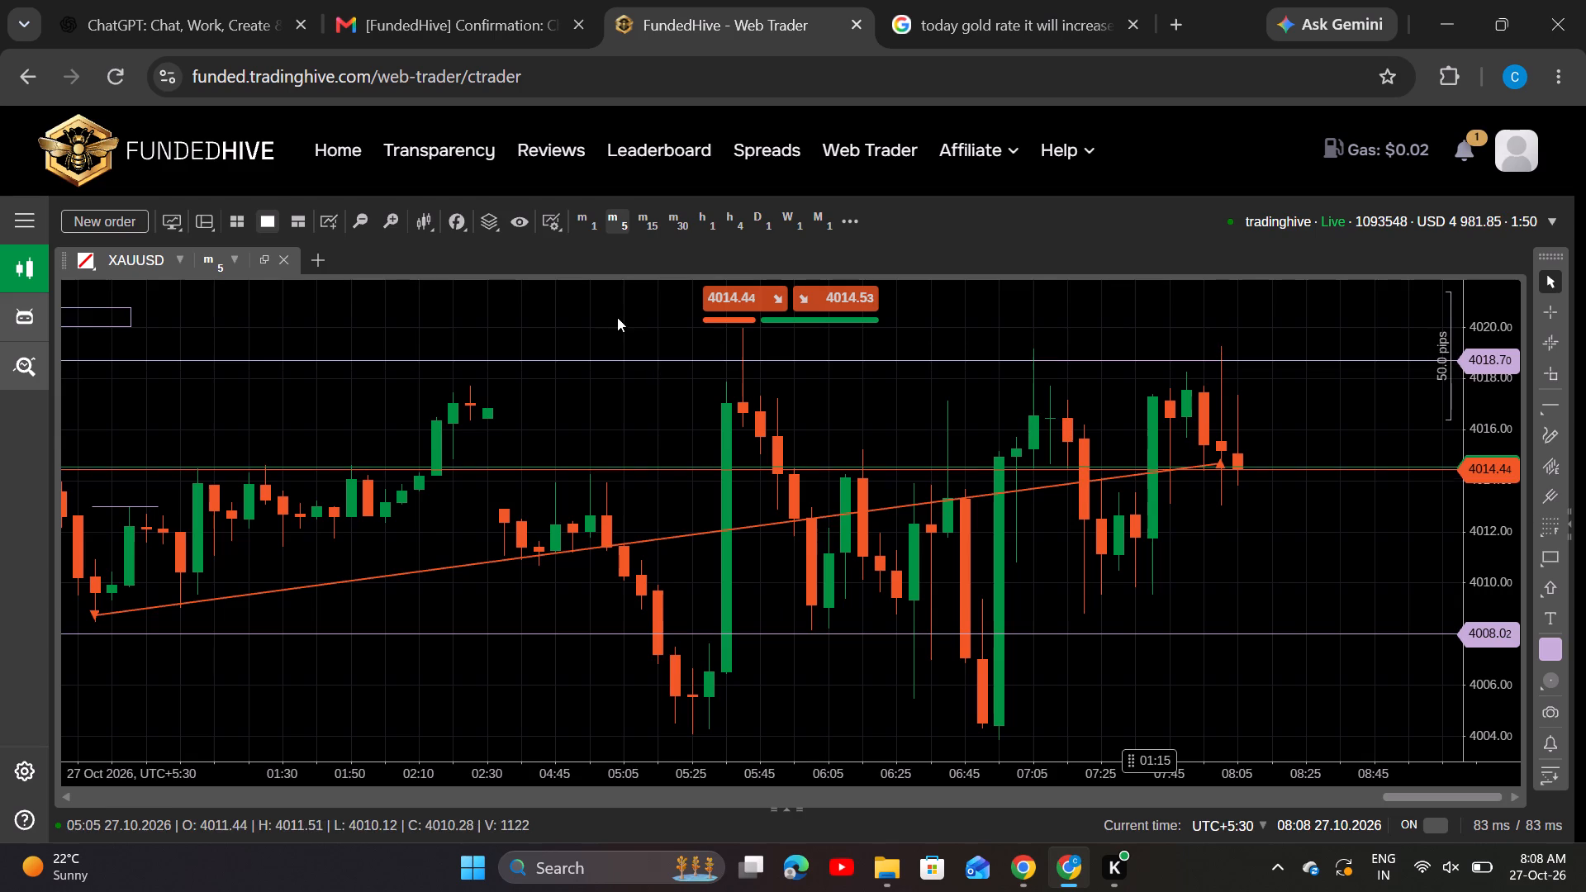
pyautogui.click(590, 222)
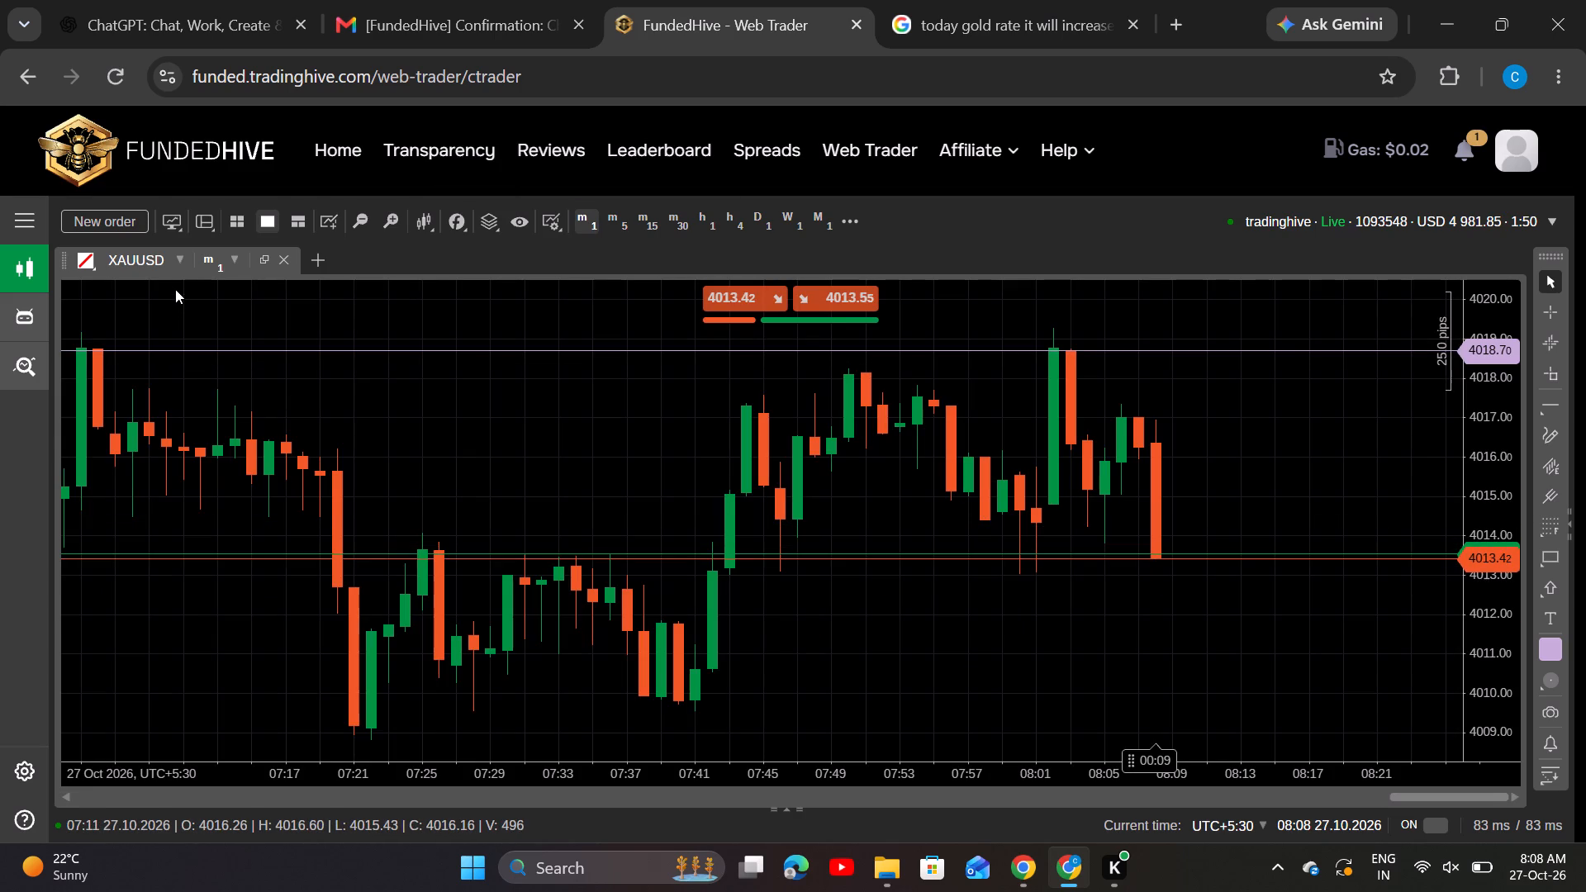
# Place a market order to sell 0.03 lots of XAUUSD without stop loss or take profit, and dismiss the order window.
pyautogui.click(119, 206)
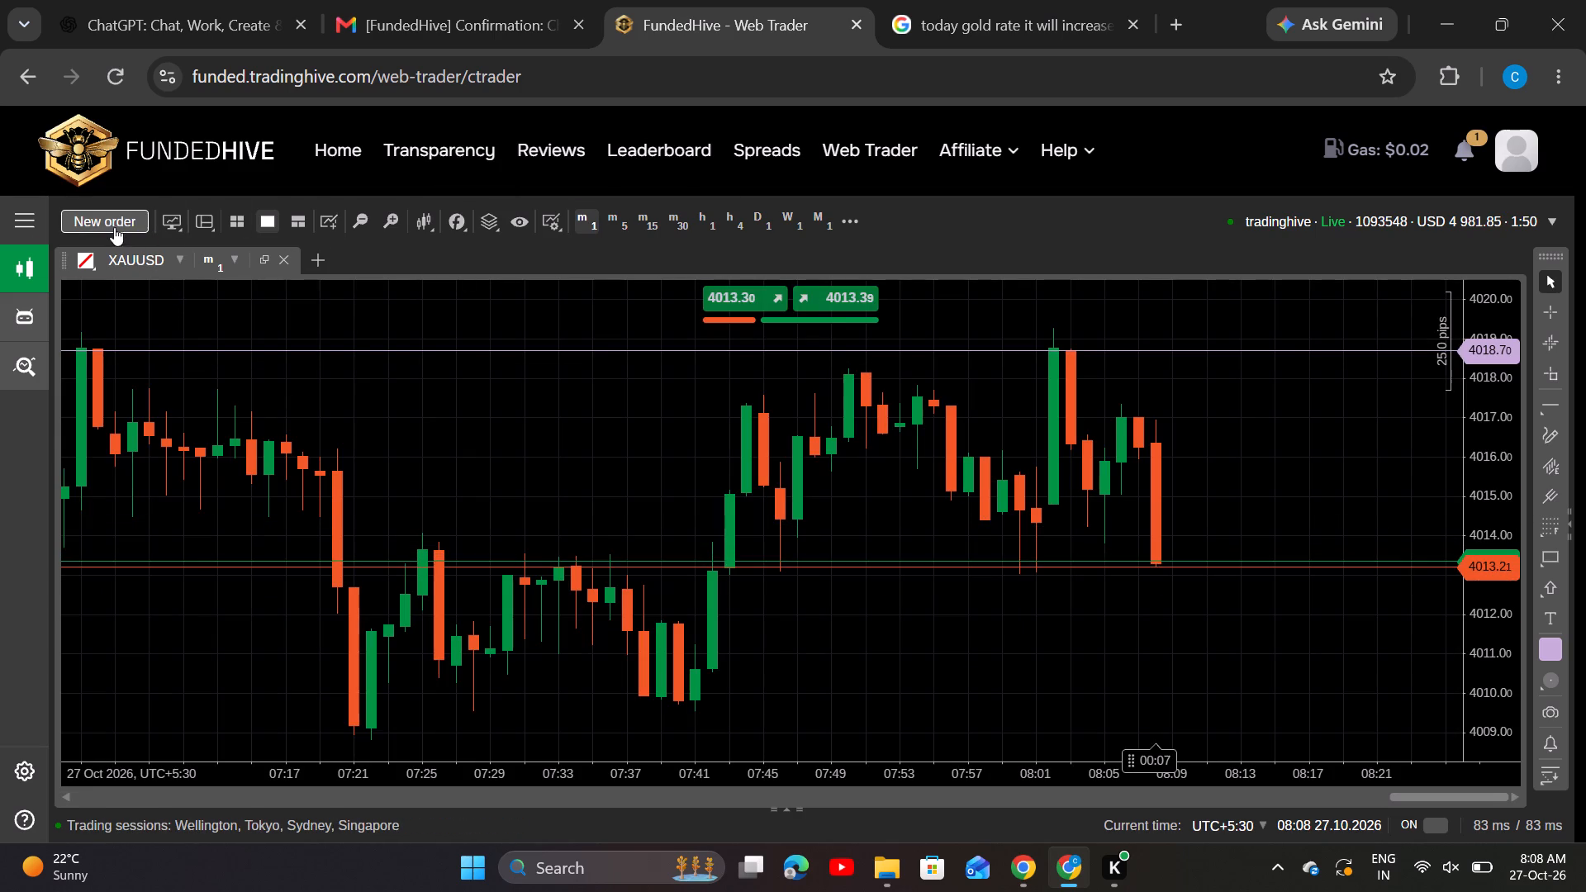
pyautogui.click(113, 227)
pyautogui.click(709, 325)
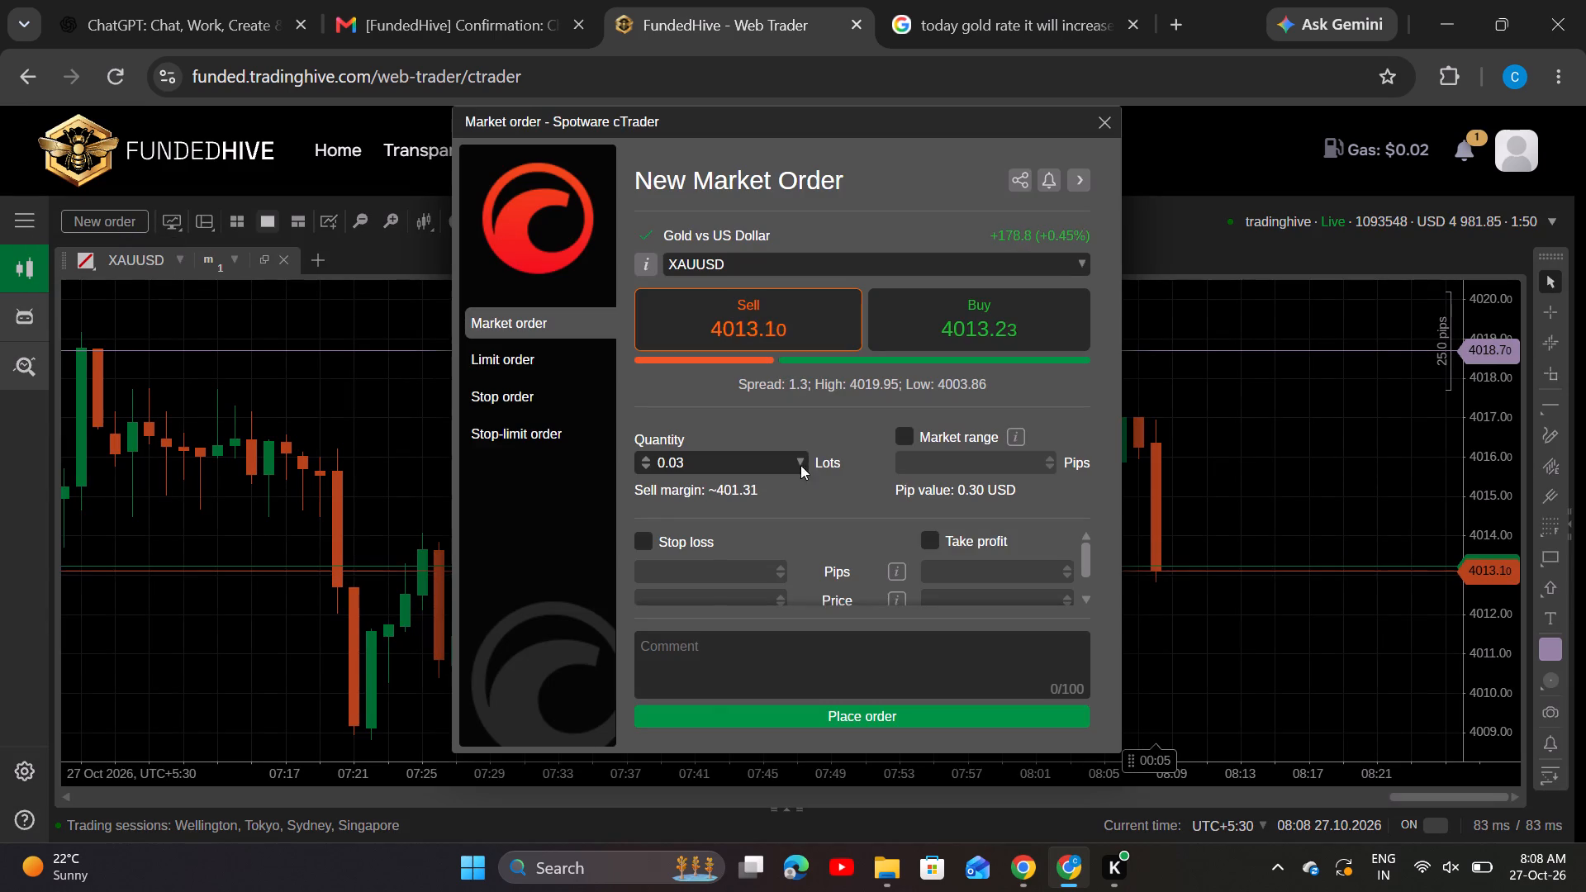
pyautogui.click(751, 307)
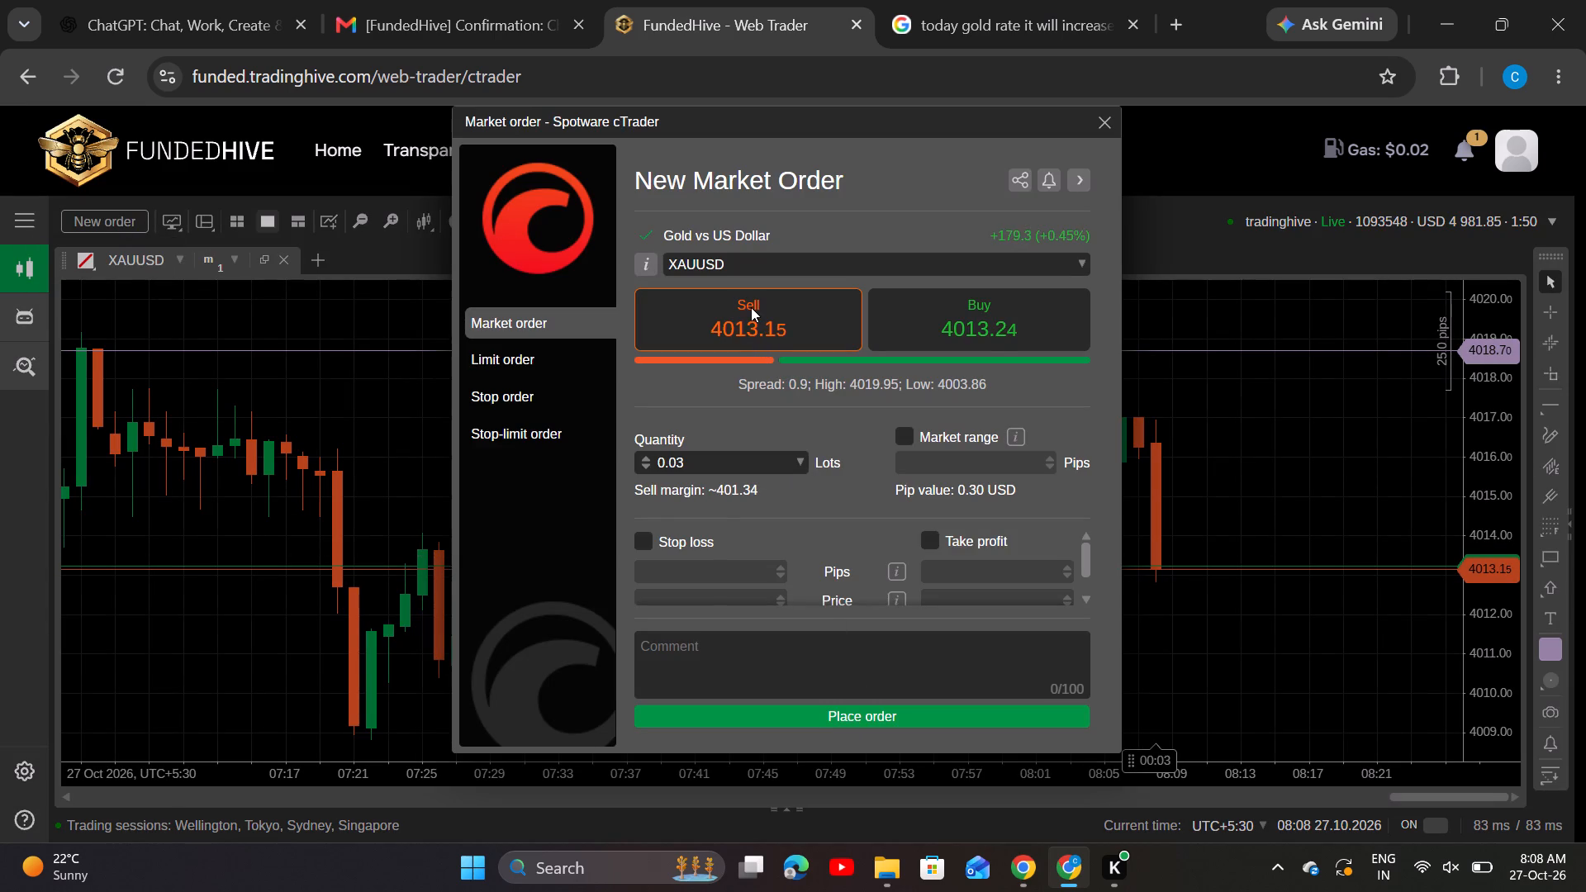
pyautogui.click(706, 460)
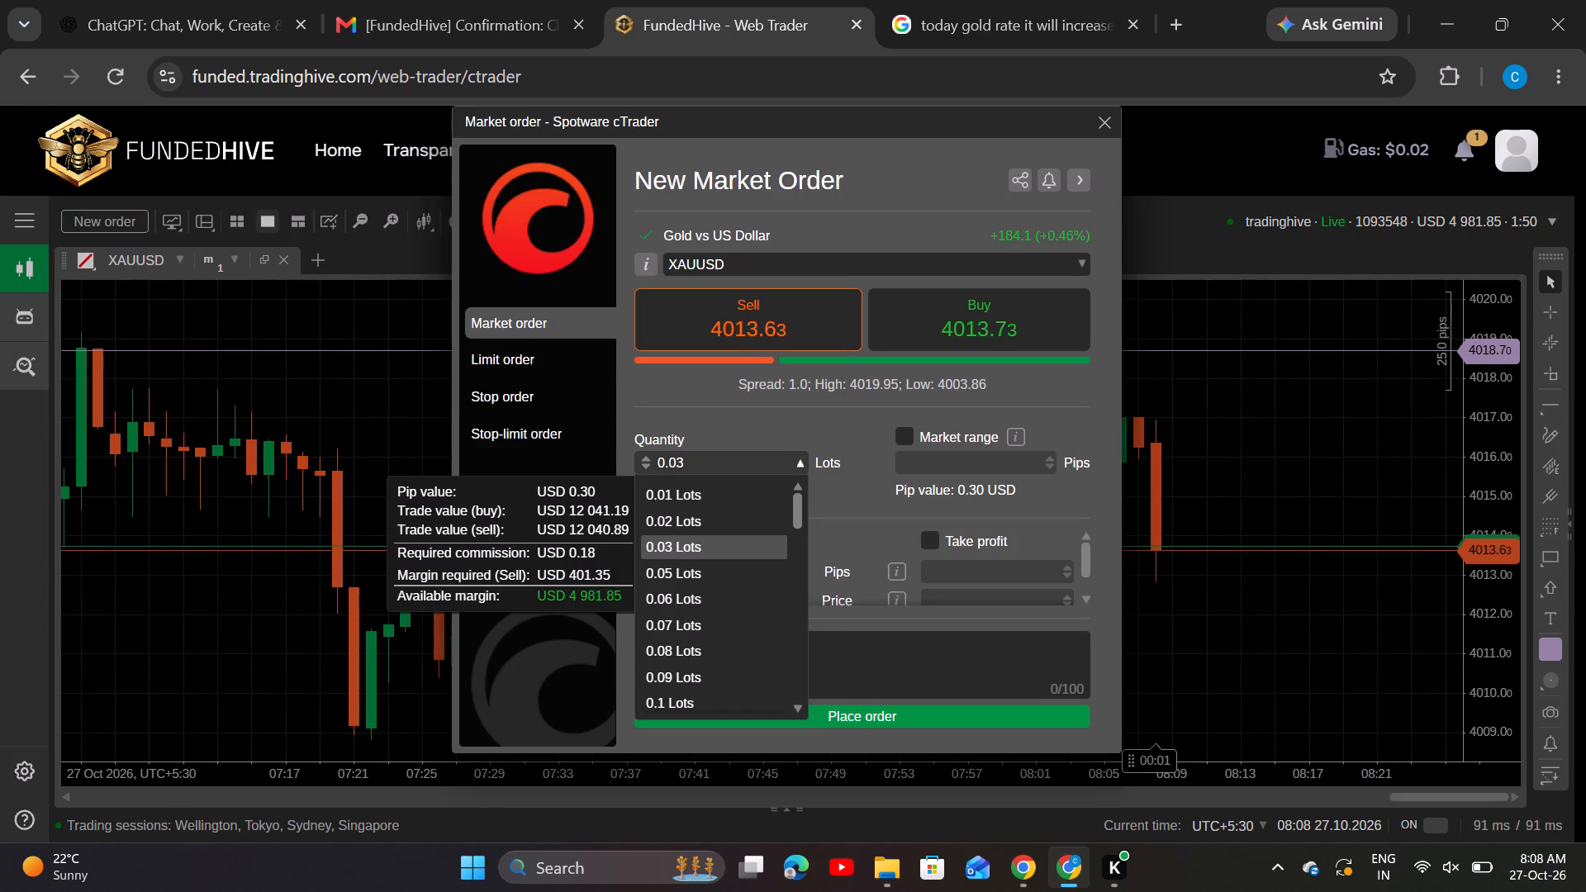
pyautogui.press('BackSpace')
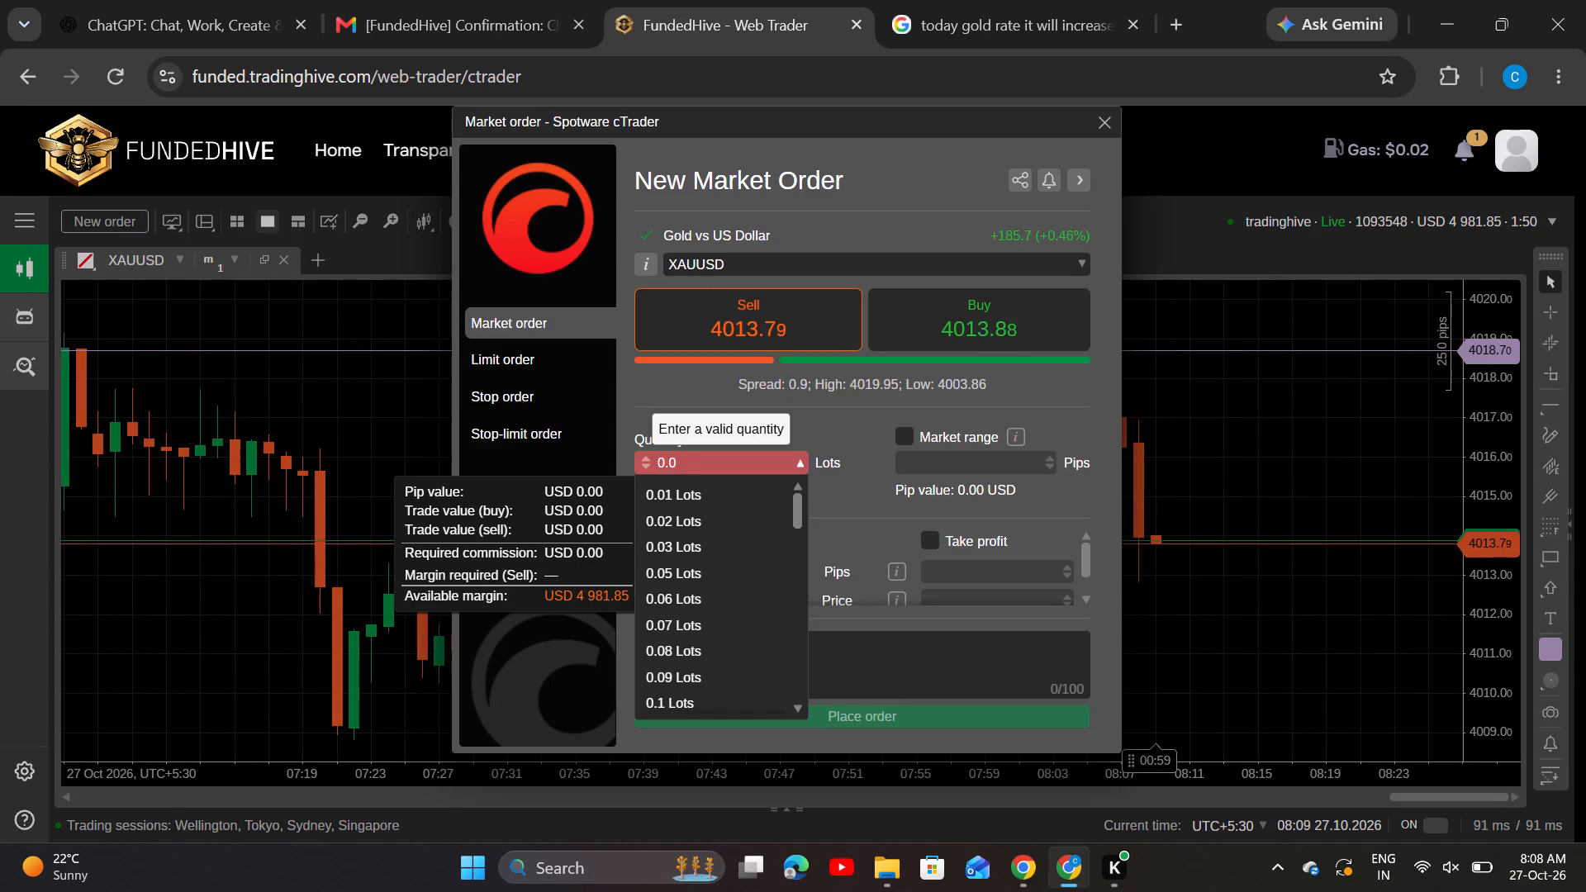
pyautogui.press('3')
pyautogui.click(1023, 713)
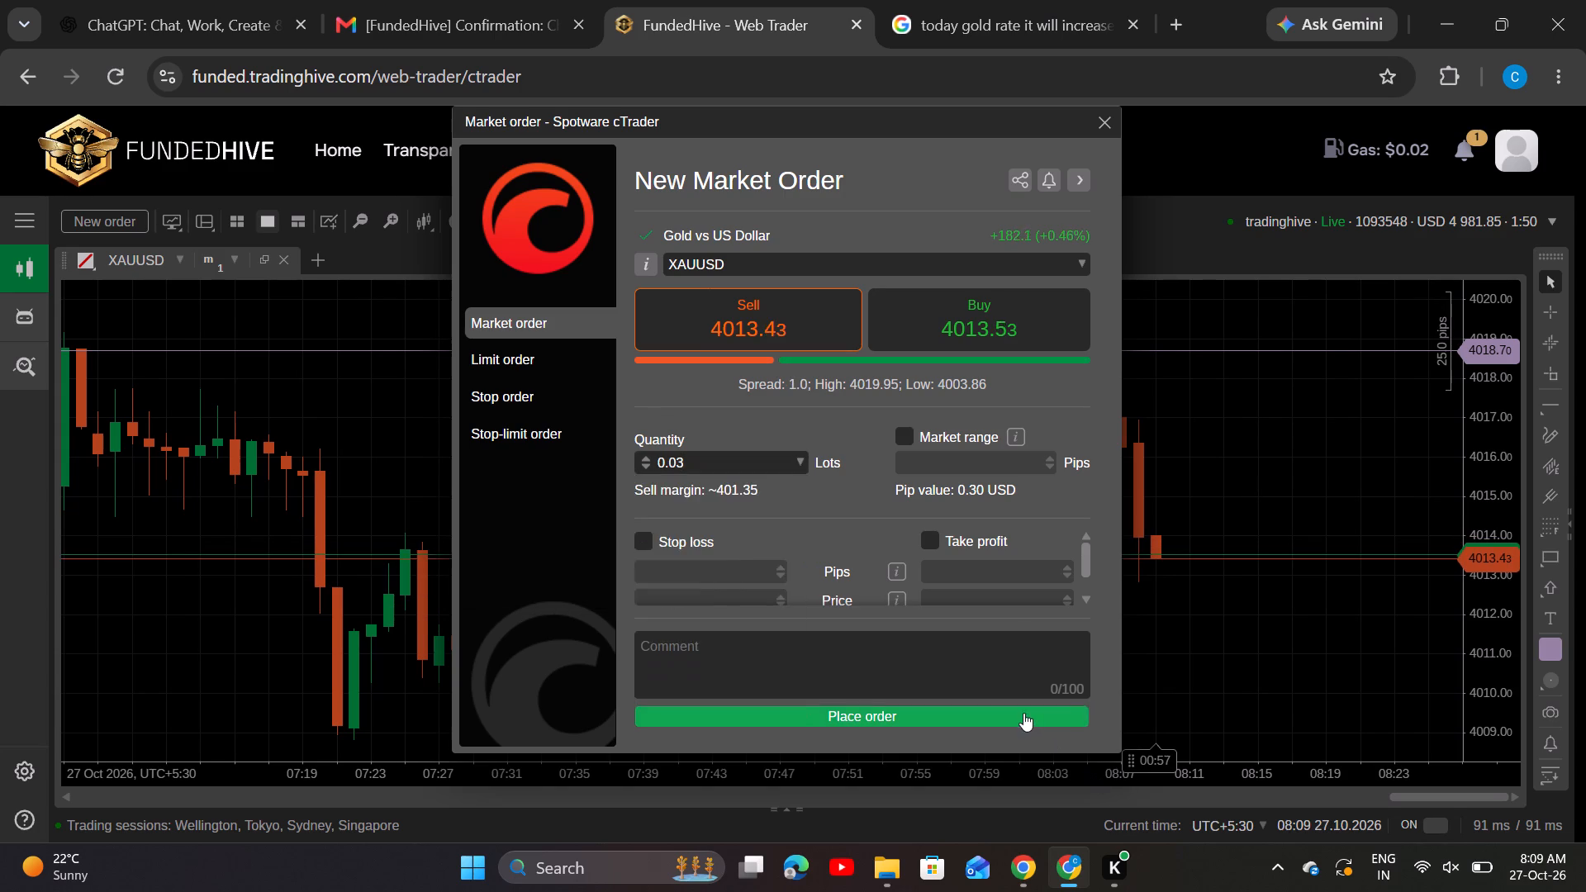
pyautogui.click(1161, 368)
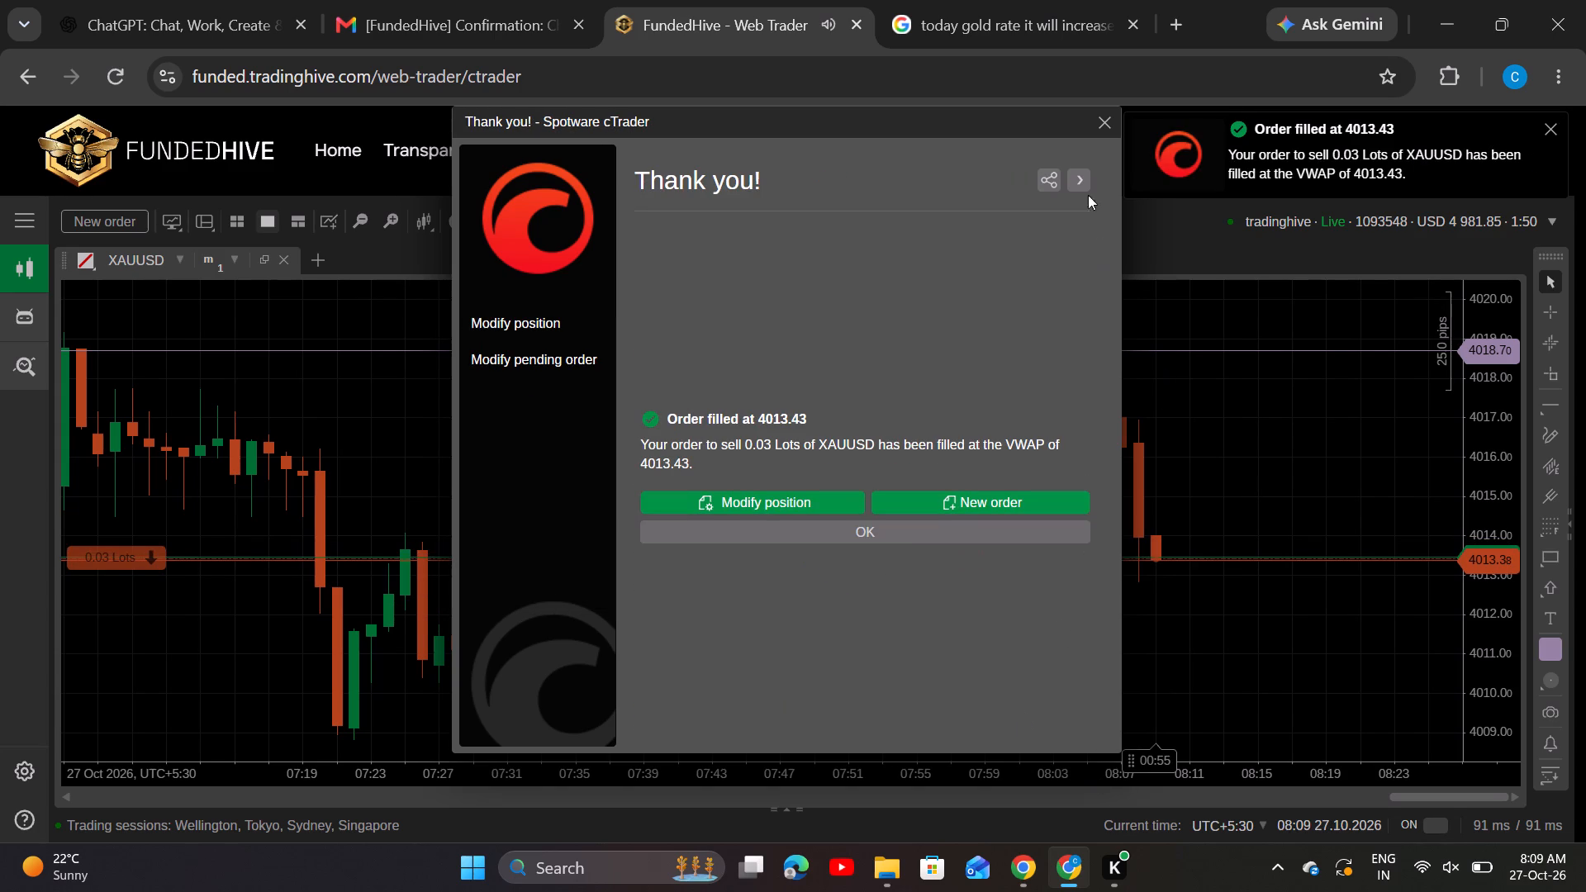
pyautogui.click(1103, 111)
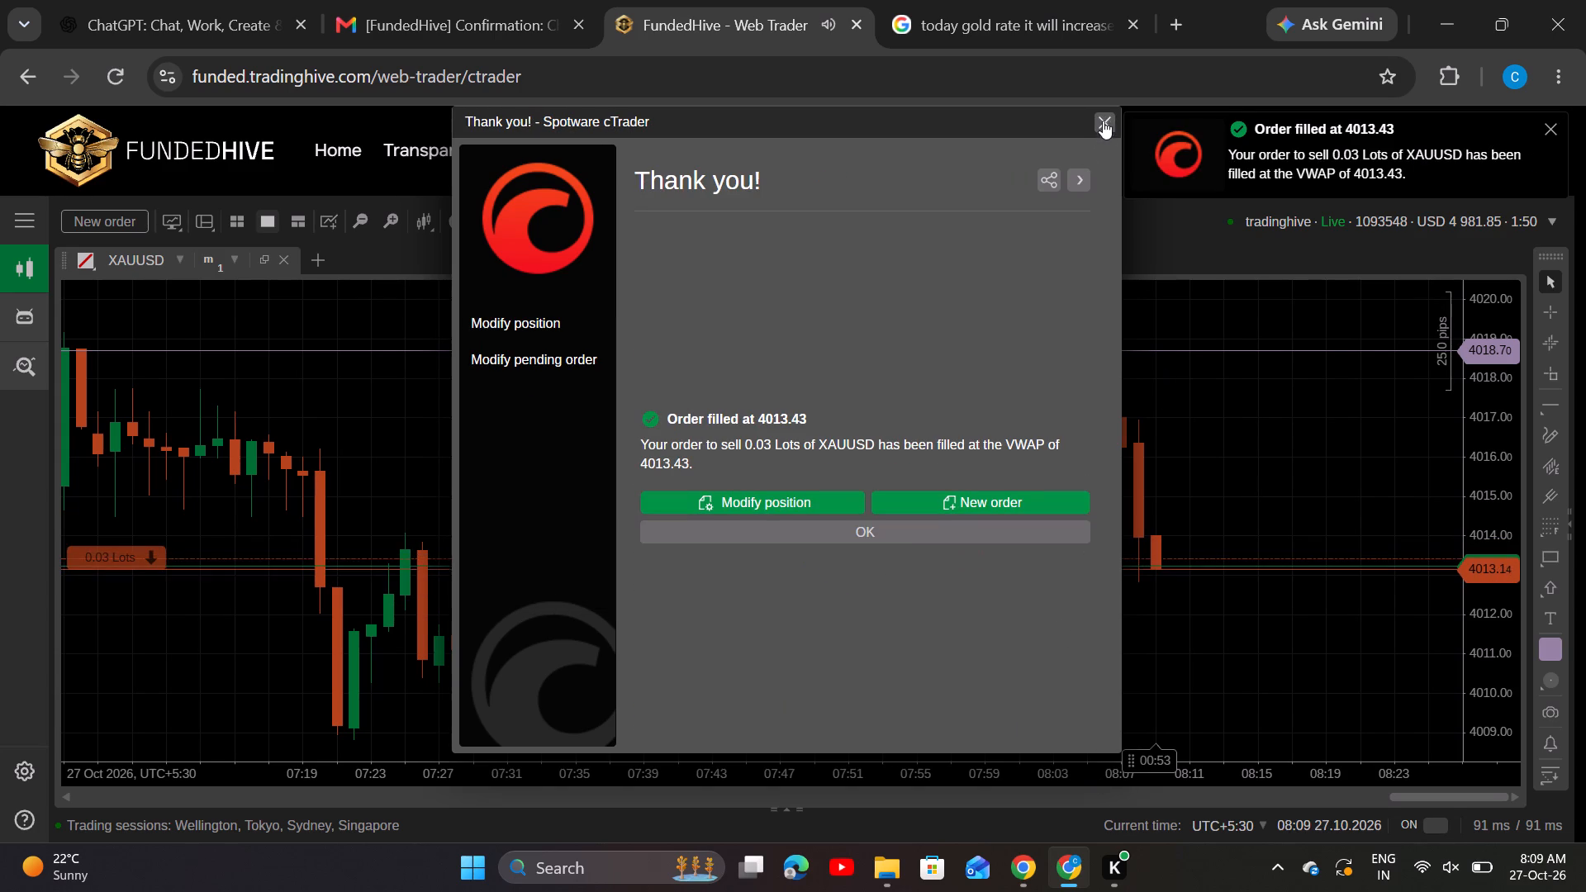
pyautogui.click(1103, 124)
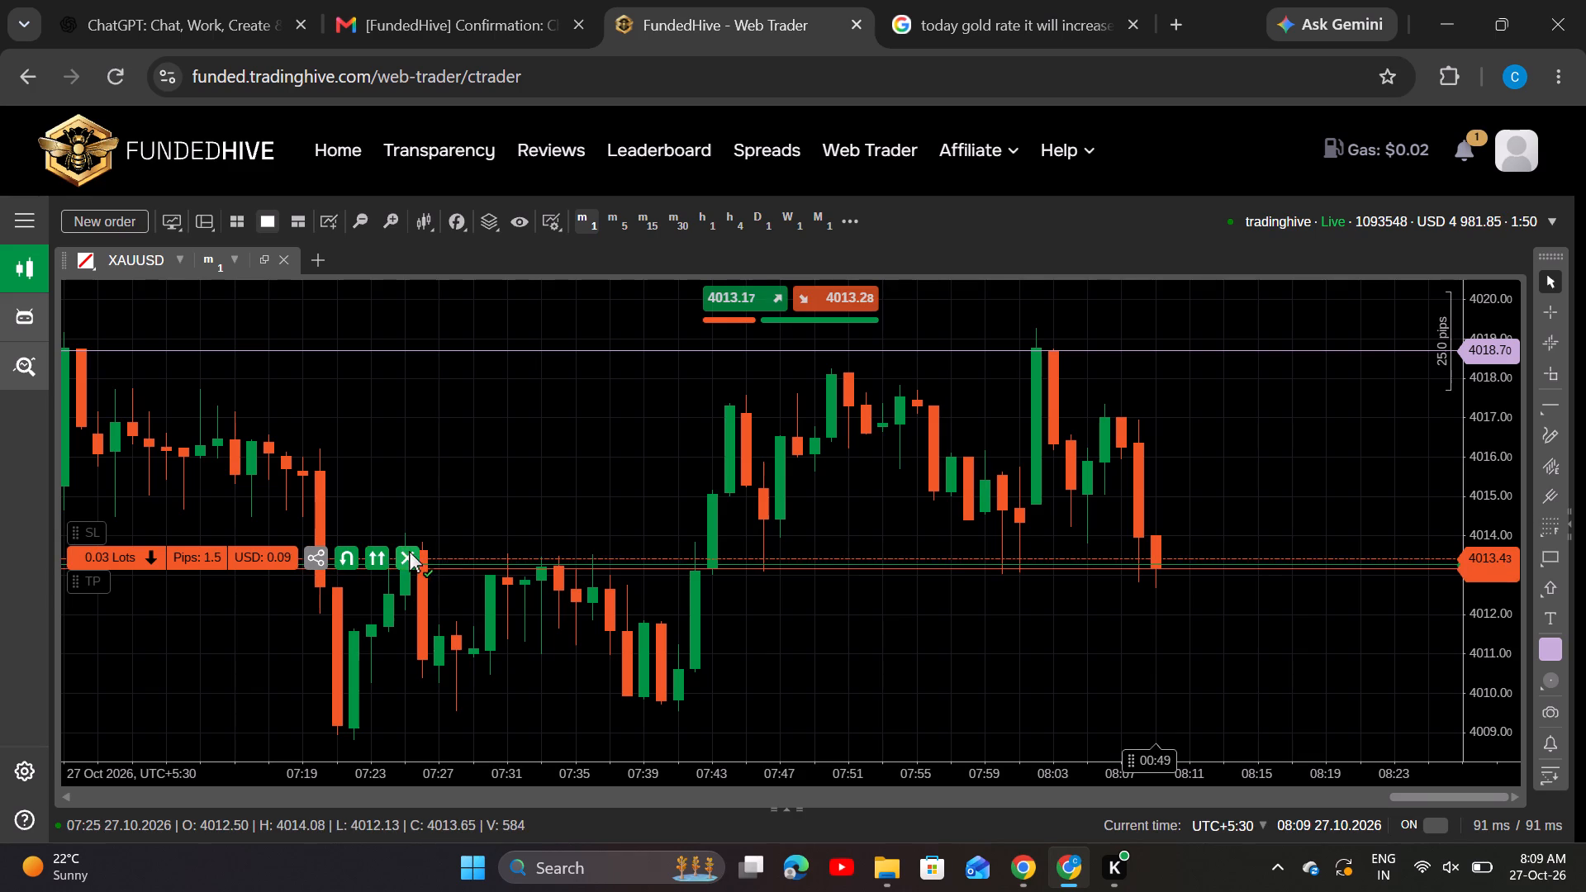
# Close the new 0.03-lot XAUUSD sell position from the chart.
pyautogui.click(410, 551)
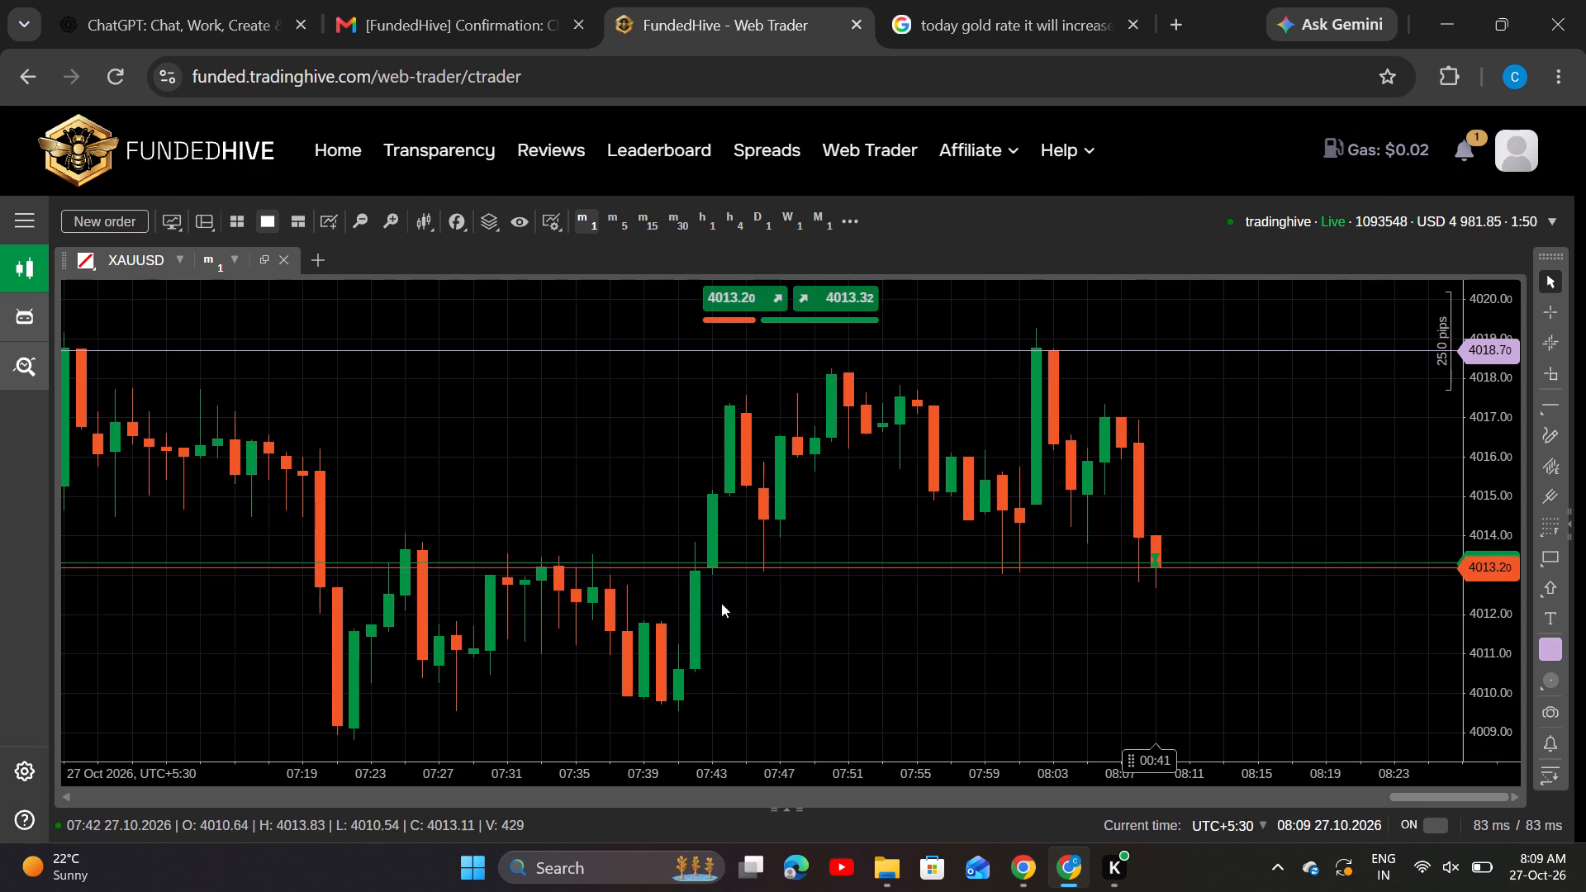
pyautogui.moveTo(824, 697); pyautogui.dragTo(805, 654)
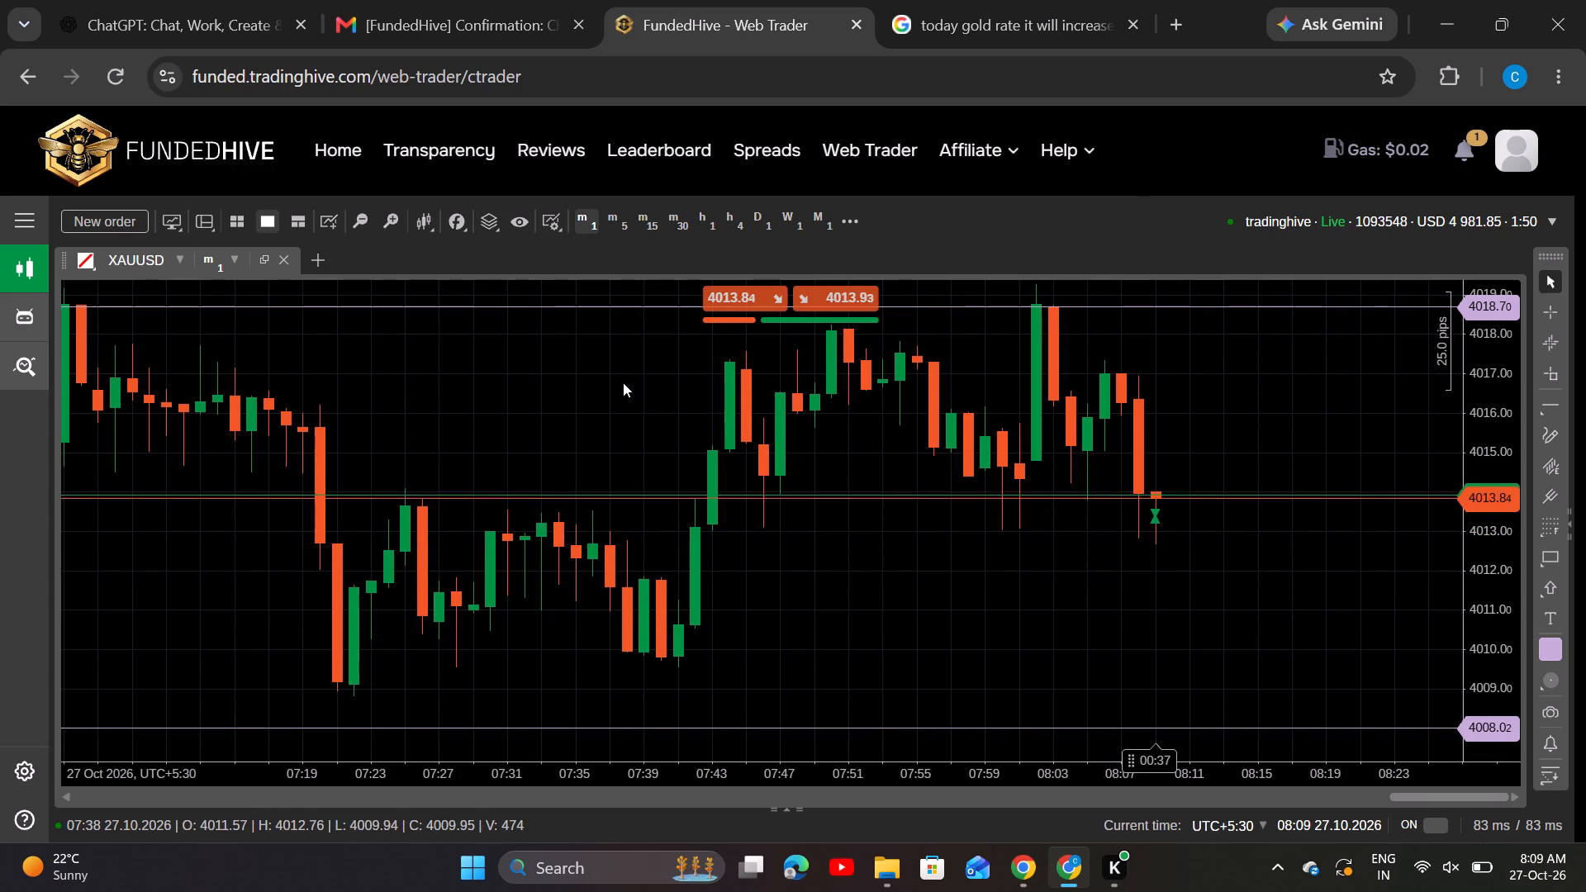
# Place a market order to sell 0.03 lots of XAUUSD without stop loss or take profit, and dismiss the order window.
pyautogui.moveTo(558, 318); pyautogui.dragTo(566, 377)
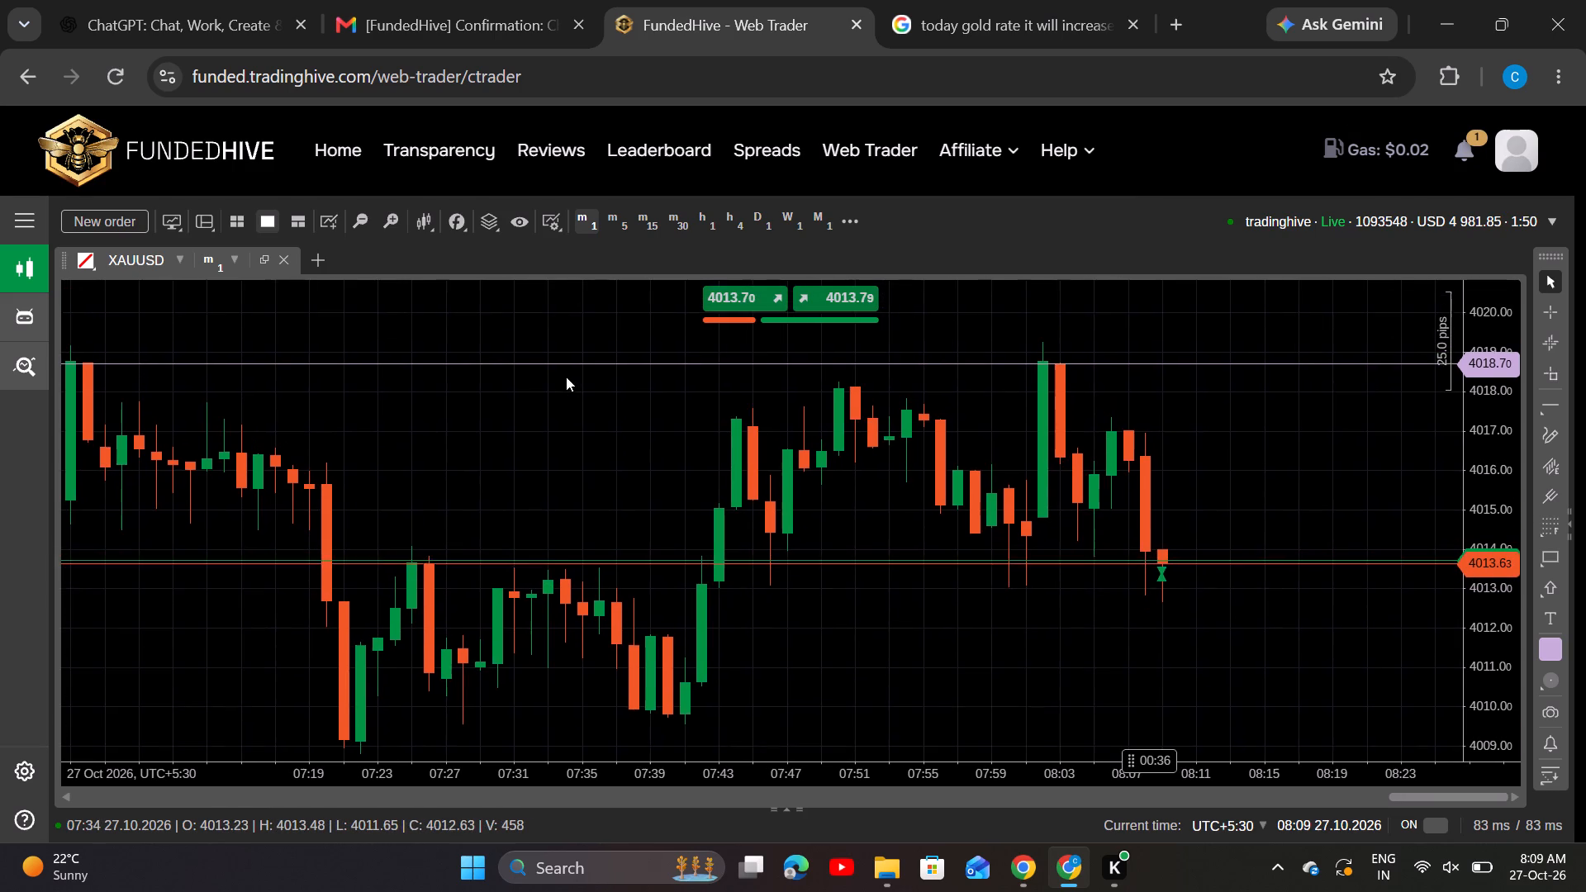
pyautogui.moveTo(566, 377); pyautogui.dragTo(523, 305)
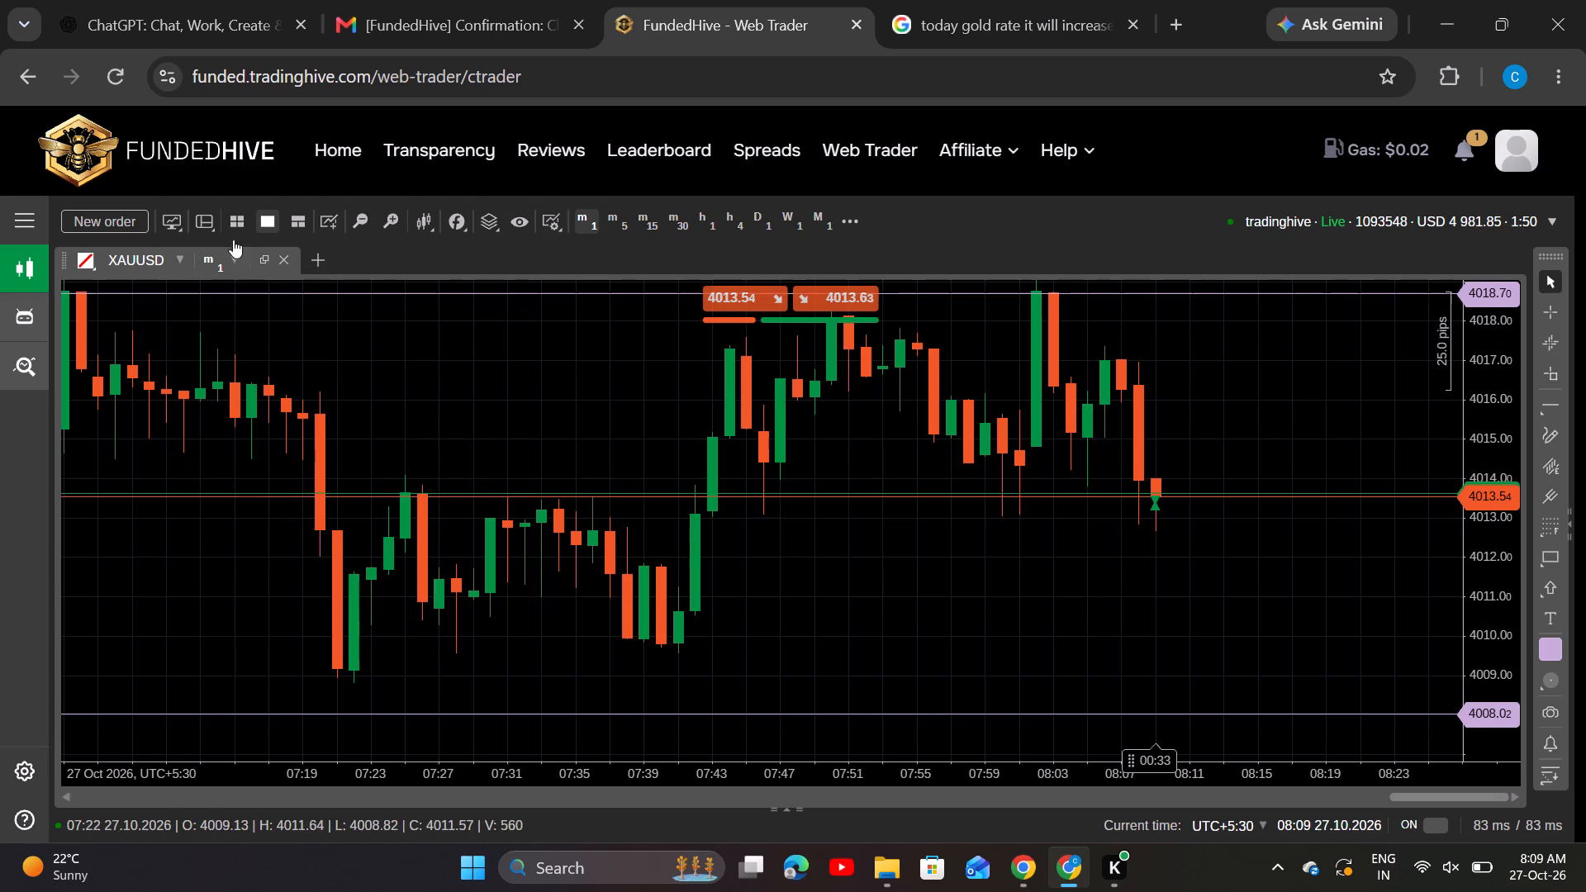
pyautogui.click(128, 216)
pyautogui.click(695, 301)
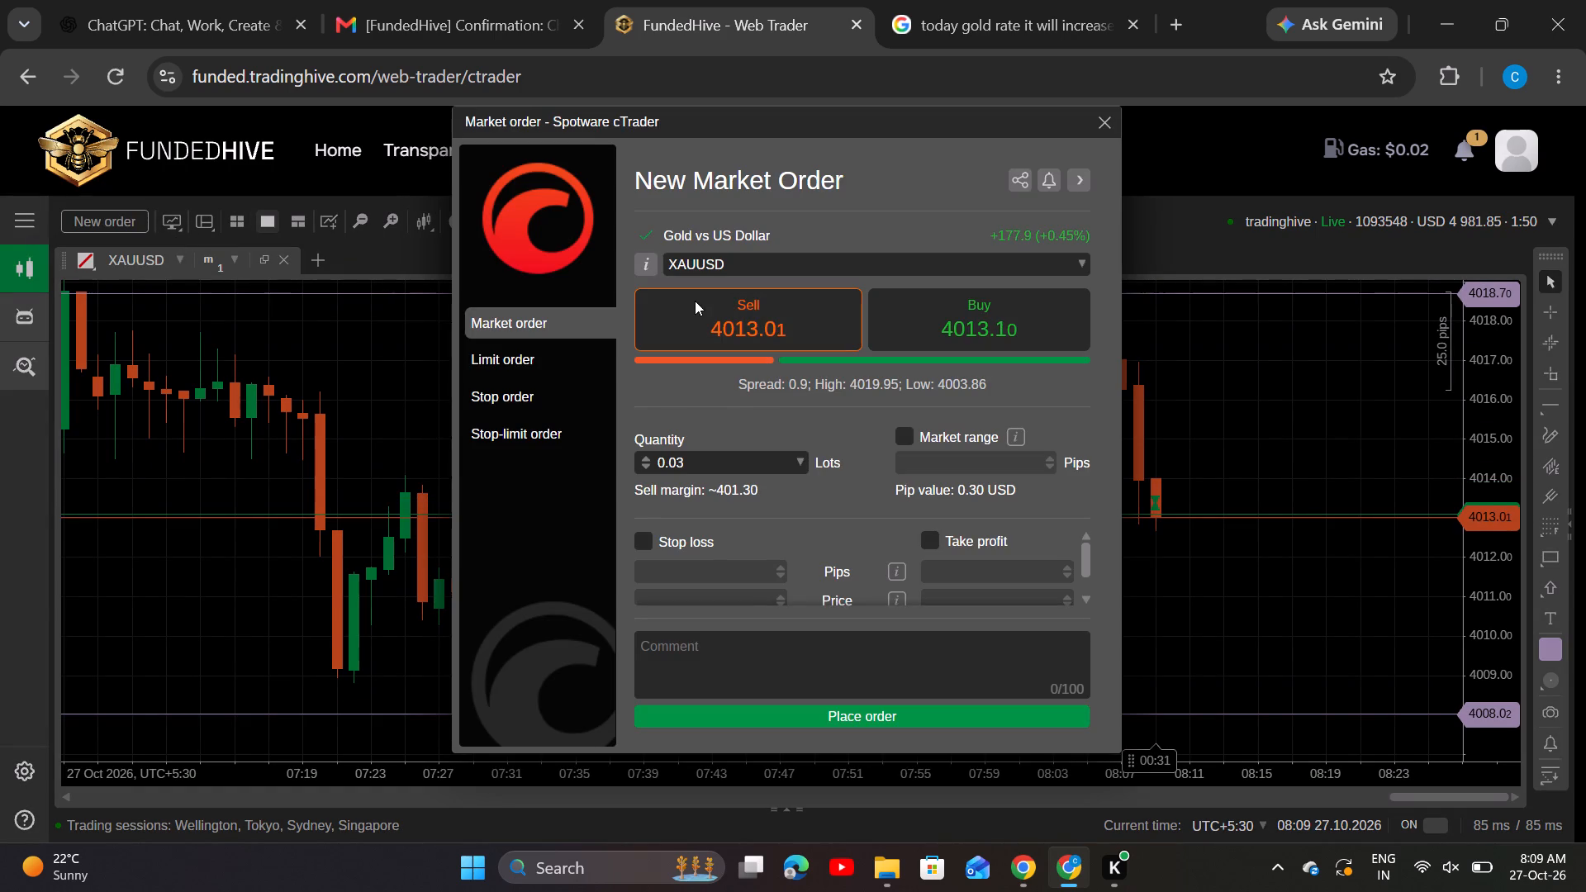
pyautogui.click(726, 720)
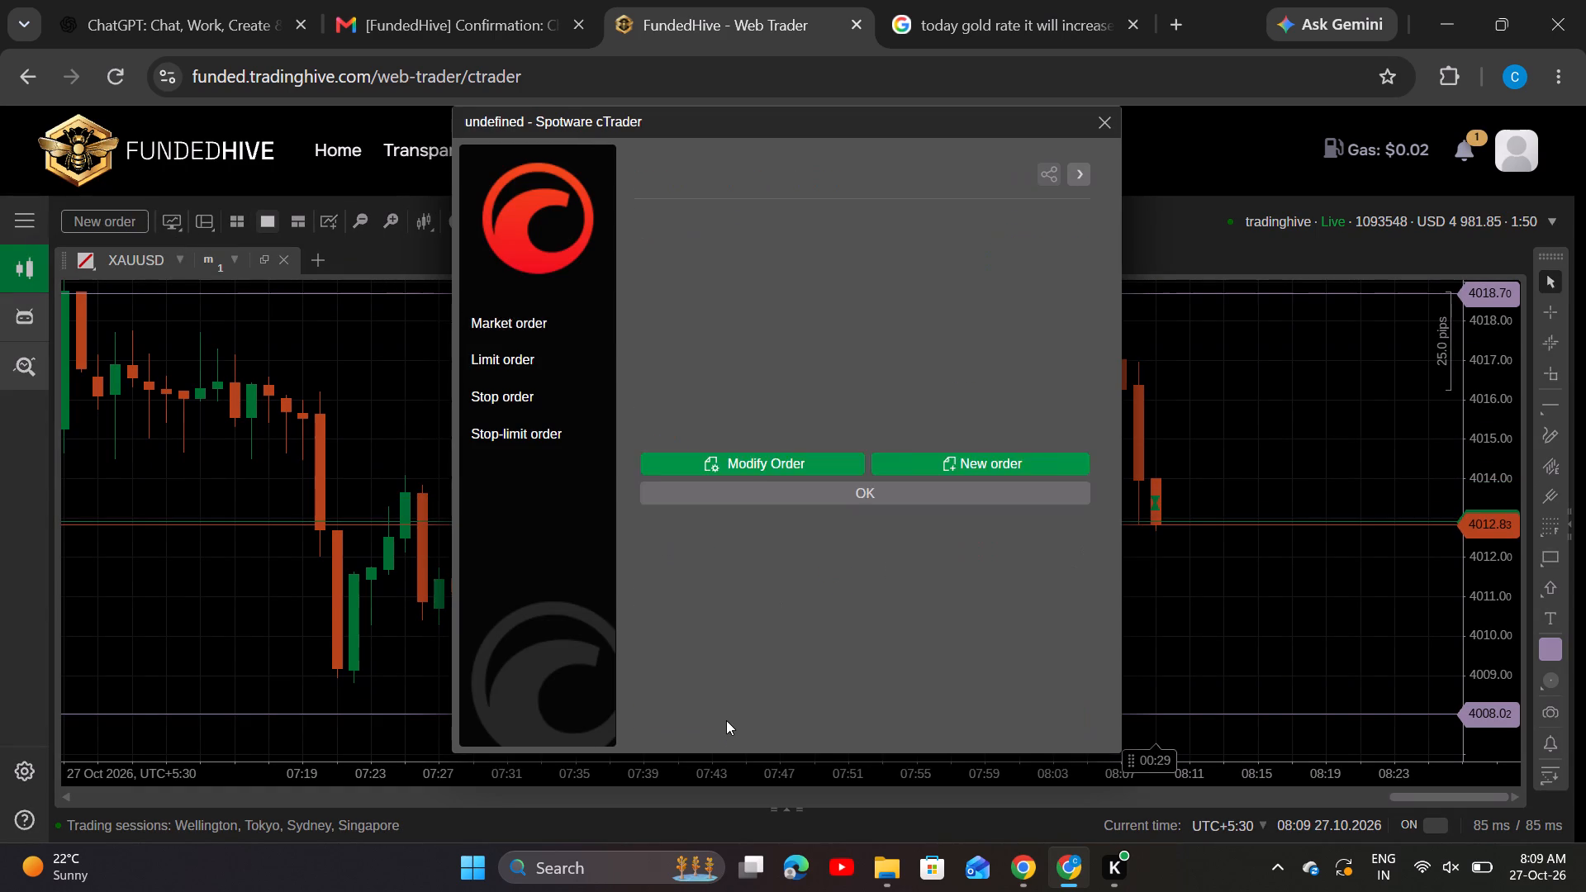
pyautogui.click(1100, 122)
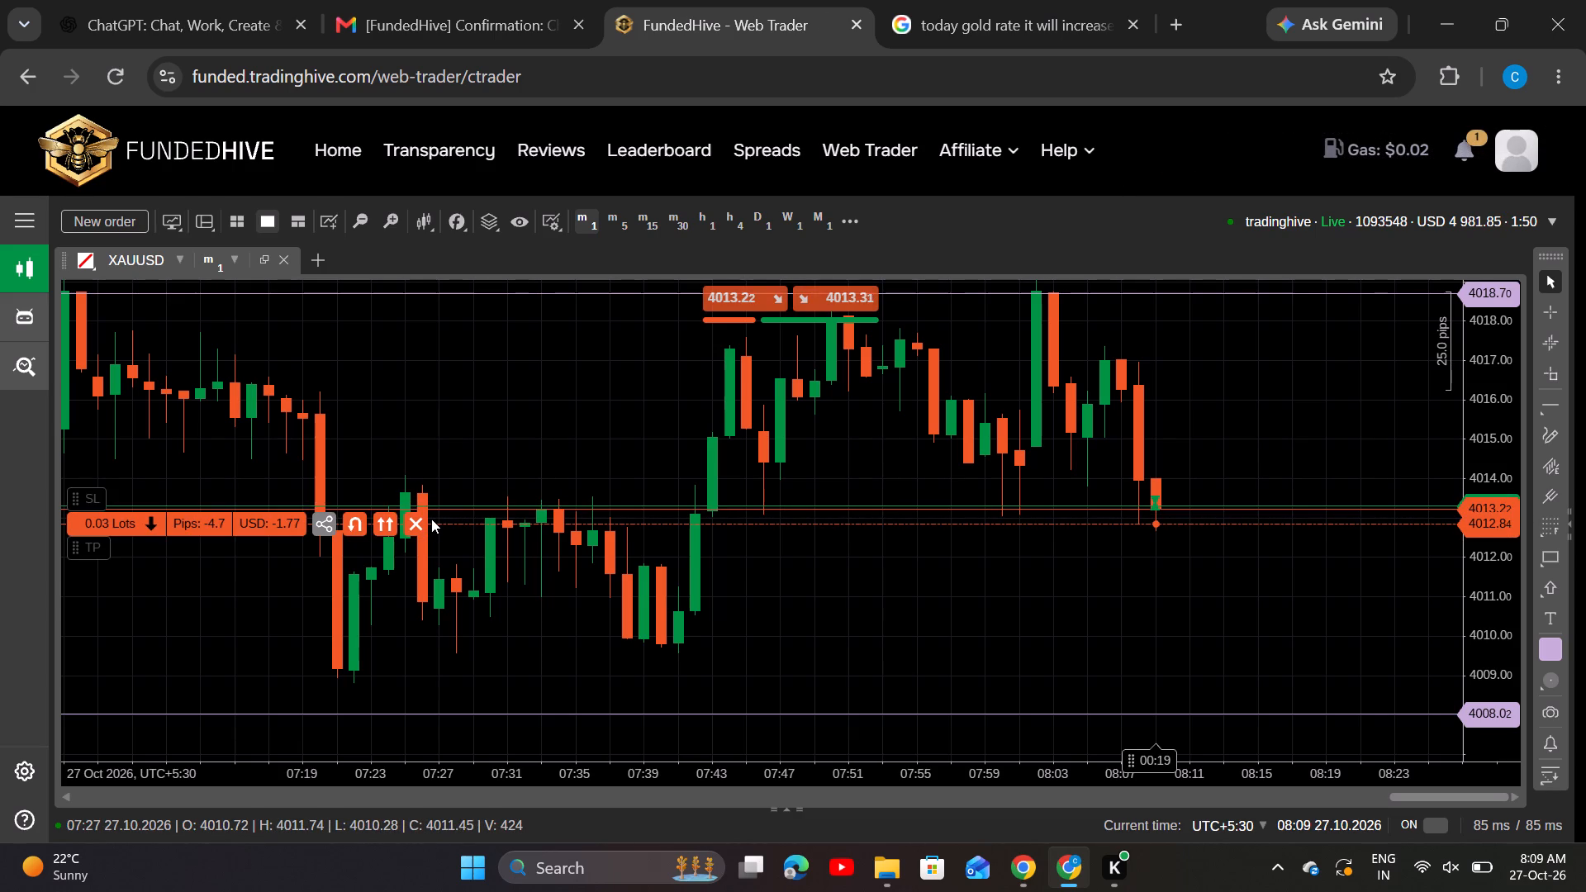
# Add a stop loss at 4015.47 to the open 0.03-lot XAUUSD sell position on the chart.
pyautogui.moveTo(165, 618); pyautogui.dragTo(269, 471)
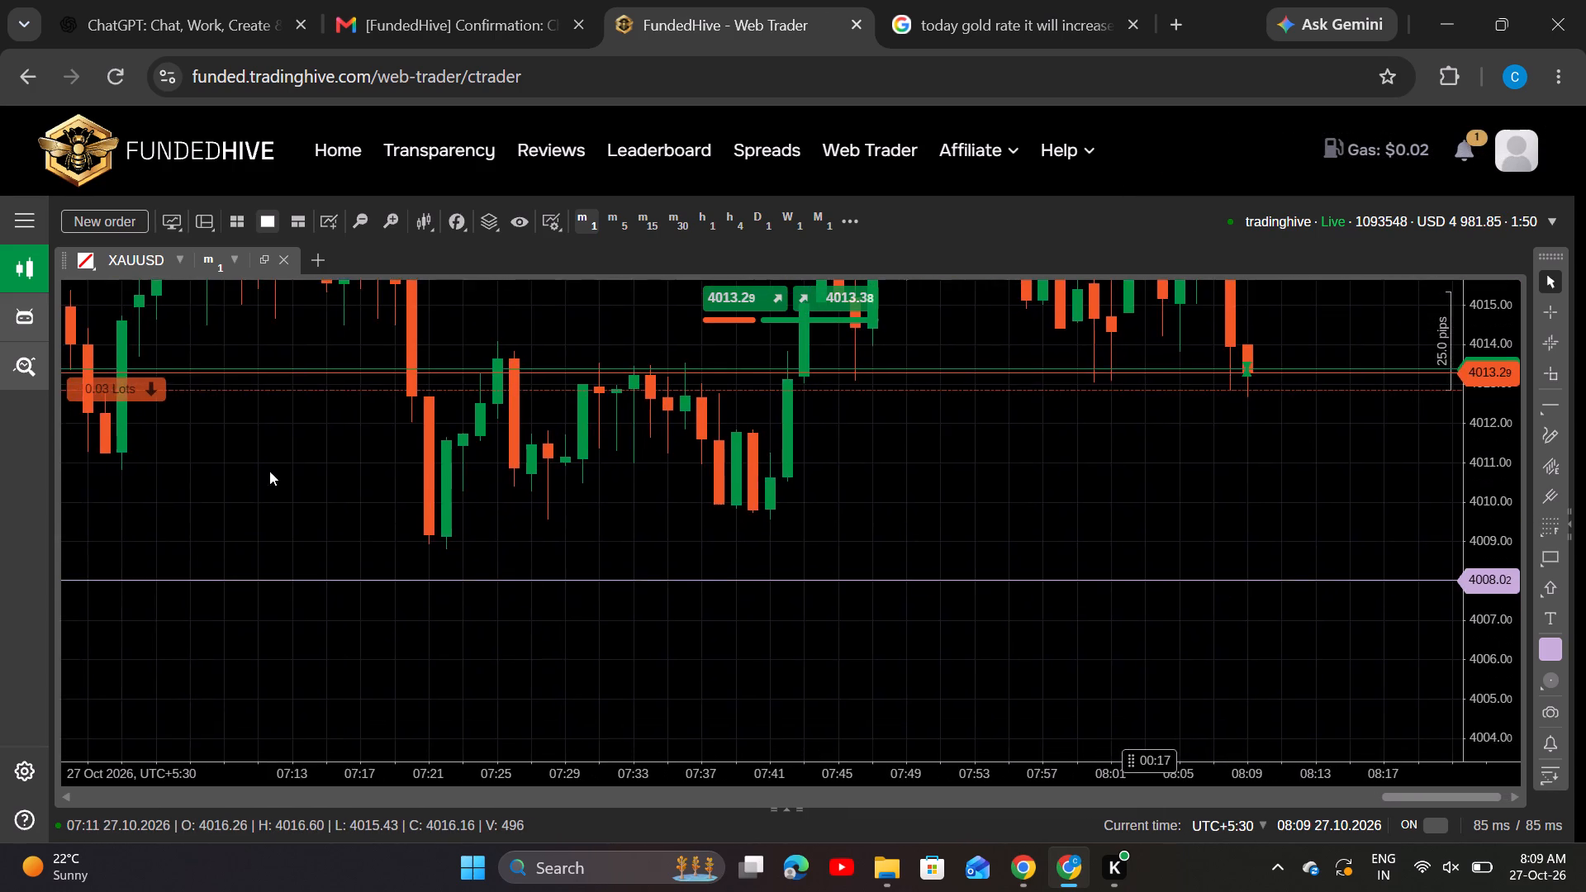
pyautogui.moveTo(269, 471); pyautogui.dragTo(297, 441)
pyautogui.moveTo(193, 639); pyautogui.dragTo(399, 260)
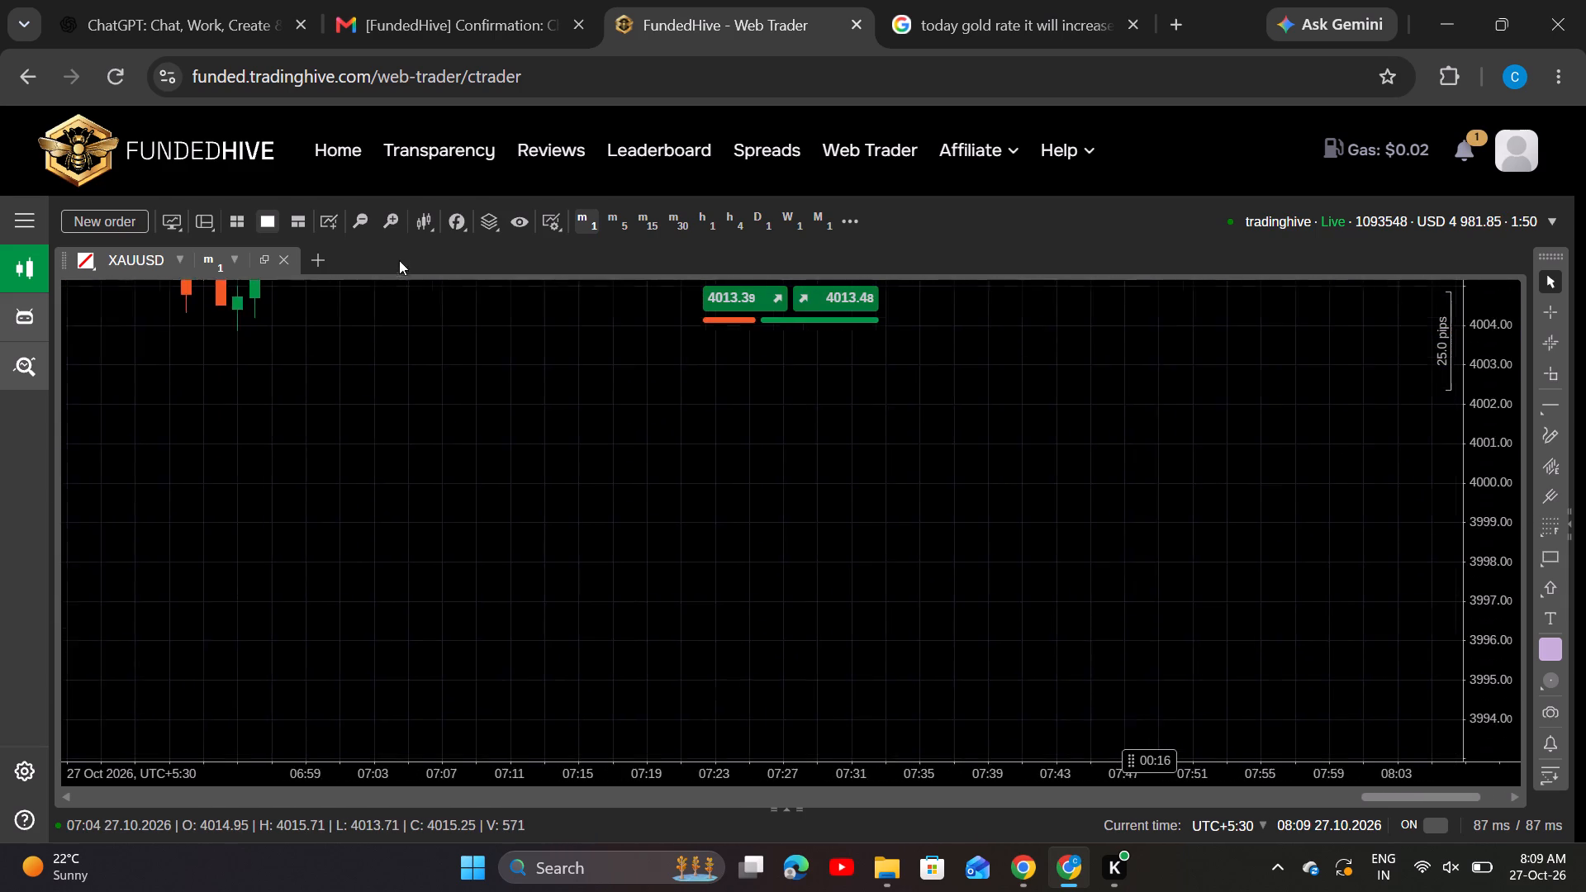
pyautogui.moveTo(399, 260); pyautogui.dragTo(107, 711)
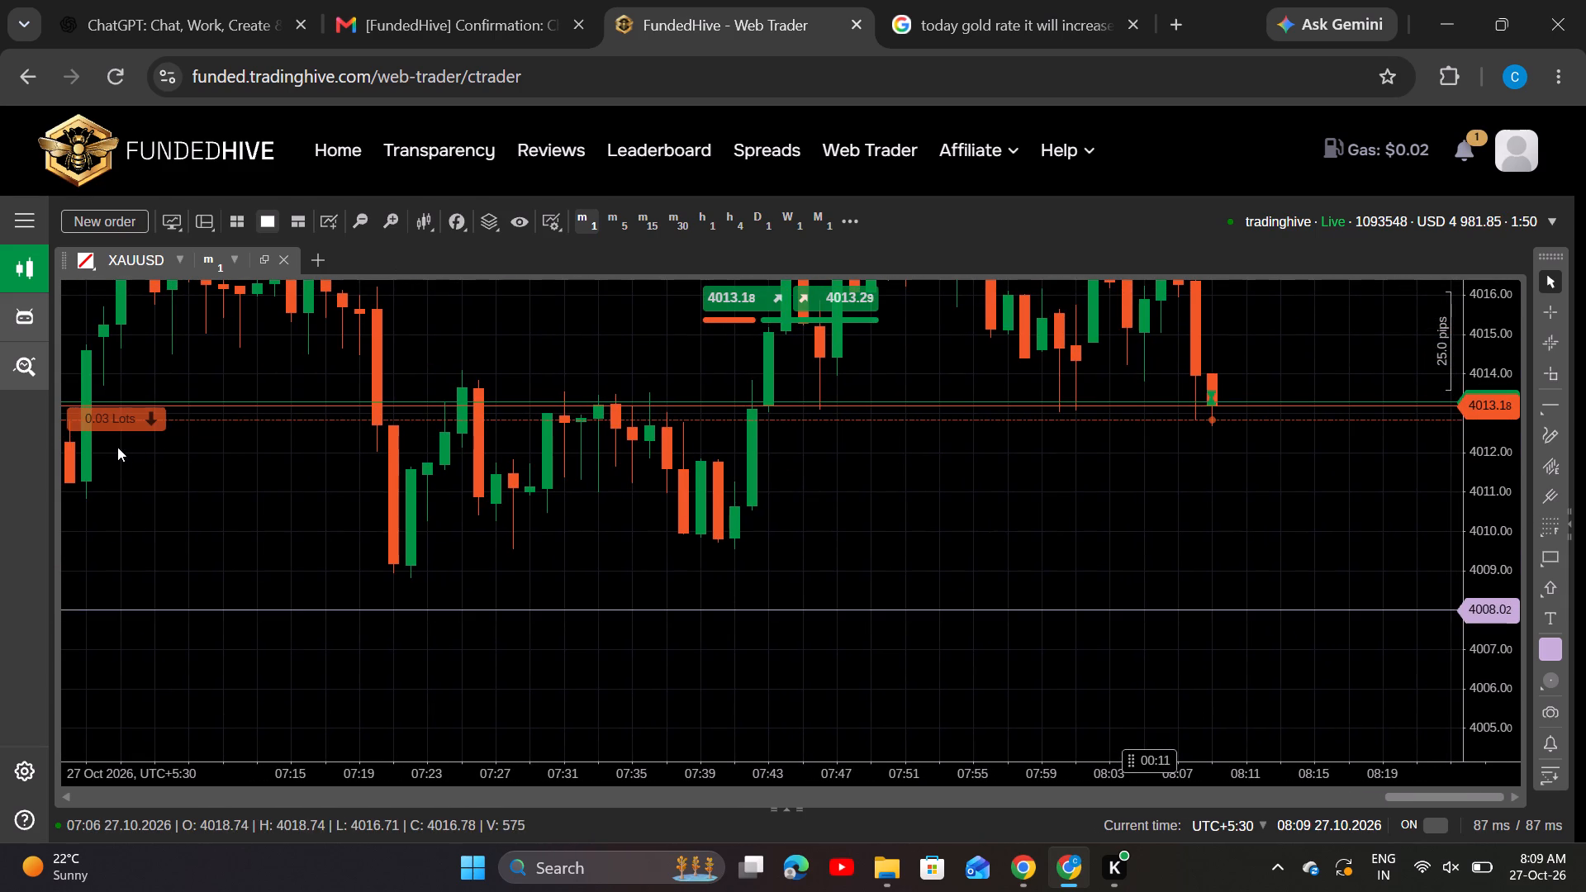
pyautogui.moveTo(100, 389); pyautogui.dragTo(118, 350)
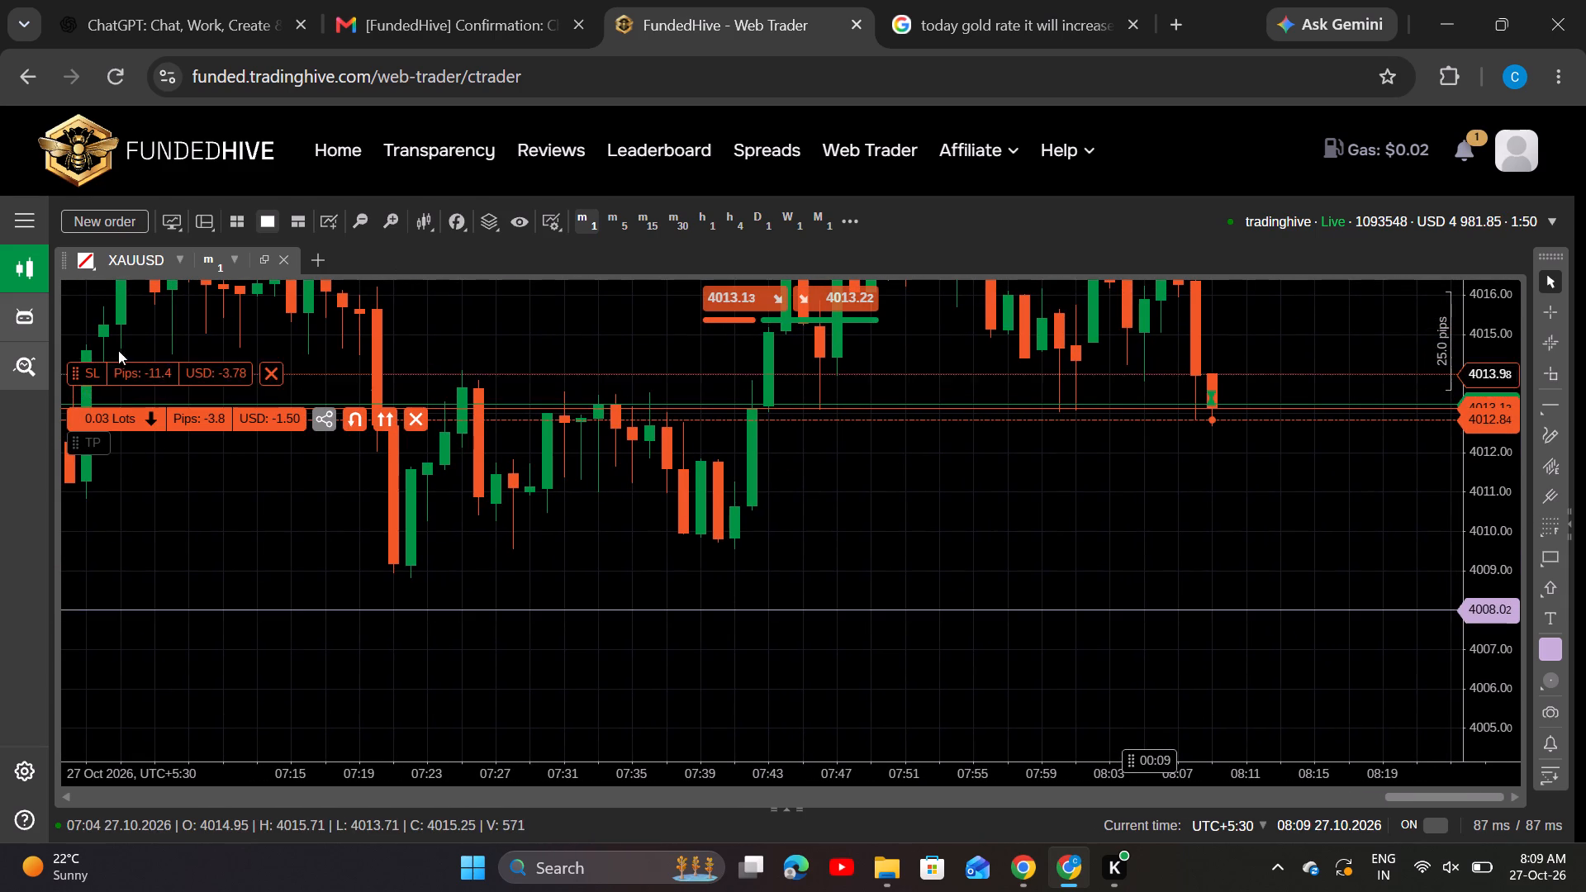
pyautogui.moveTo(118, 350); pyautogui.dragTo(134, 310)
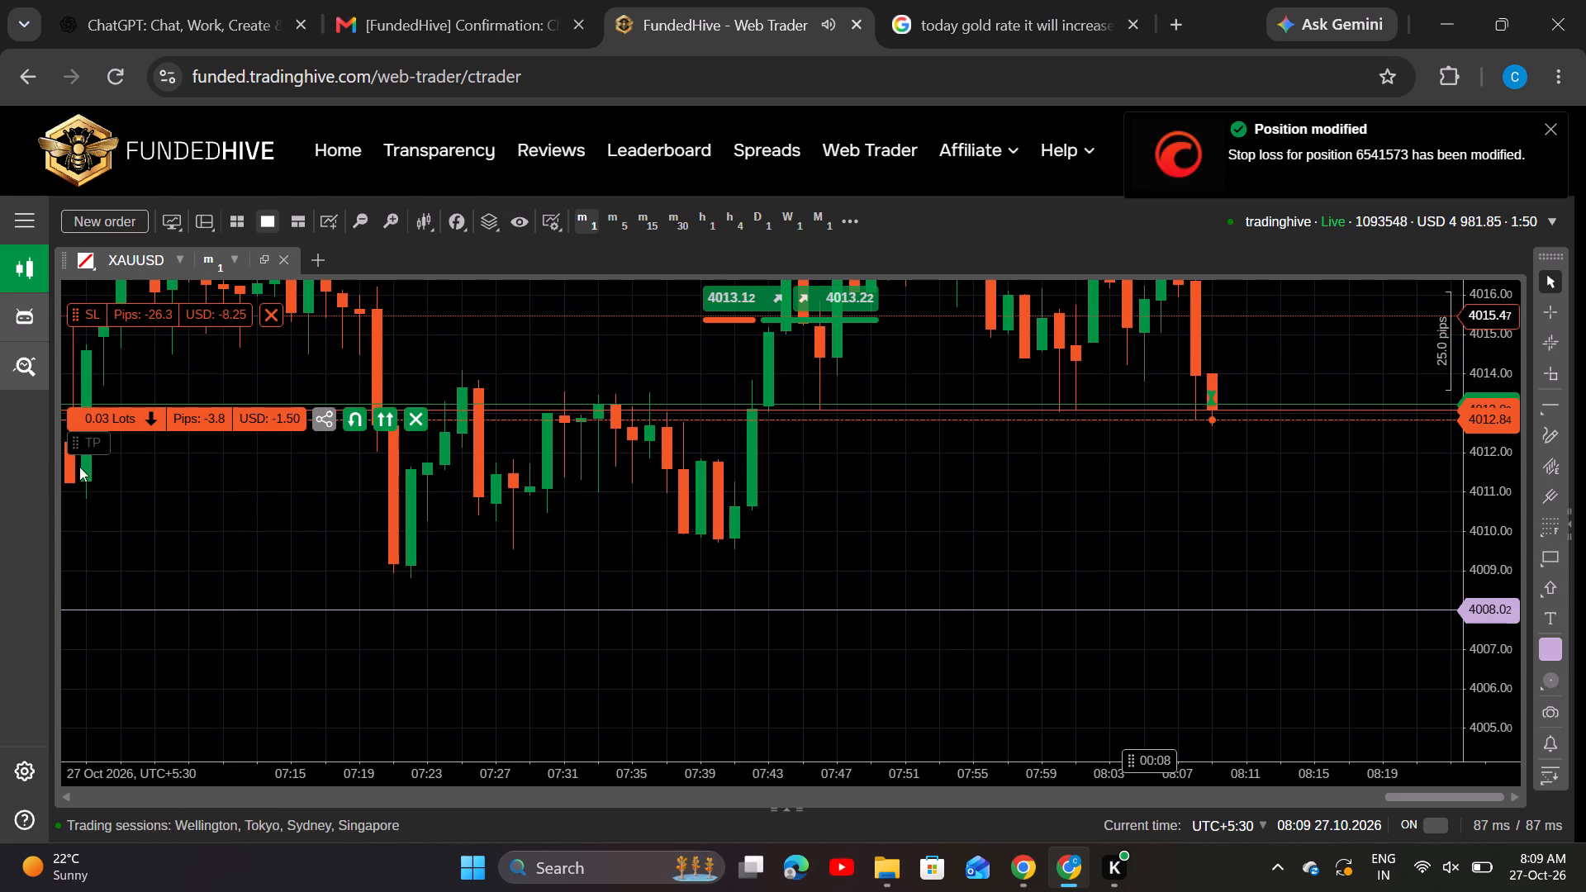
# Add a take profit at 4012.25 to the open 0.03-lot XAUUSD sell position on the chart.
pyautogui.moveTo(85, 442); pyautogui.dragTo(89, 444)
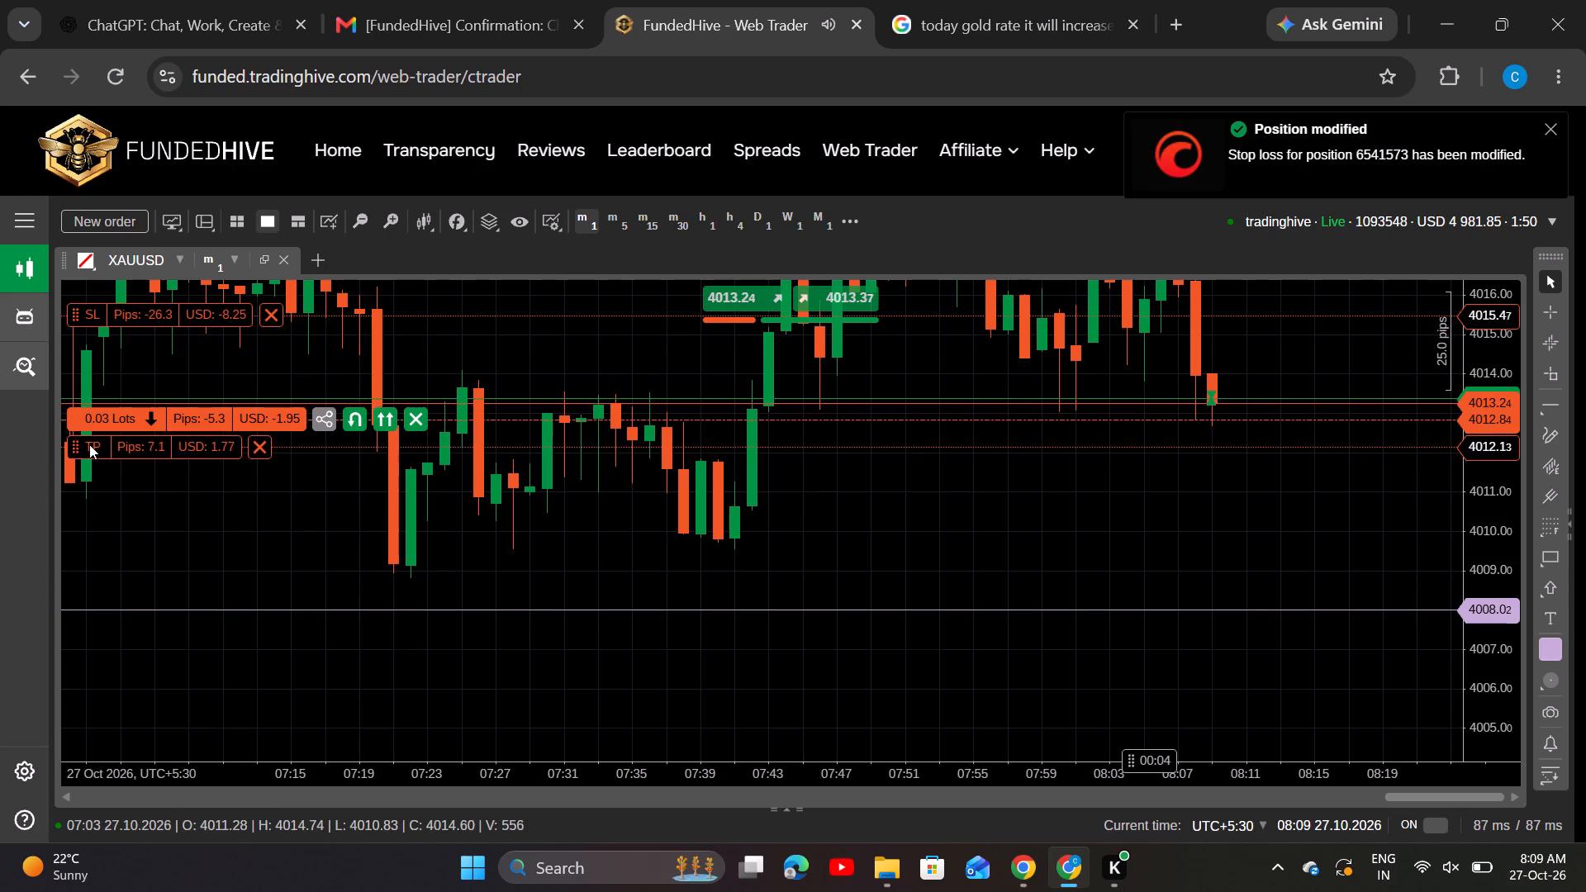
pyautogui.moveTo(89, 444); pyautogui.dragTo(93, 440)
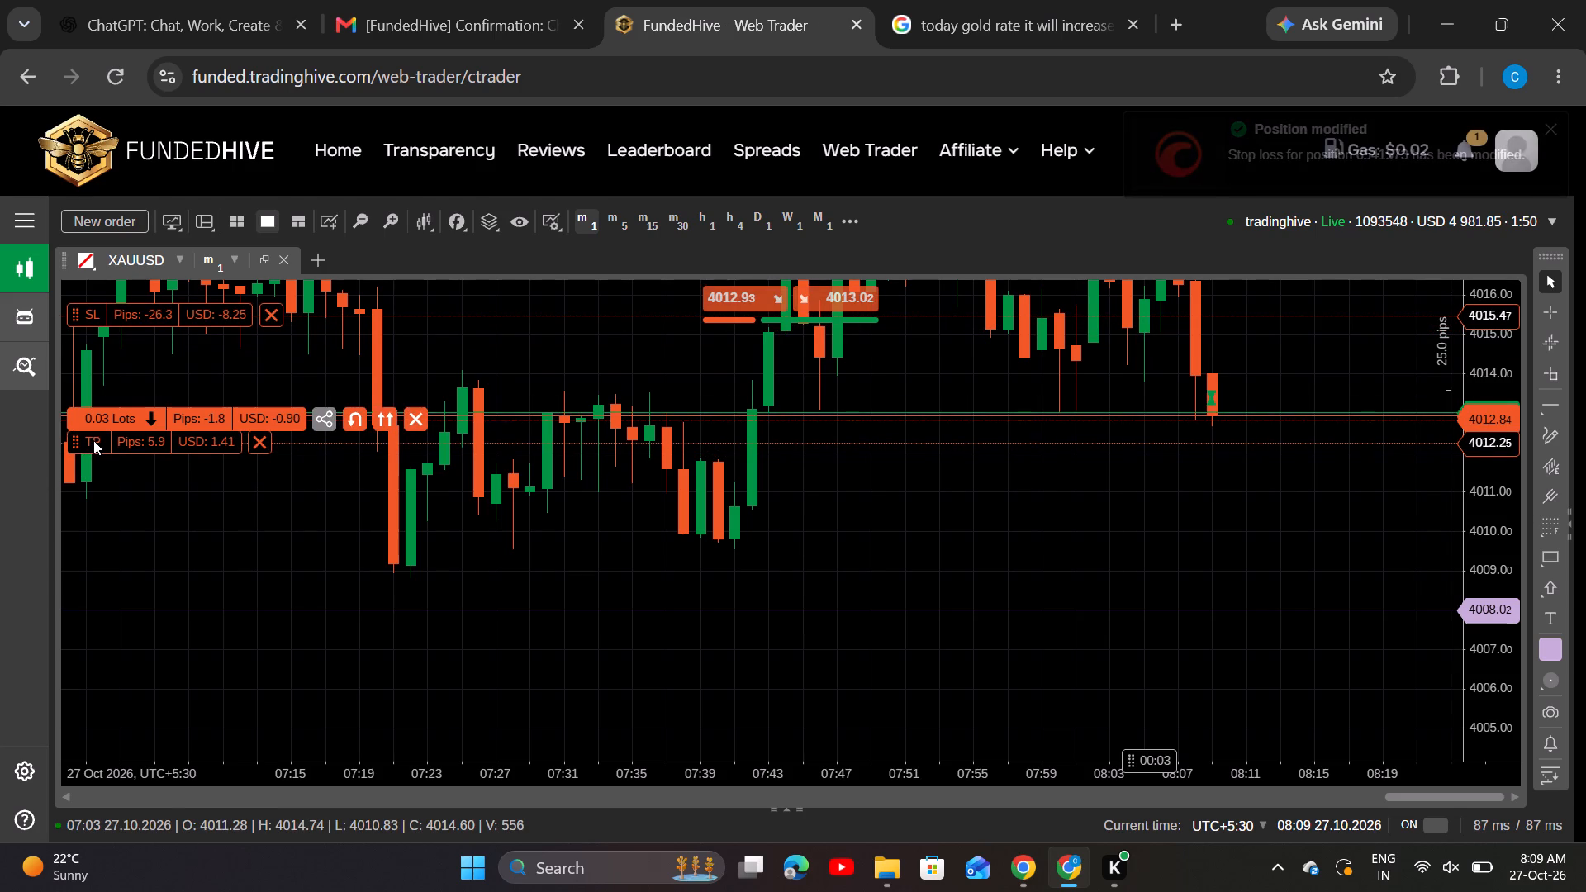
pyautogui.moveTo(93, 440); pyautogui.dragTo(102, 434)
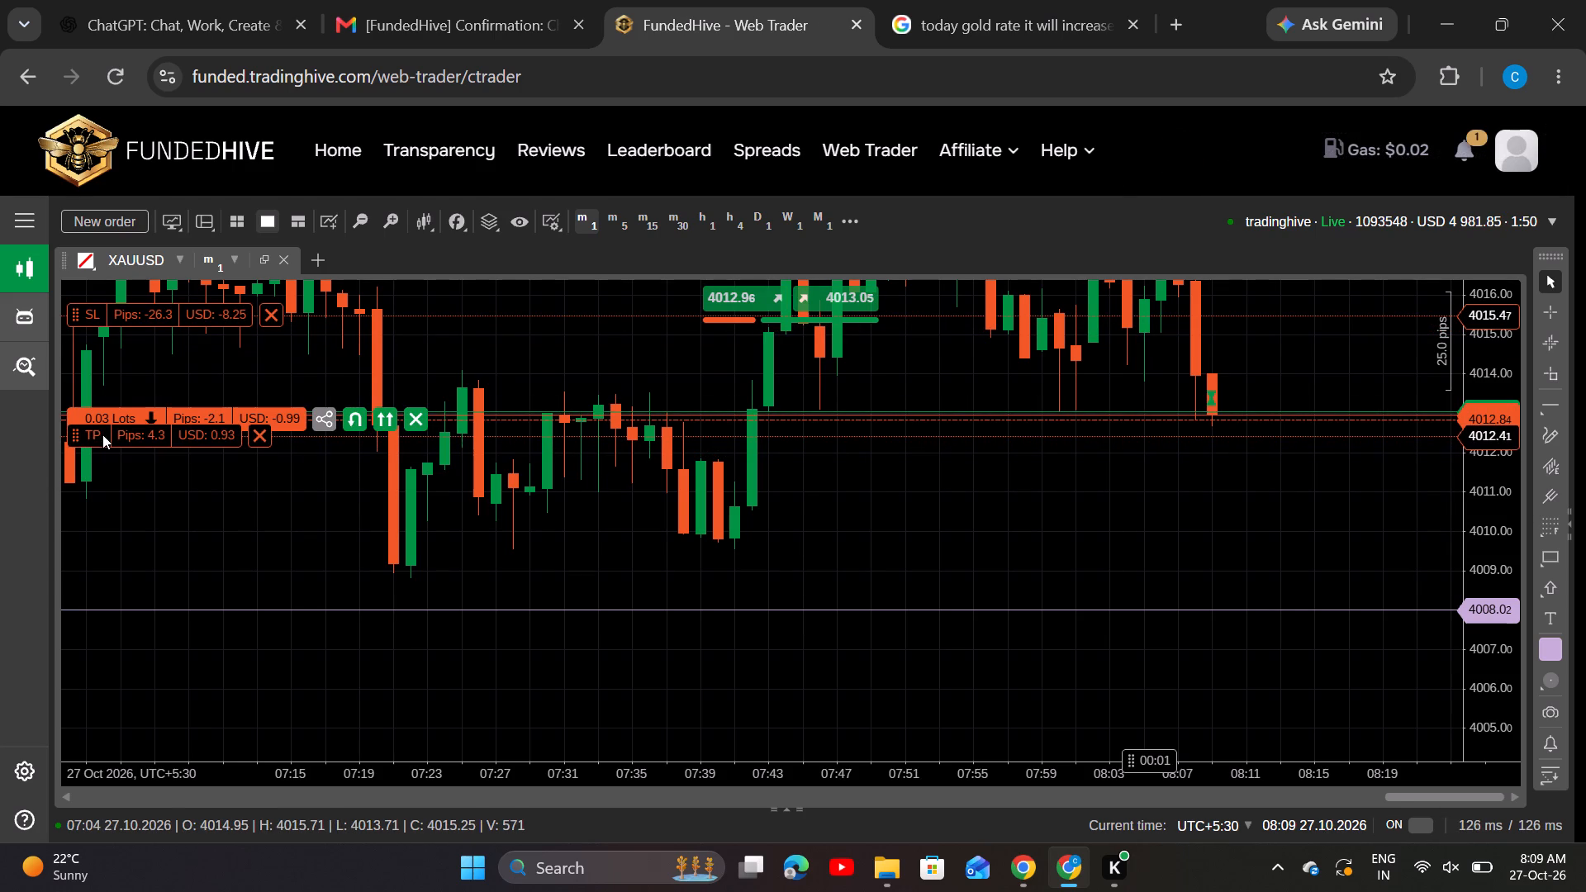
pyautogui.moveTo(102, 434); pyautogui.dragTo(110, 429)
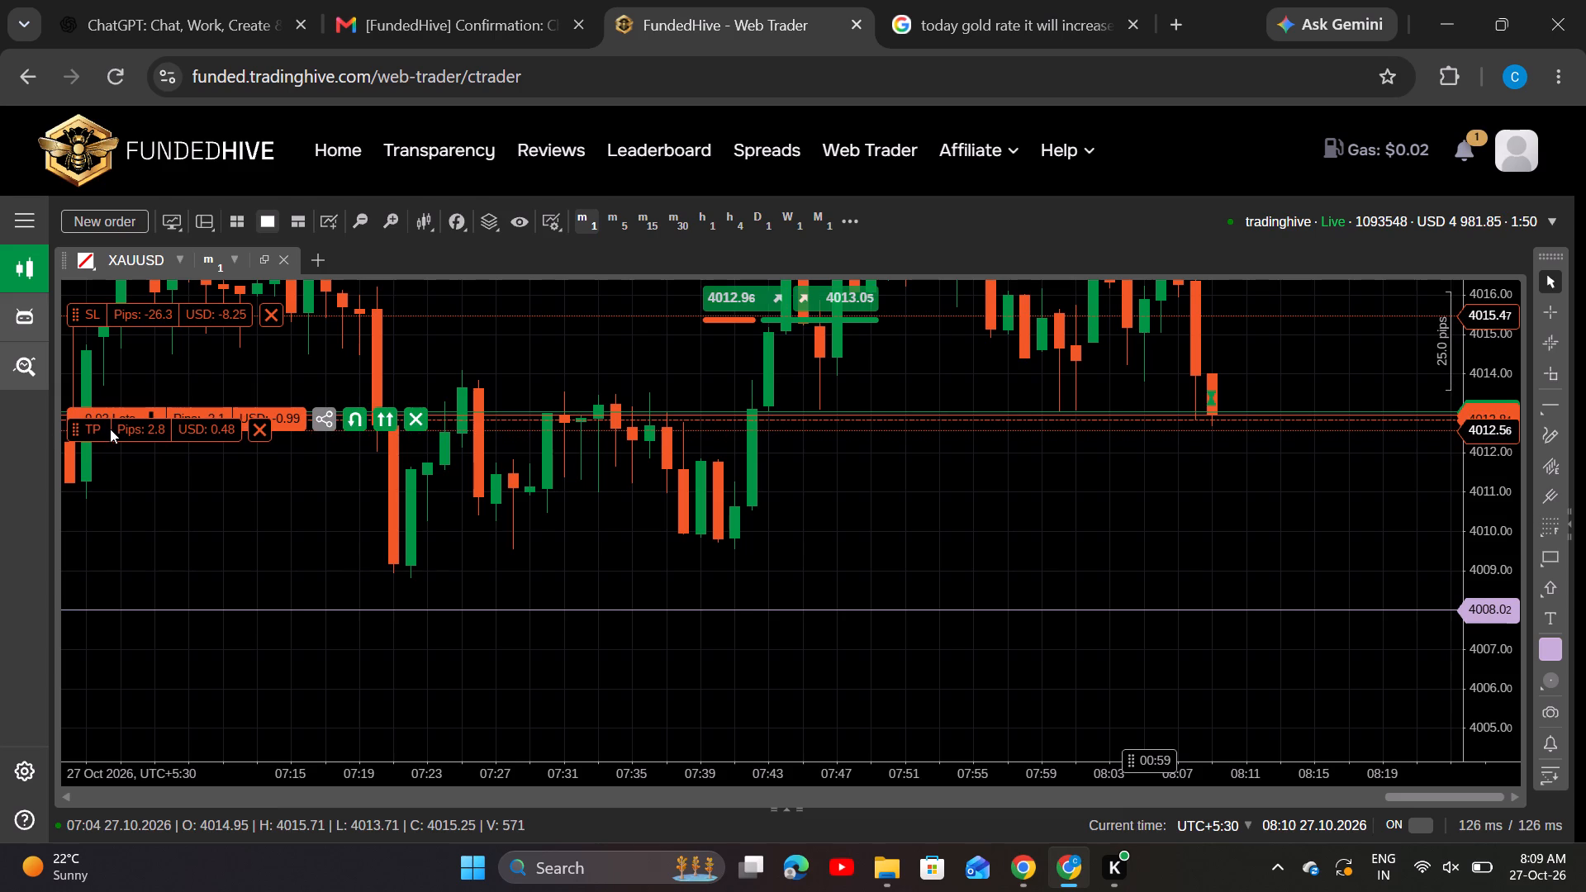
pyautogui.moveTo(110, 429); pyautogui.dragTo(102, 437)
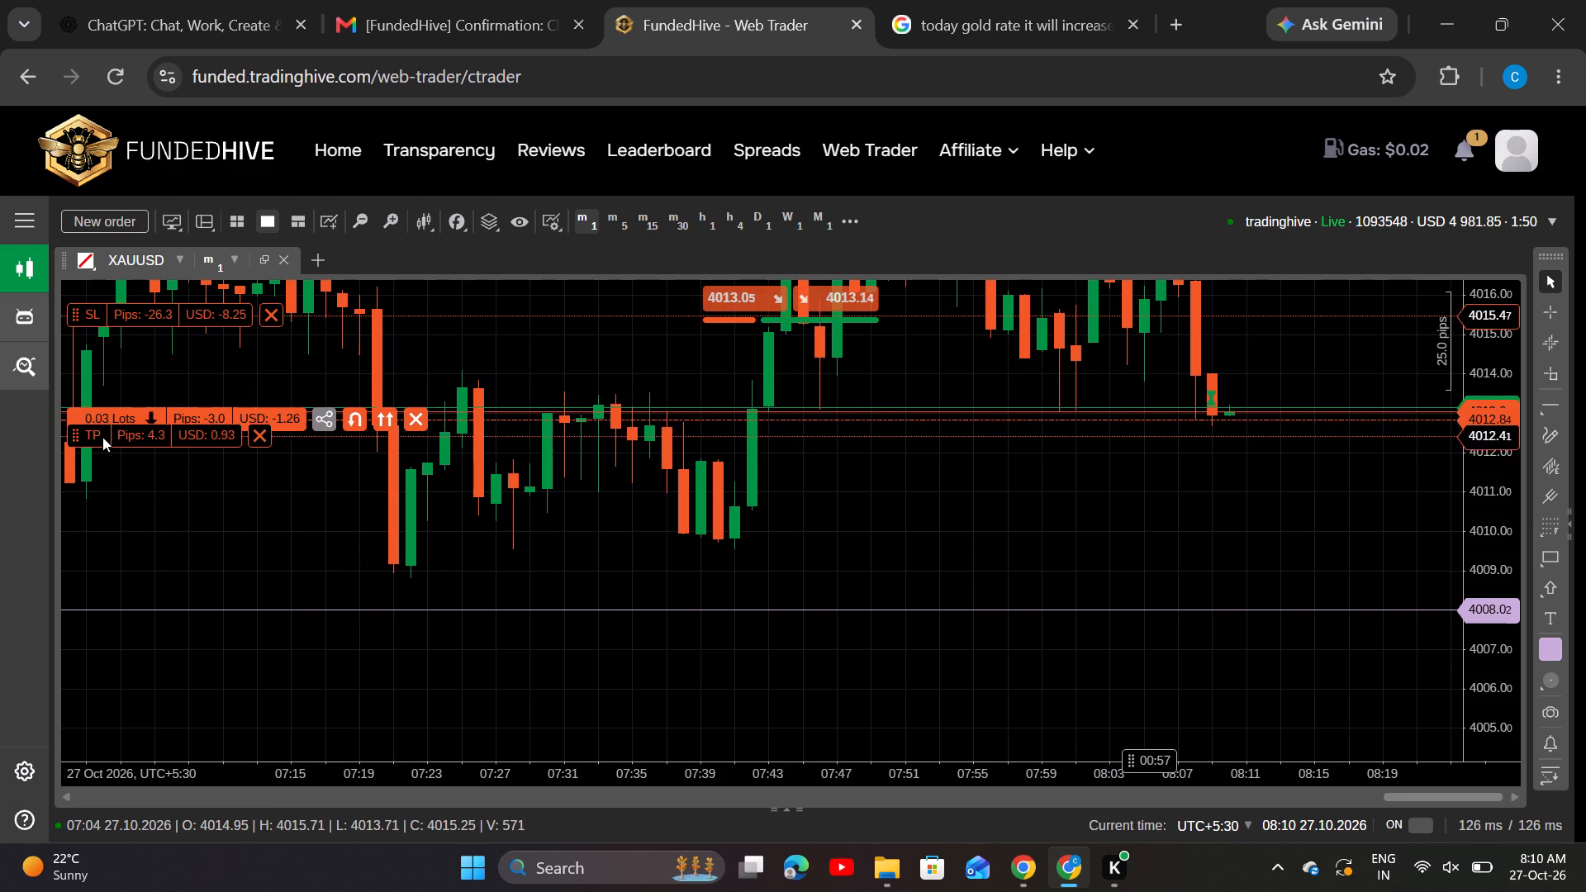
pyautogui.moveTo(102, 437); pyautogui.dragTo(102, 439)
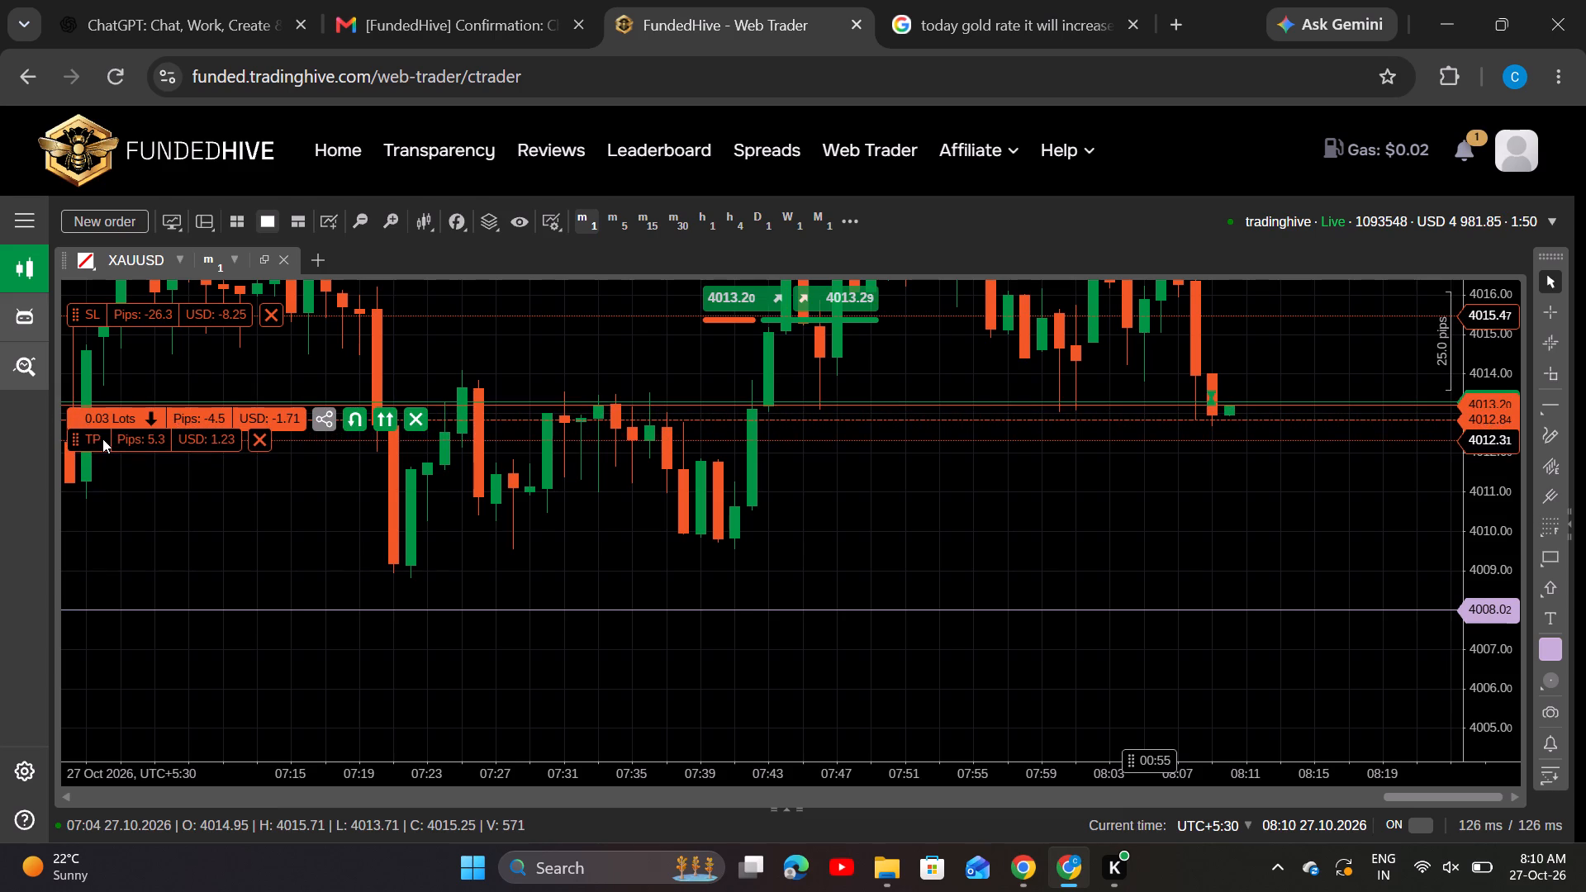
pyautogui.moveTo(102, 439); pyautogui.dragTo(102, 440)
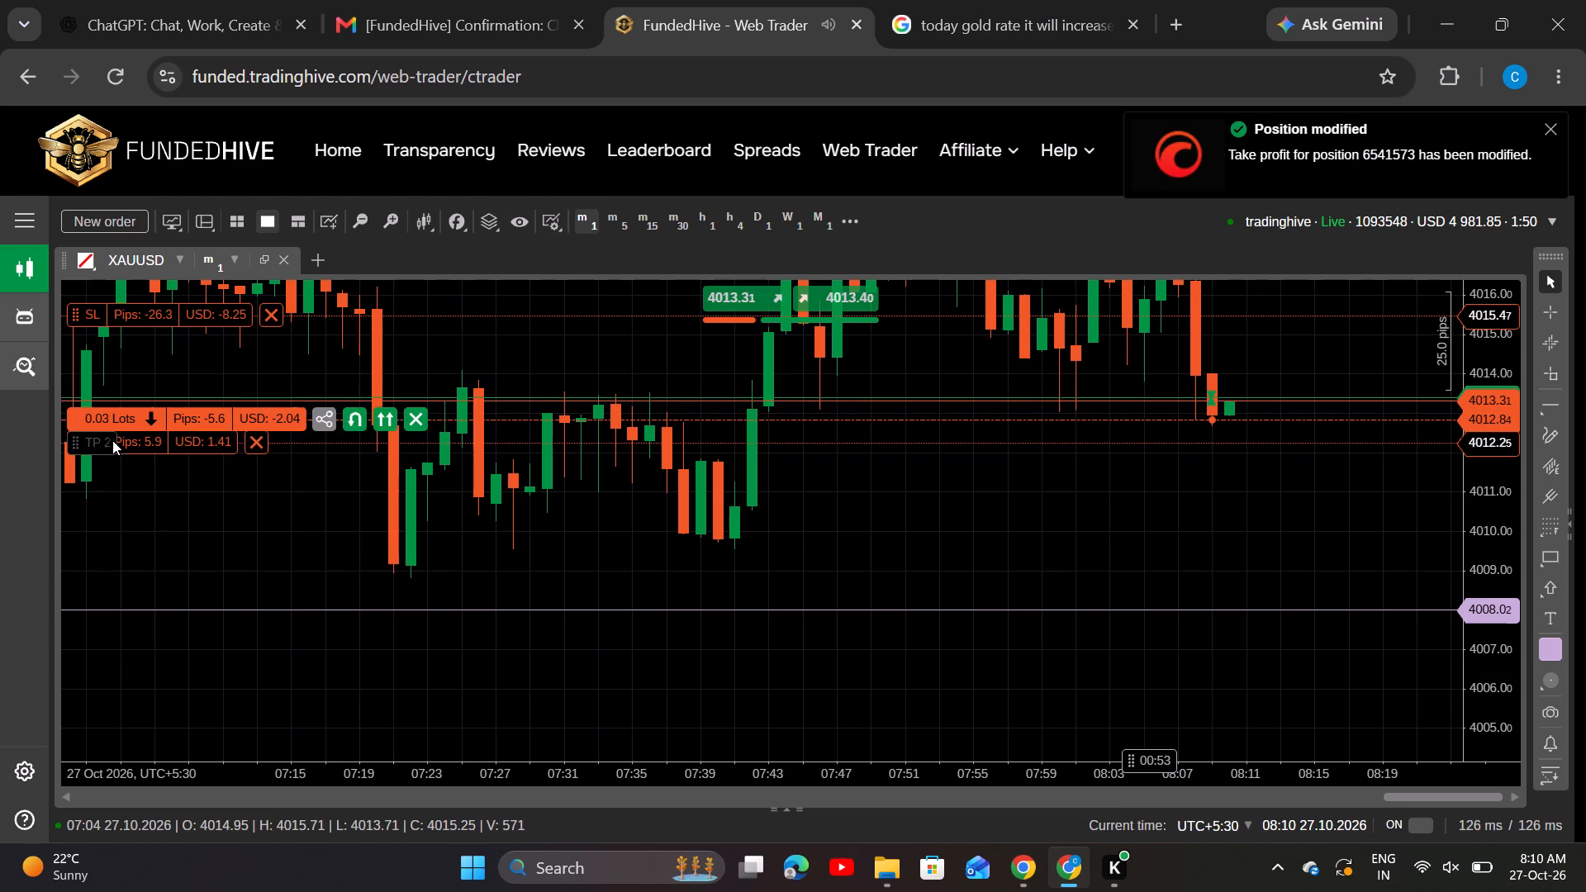
# Move the XAUUSD sell position's stop loss to 4017.23 on the chart.
pyautogui.moveTo(862, 514); pyautogui.dragTo(866, 611)
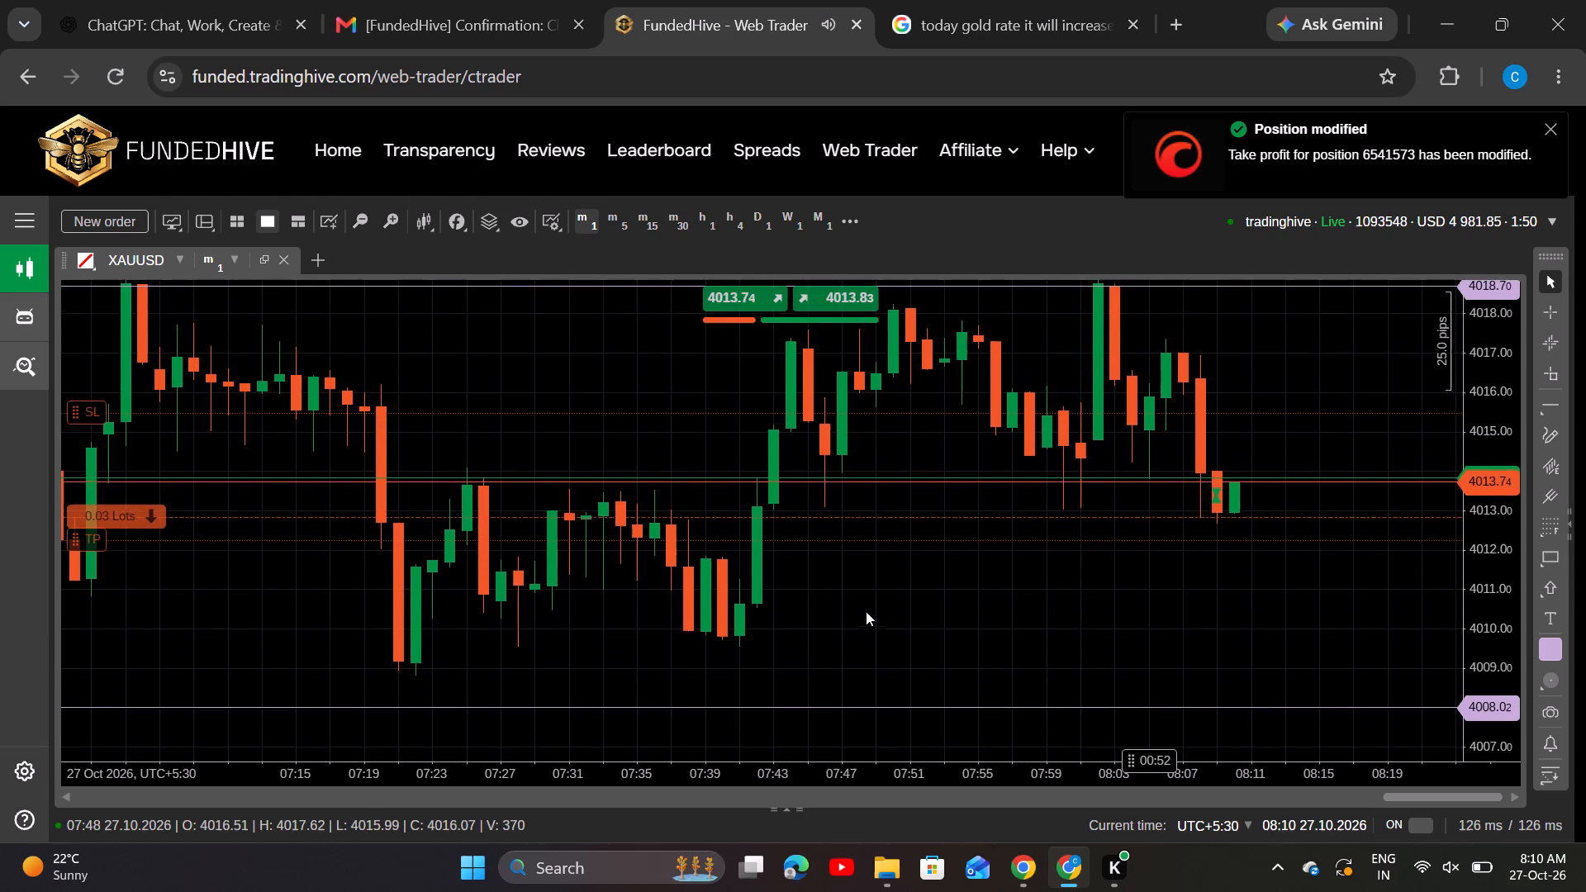
pyautogui.moveTo(866, 611); pyautogui.dragTo(866, 614)
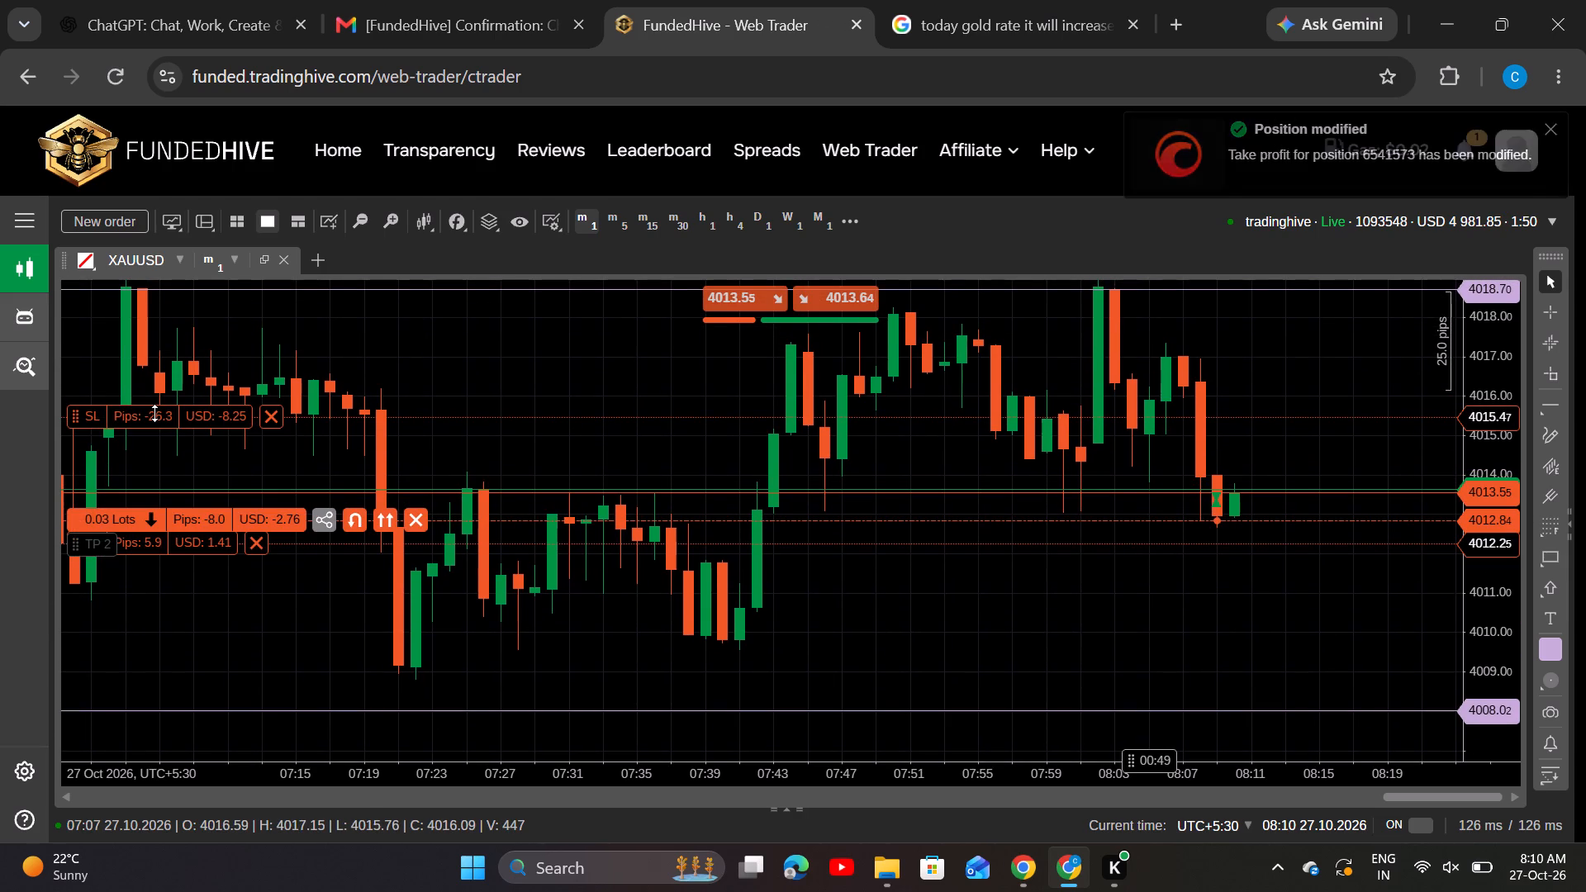
pyautogui.moveTo(154, 413); pyautogui.dragTo(177, 341)
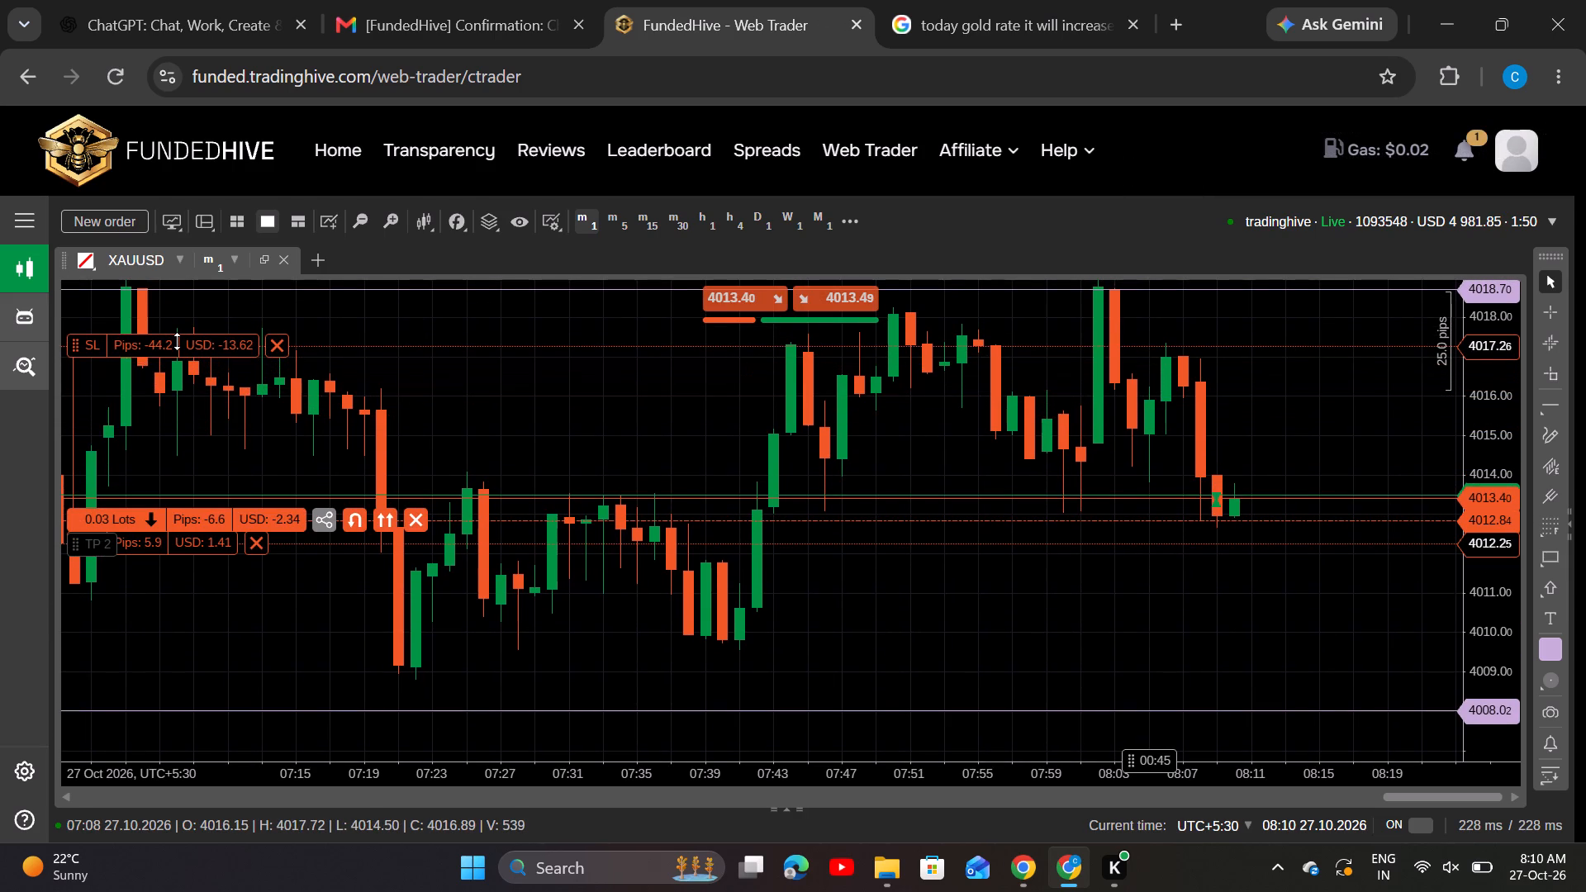
pyautogui.moveTo(177, 341); pyautogui.dragTo(178, 339)
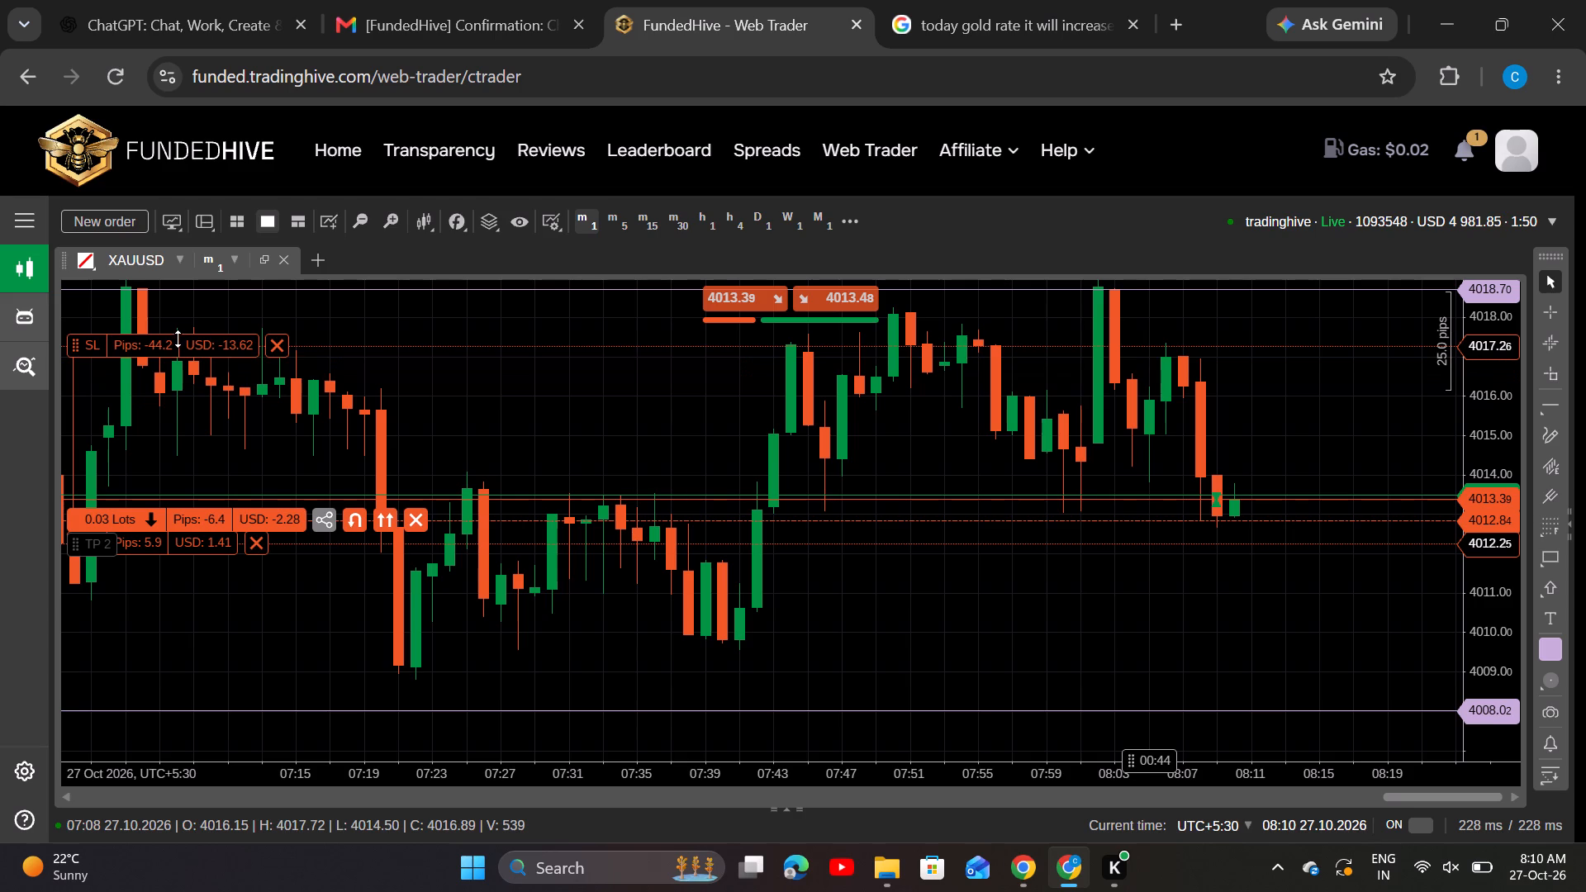
pyautogui.moveTo(178, 339); pyautogui.dragTo(179, 337)
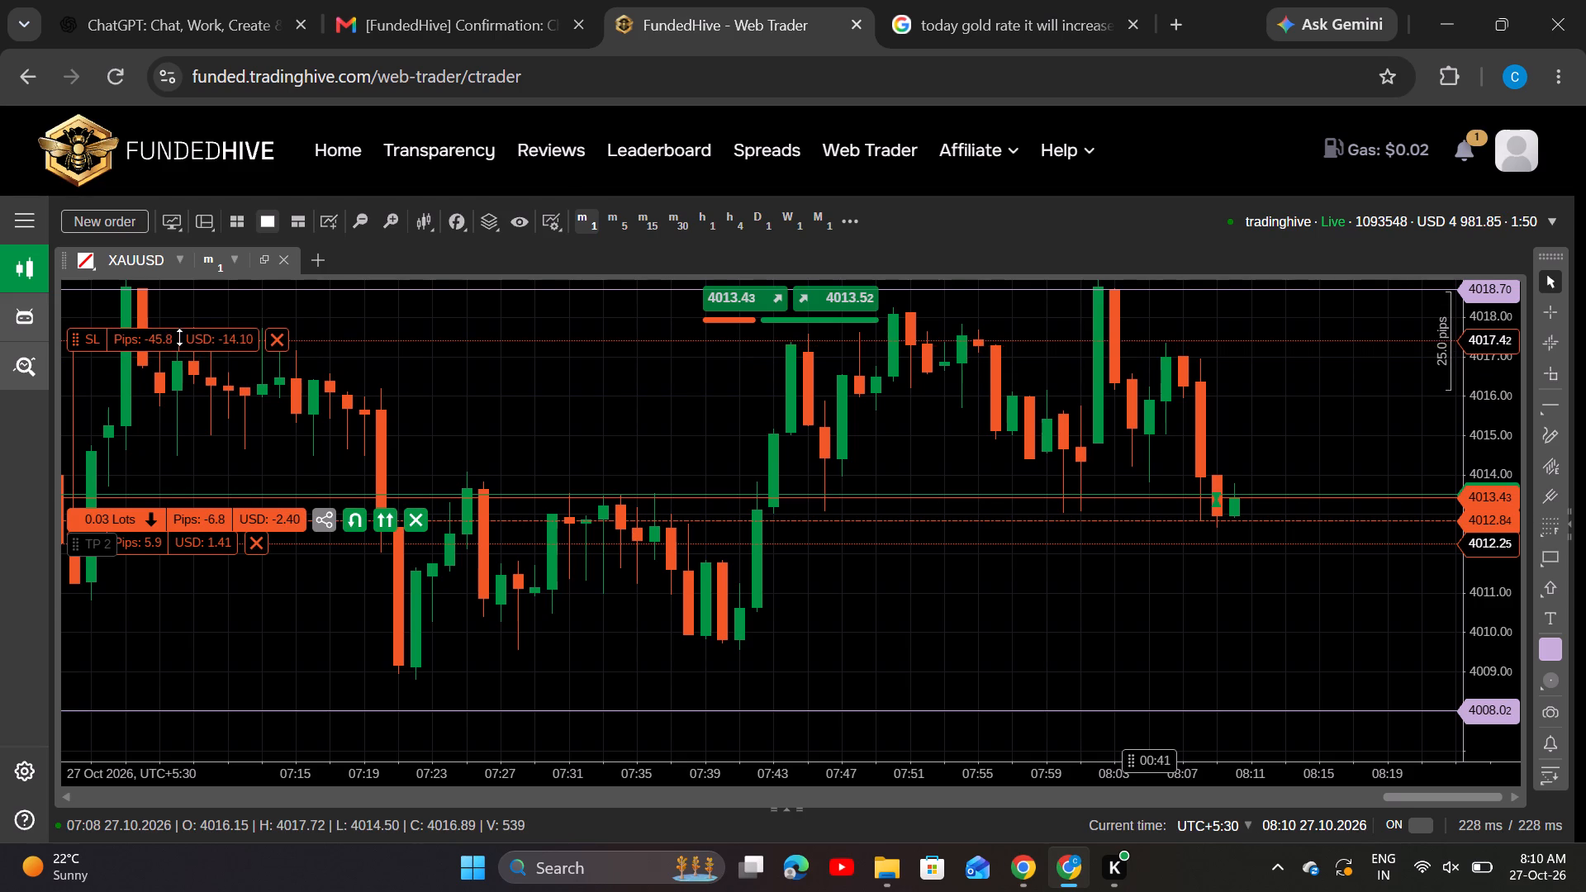
pyautogui.moveTo(179, 337); pyautogui.dragTo(178, 343)
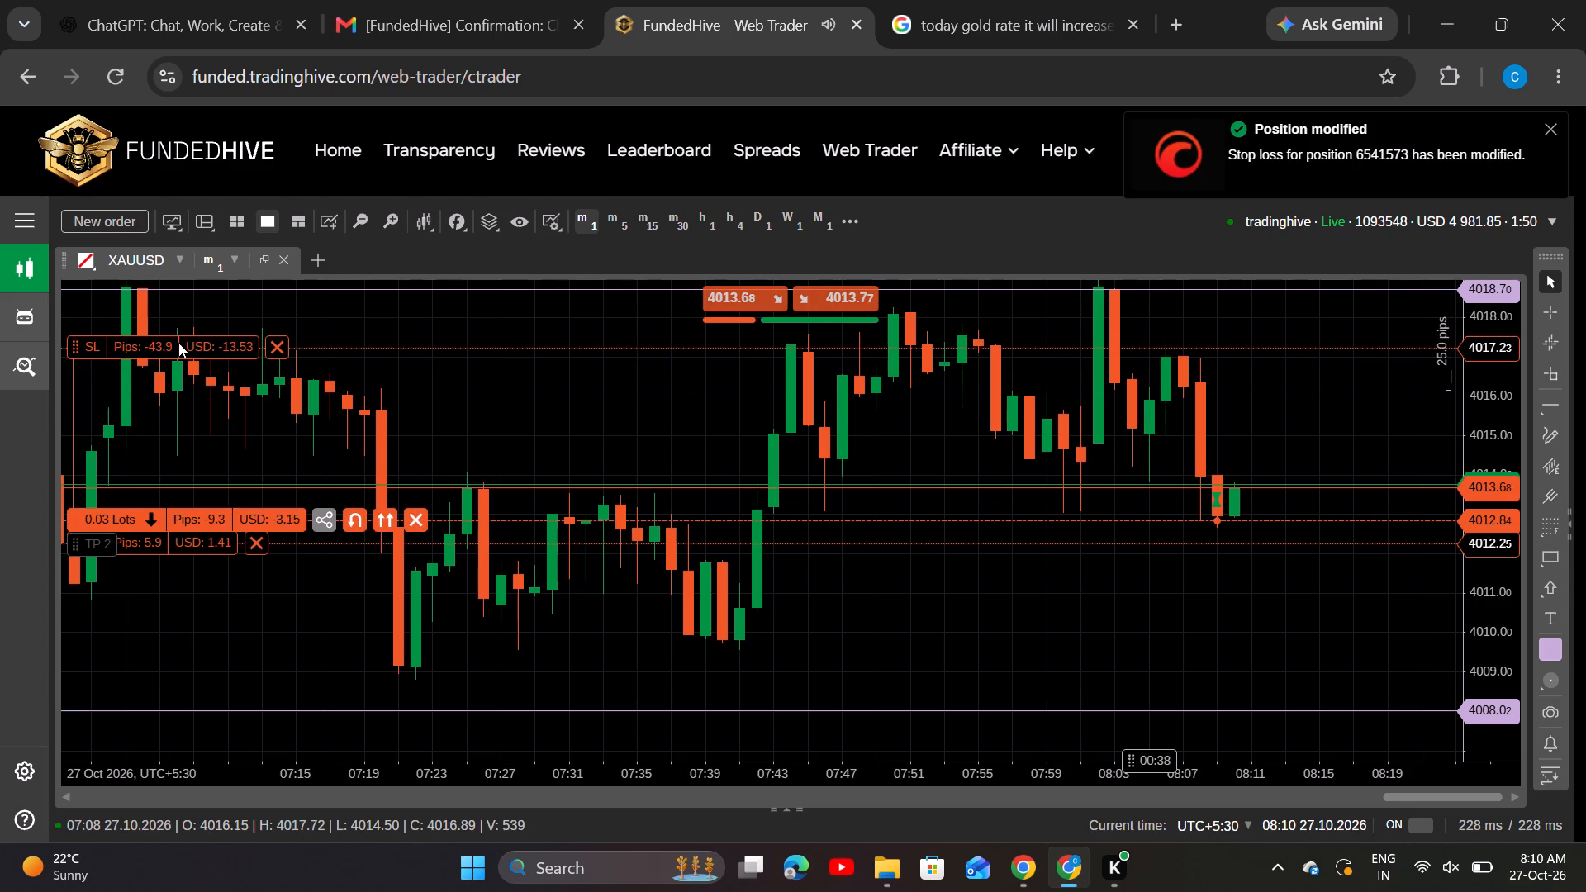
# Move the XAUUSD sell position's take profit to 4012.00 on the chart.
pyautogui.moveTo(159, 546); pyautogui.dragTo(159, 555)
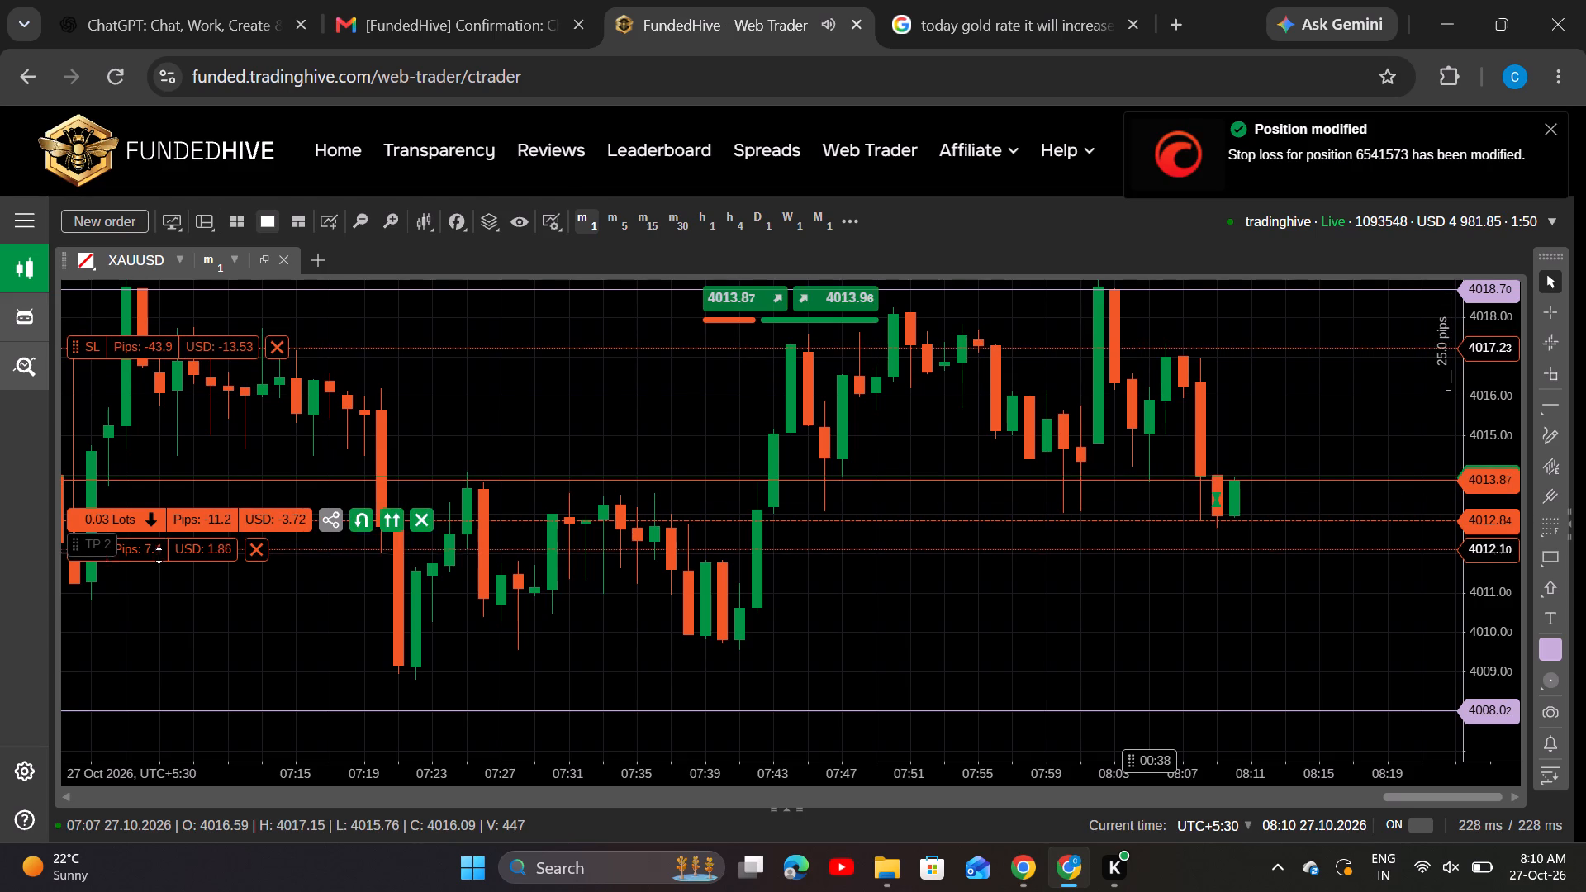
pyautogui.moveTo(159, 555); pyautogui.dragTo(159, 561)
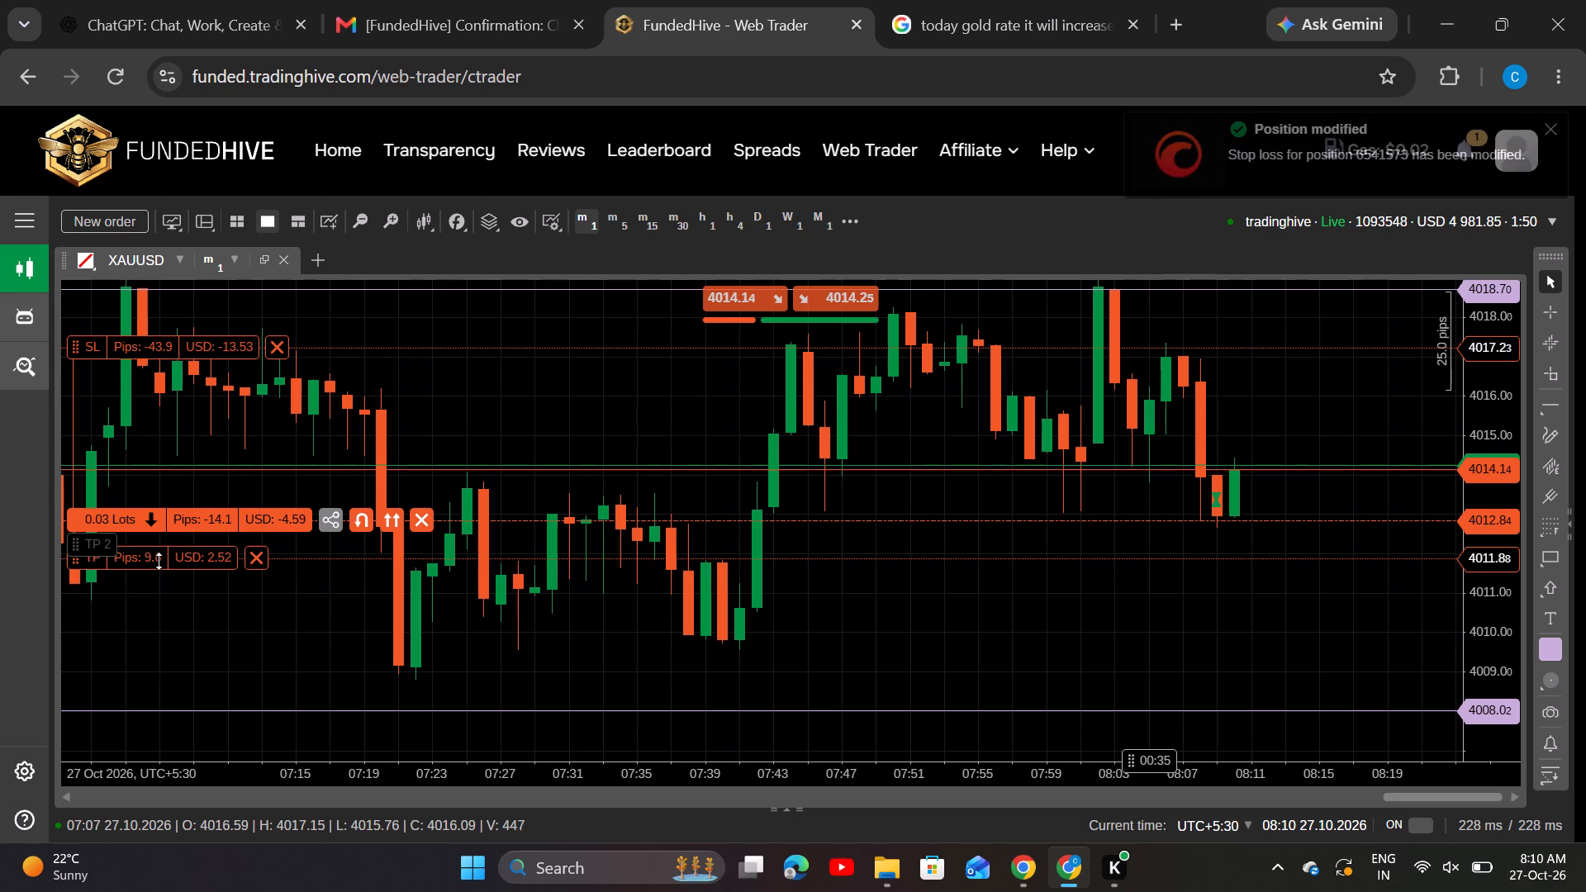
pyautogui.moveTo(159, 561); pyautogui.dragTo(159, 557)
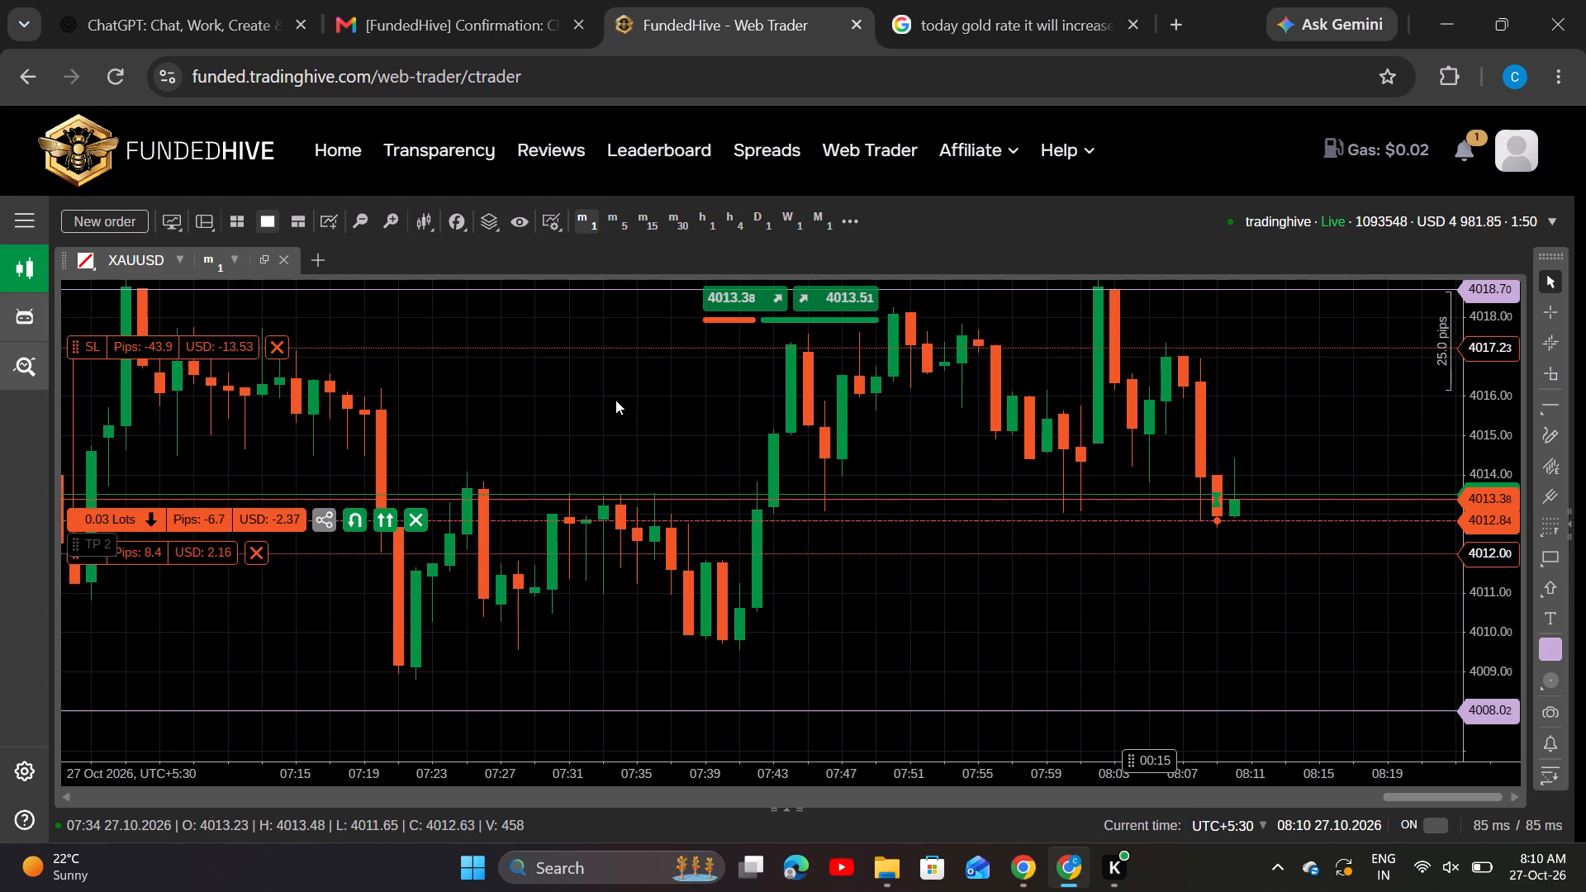
# Open the $5,000 Pay From Profits account from the home dashboard and review its challenge limits and statistics.
pyautogui.click(344, 145)
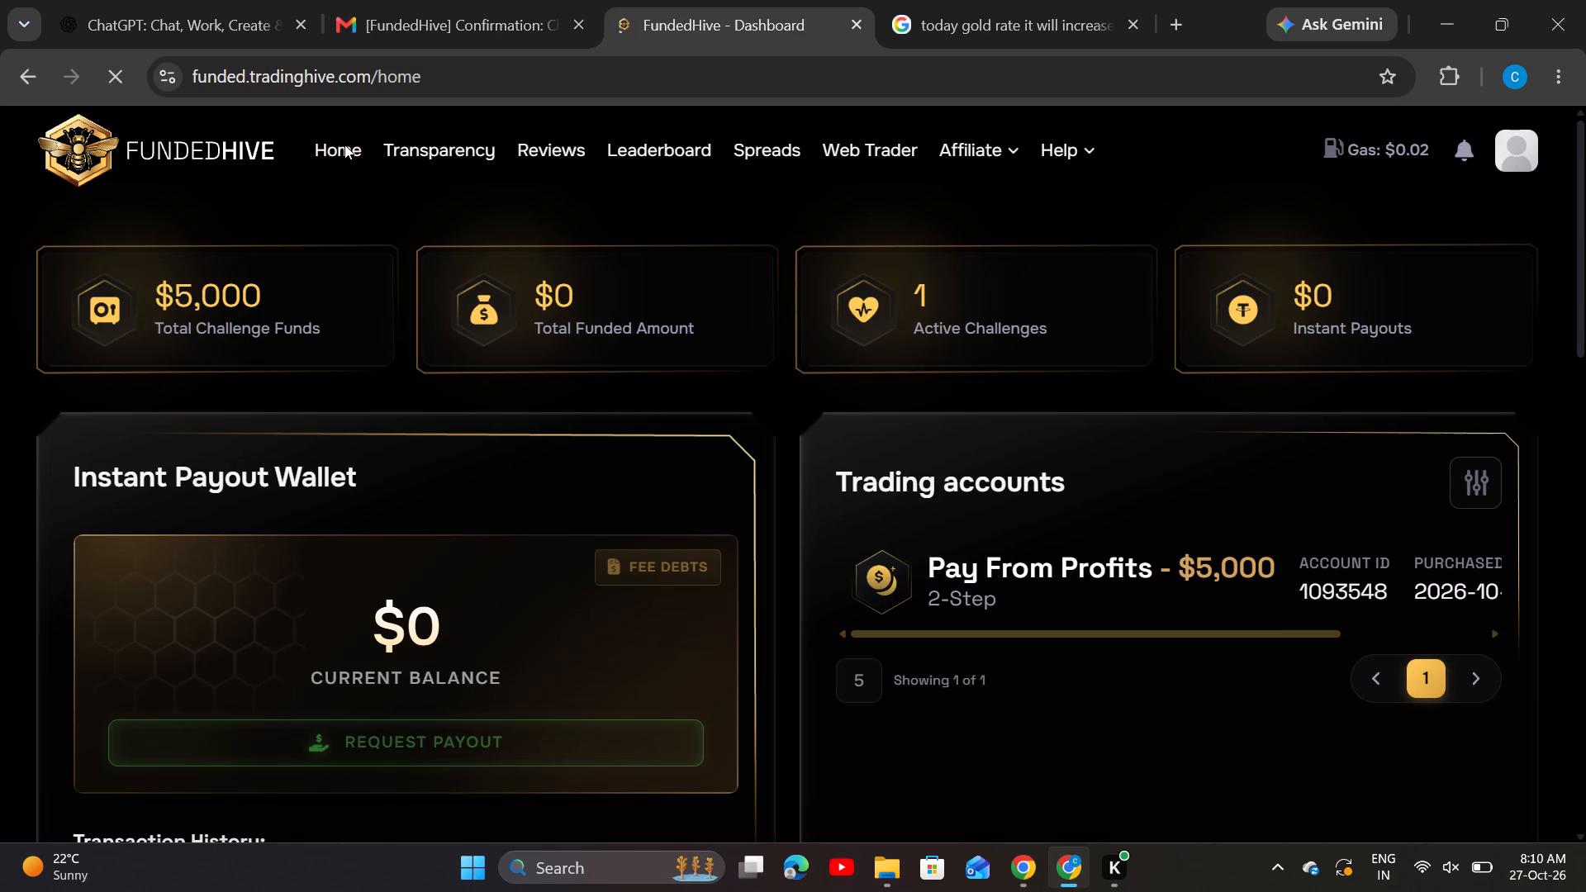
pyautogui.click(906, 589)
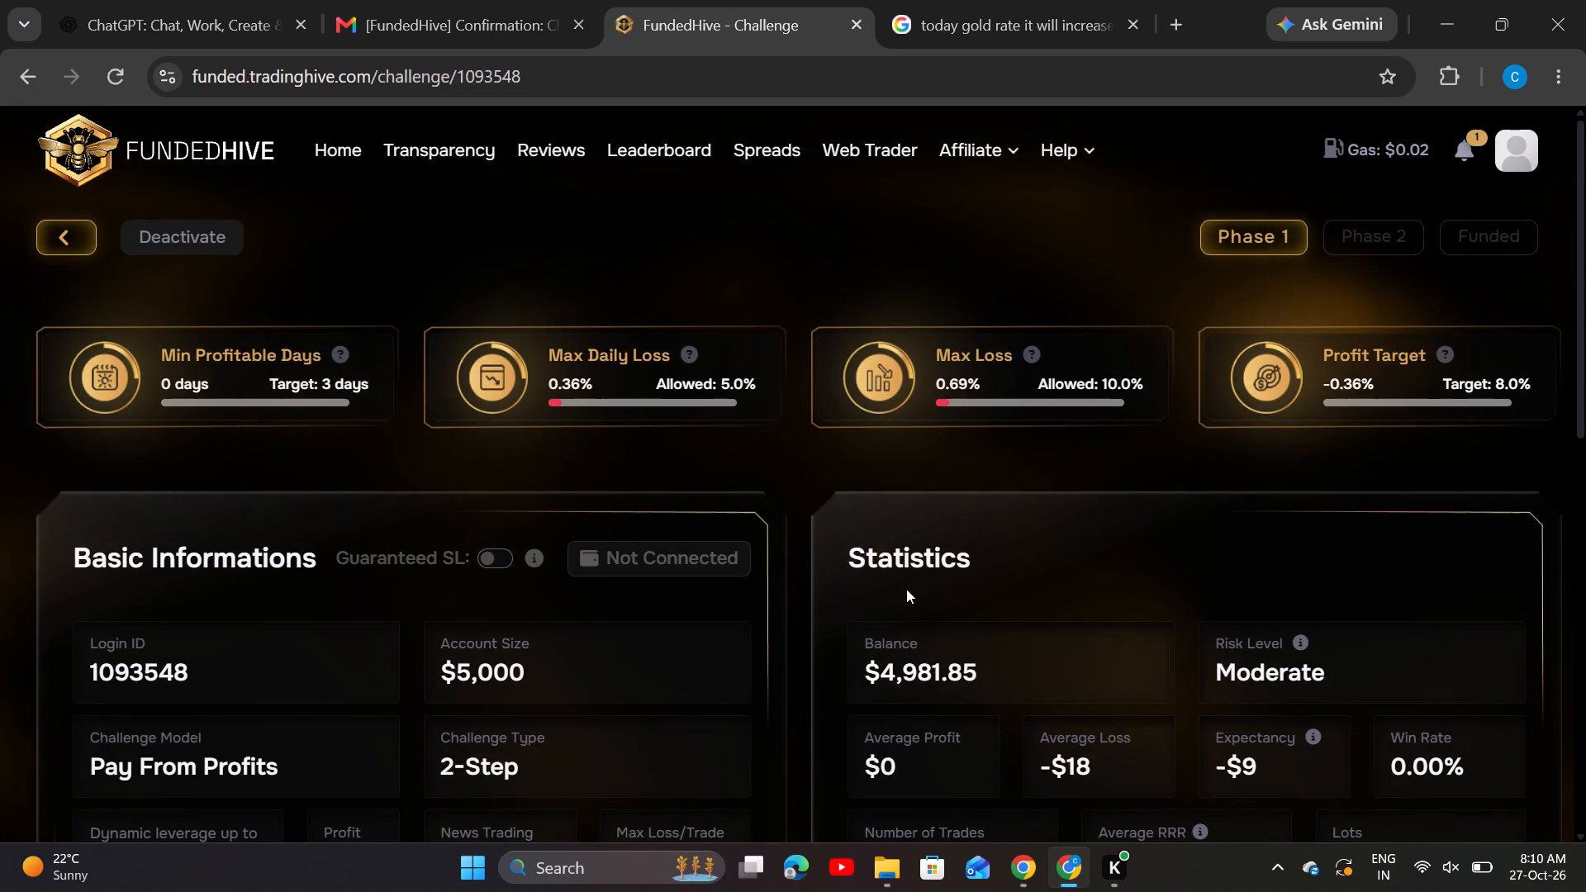
pyautogui.scroll(6, 906, 589)
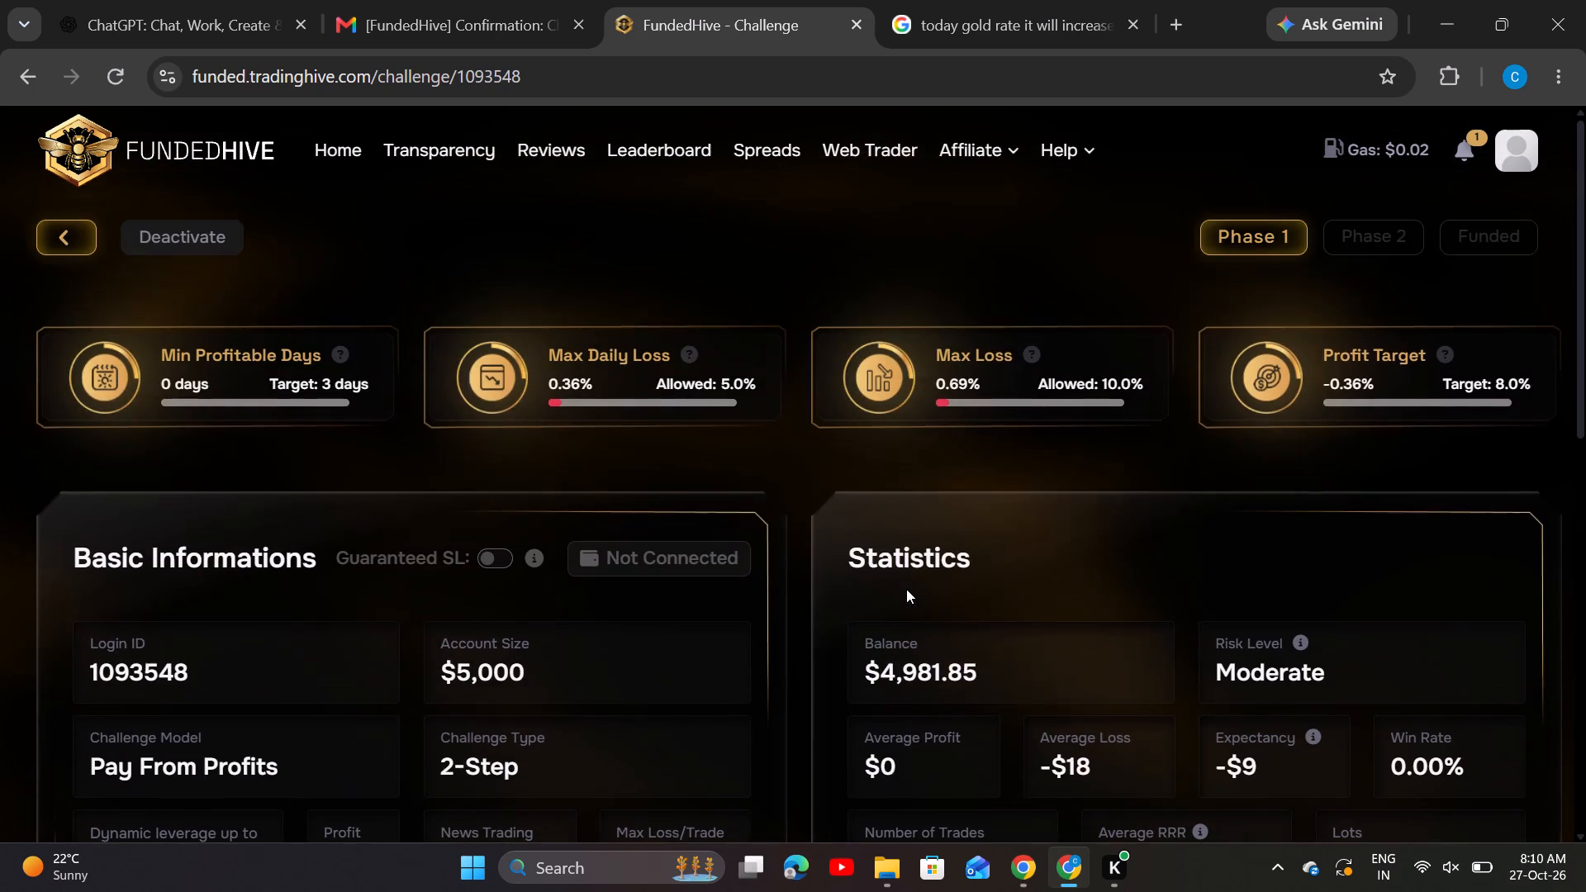
pyautogui.scroll(5, 906, 589)
# Return to the web trader and move the XAUUSD sell position's take profit to 4012.34 on the chart.
pyautogui.click(862, 158)
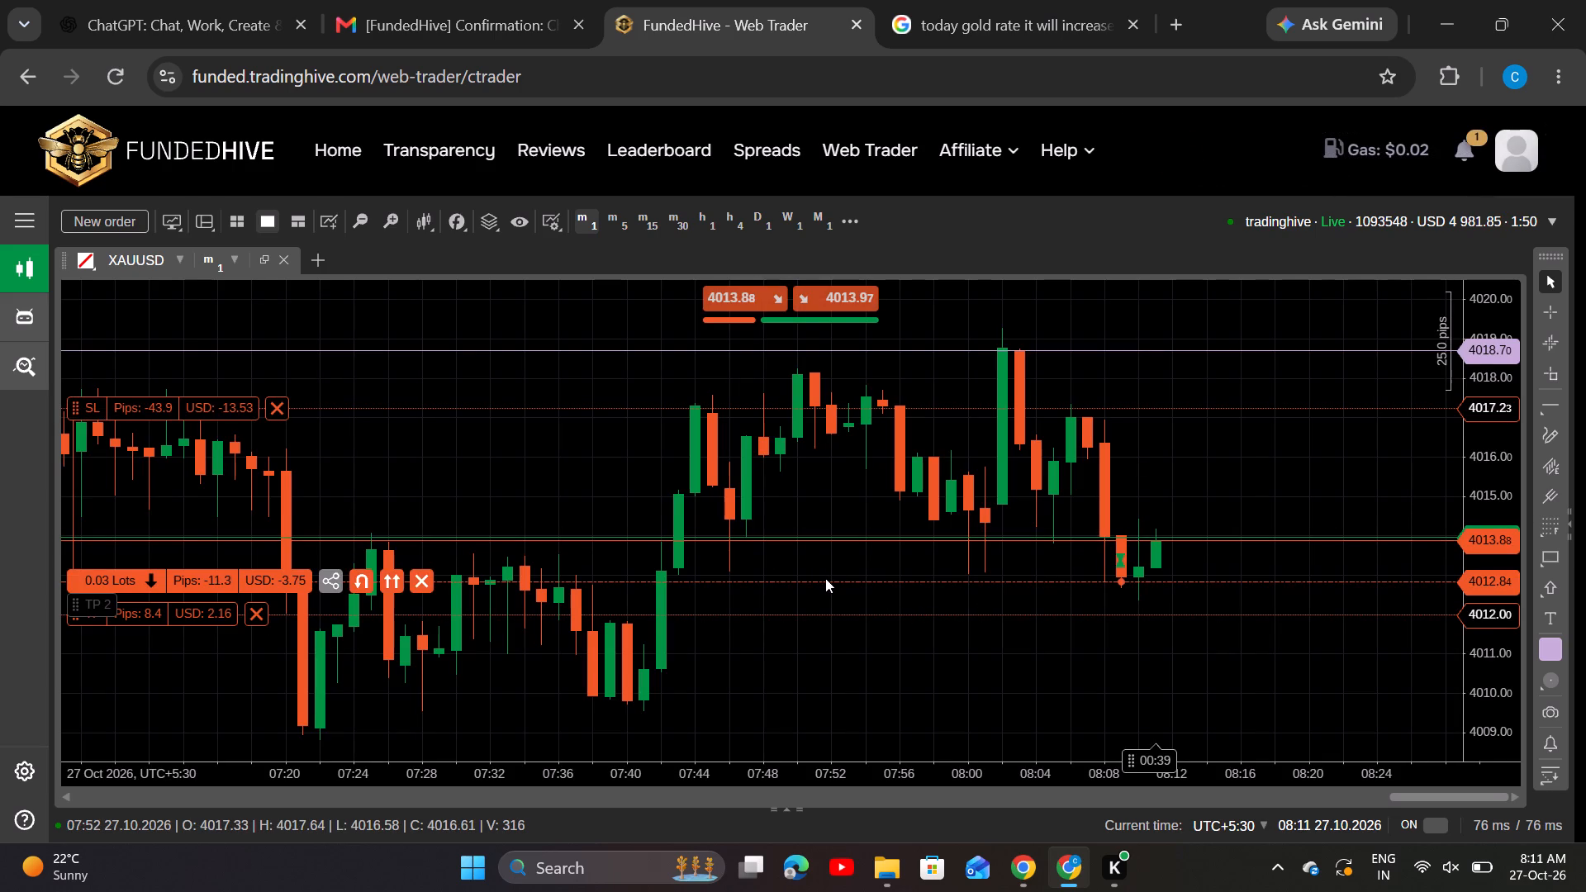
pyautogui.moveTo(1284, 474); pyautogui.dragTo(1273, 437)
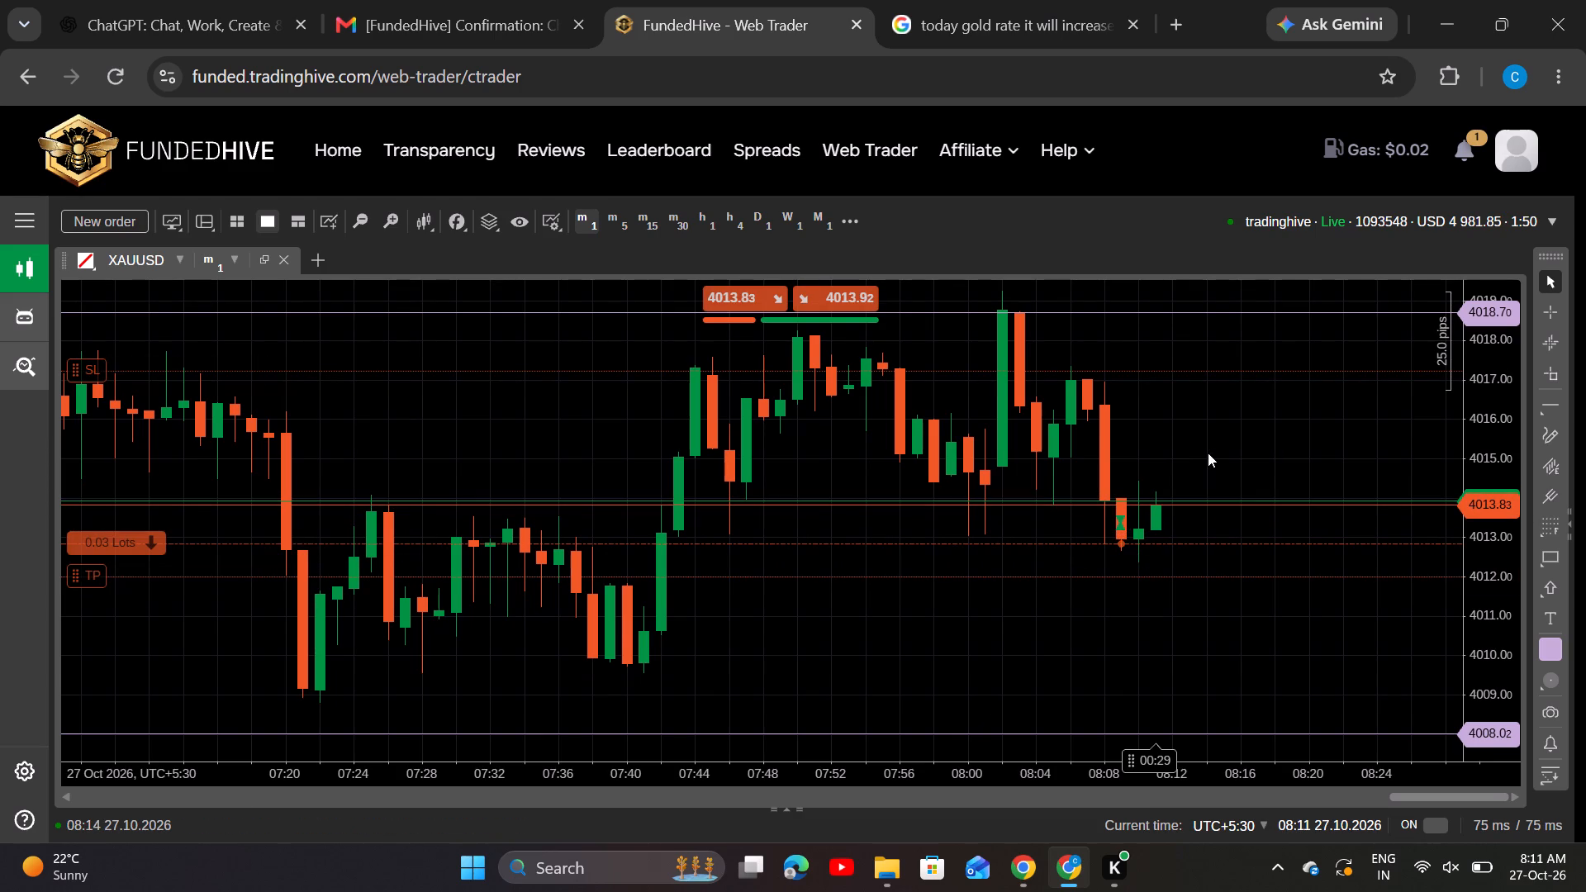
pyautogui.moveTo(1208, 453); pyautogui.dragTo(1138, 443)
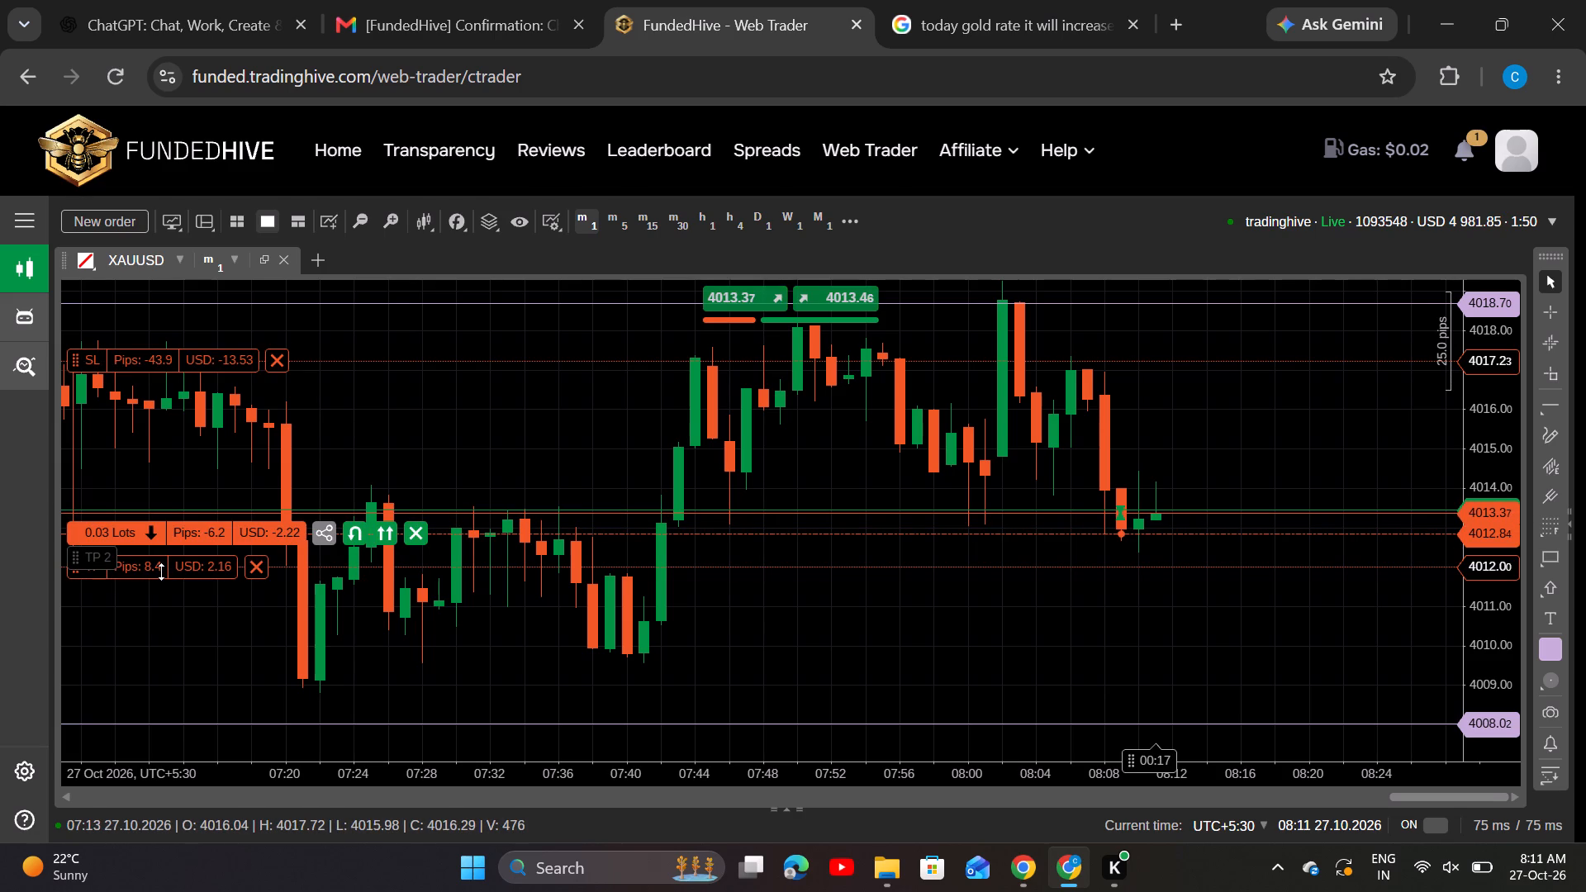
pyautogui.moveTo(161, 572); pyautogui.dragTo(188, 561)
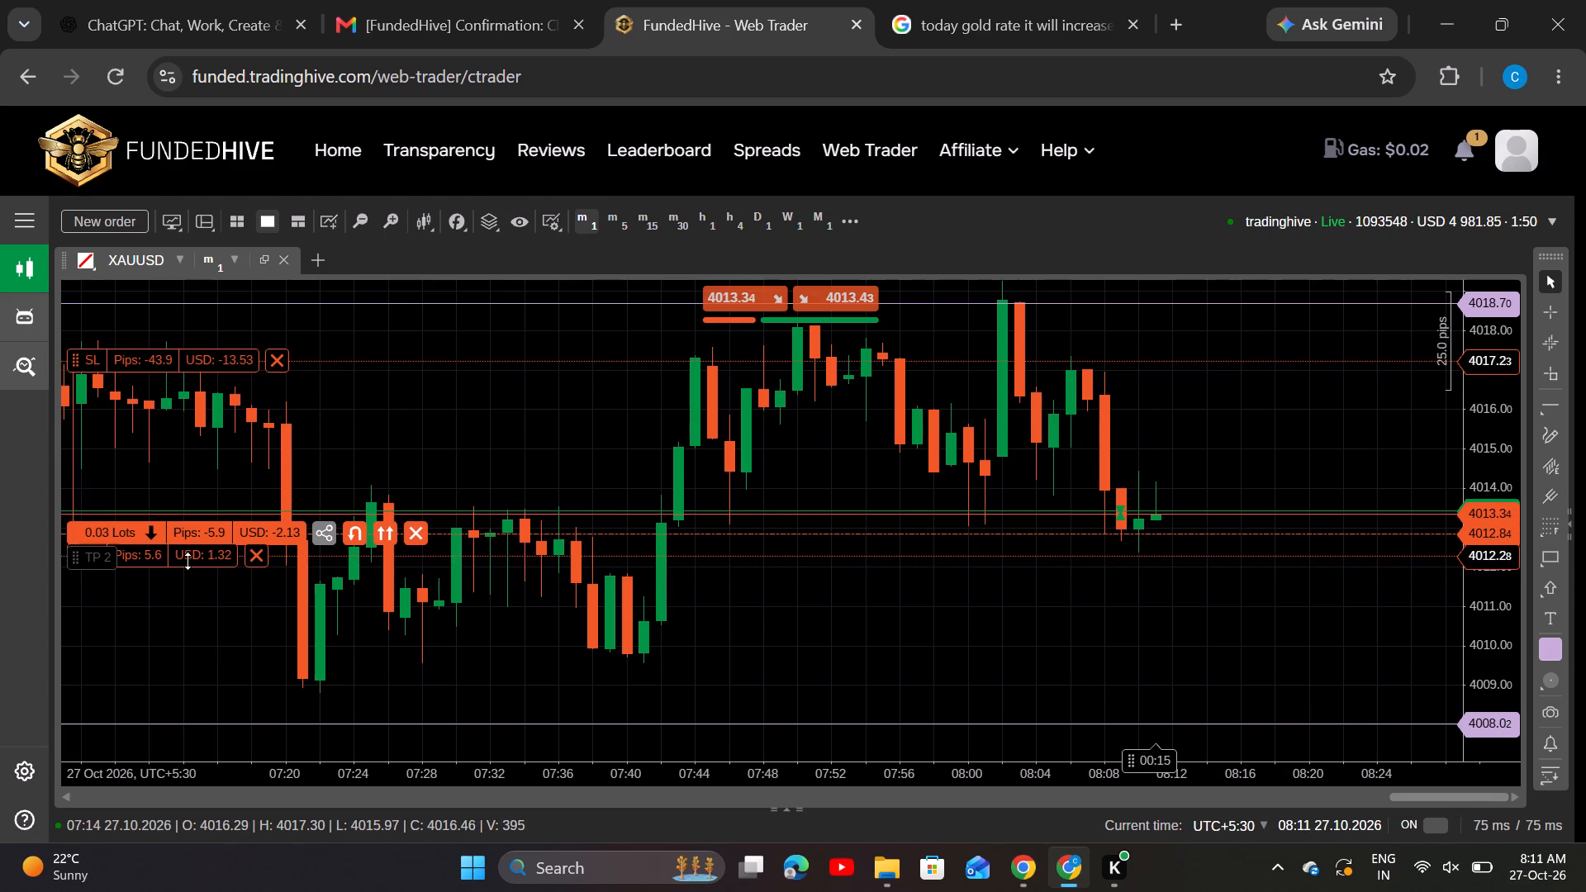
pyautogui.moveTo(188, 561); pyautogui.dragTo(189, 558)
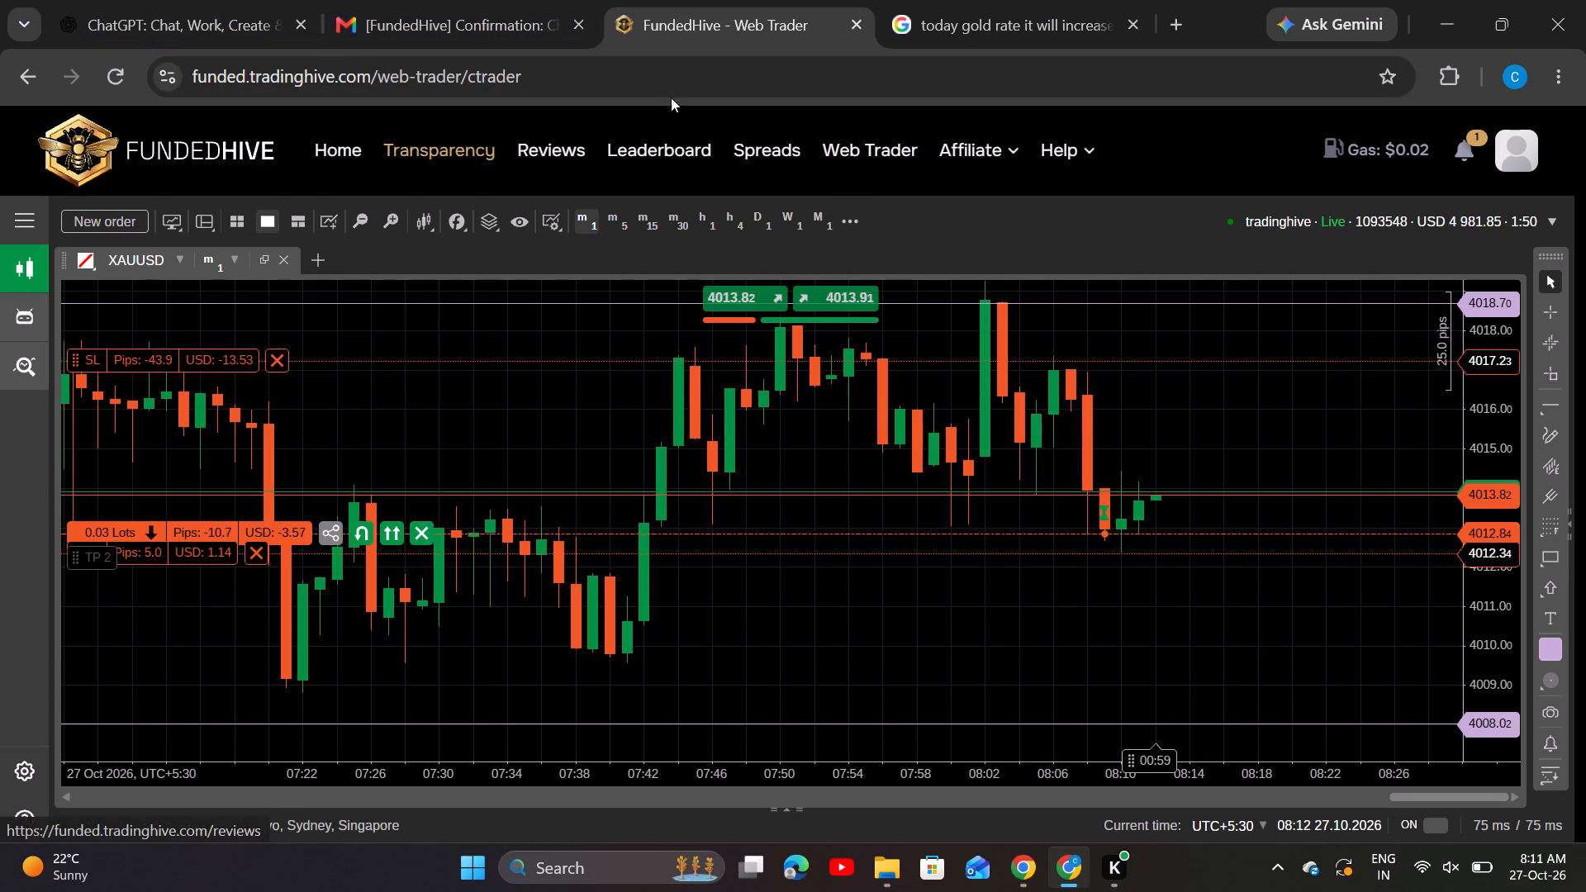
# Glance at the Google search results for today's gold rate and switch back to the web trader.
pyautogui.click(1003, 0)
pyautogui.click(722, 17)
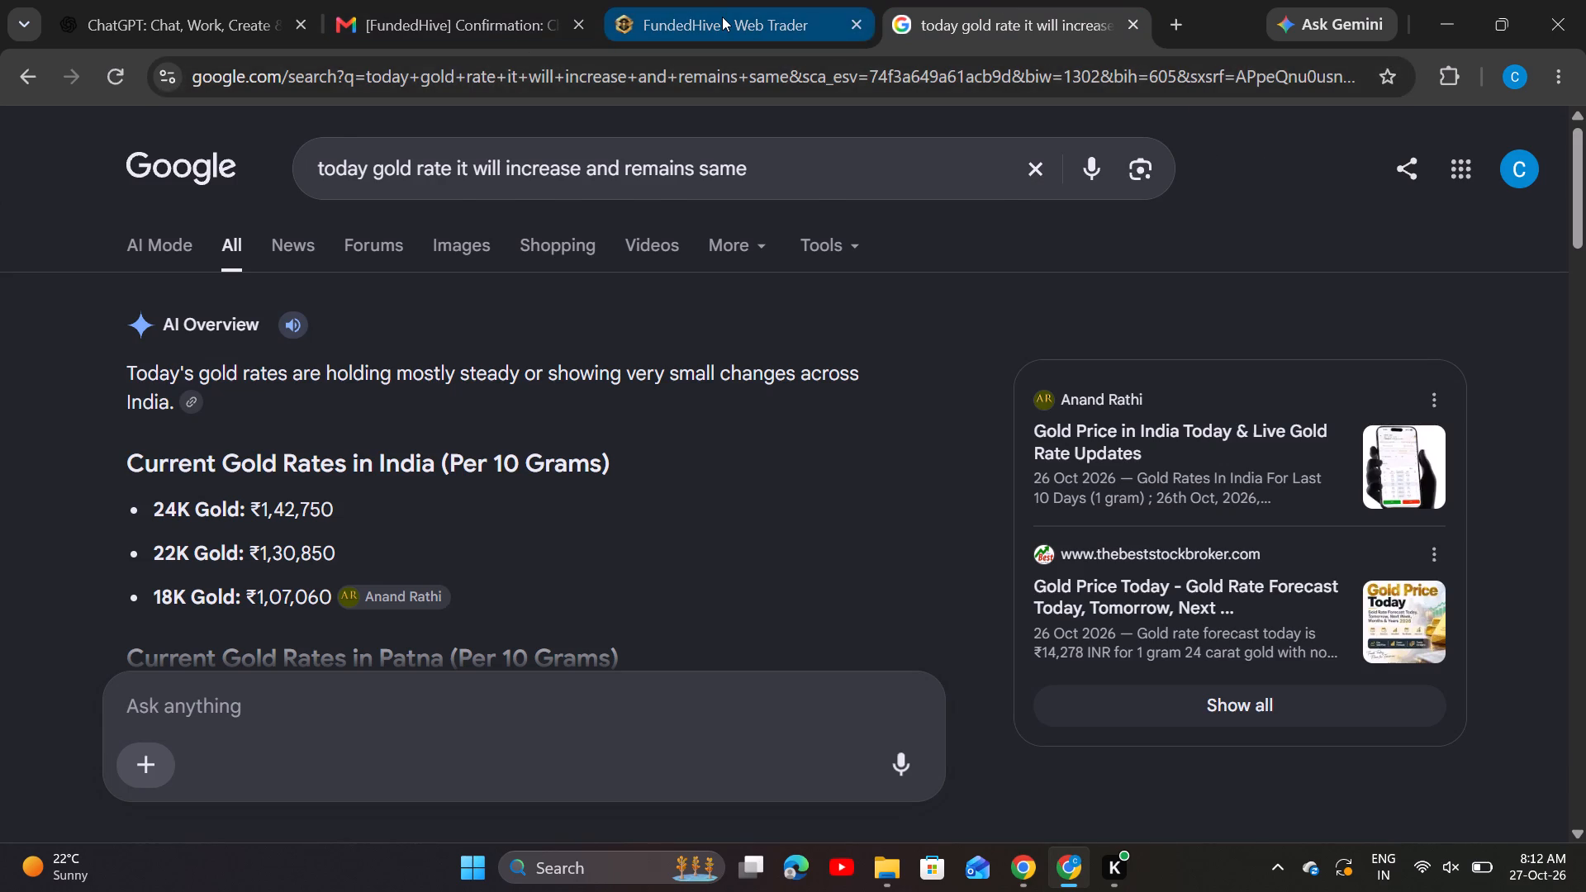
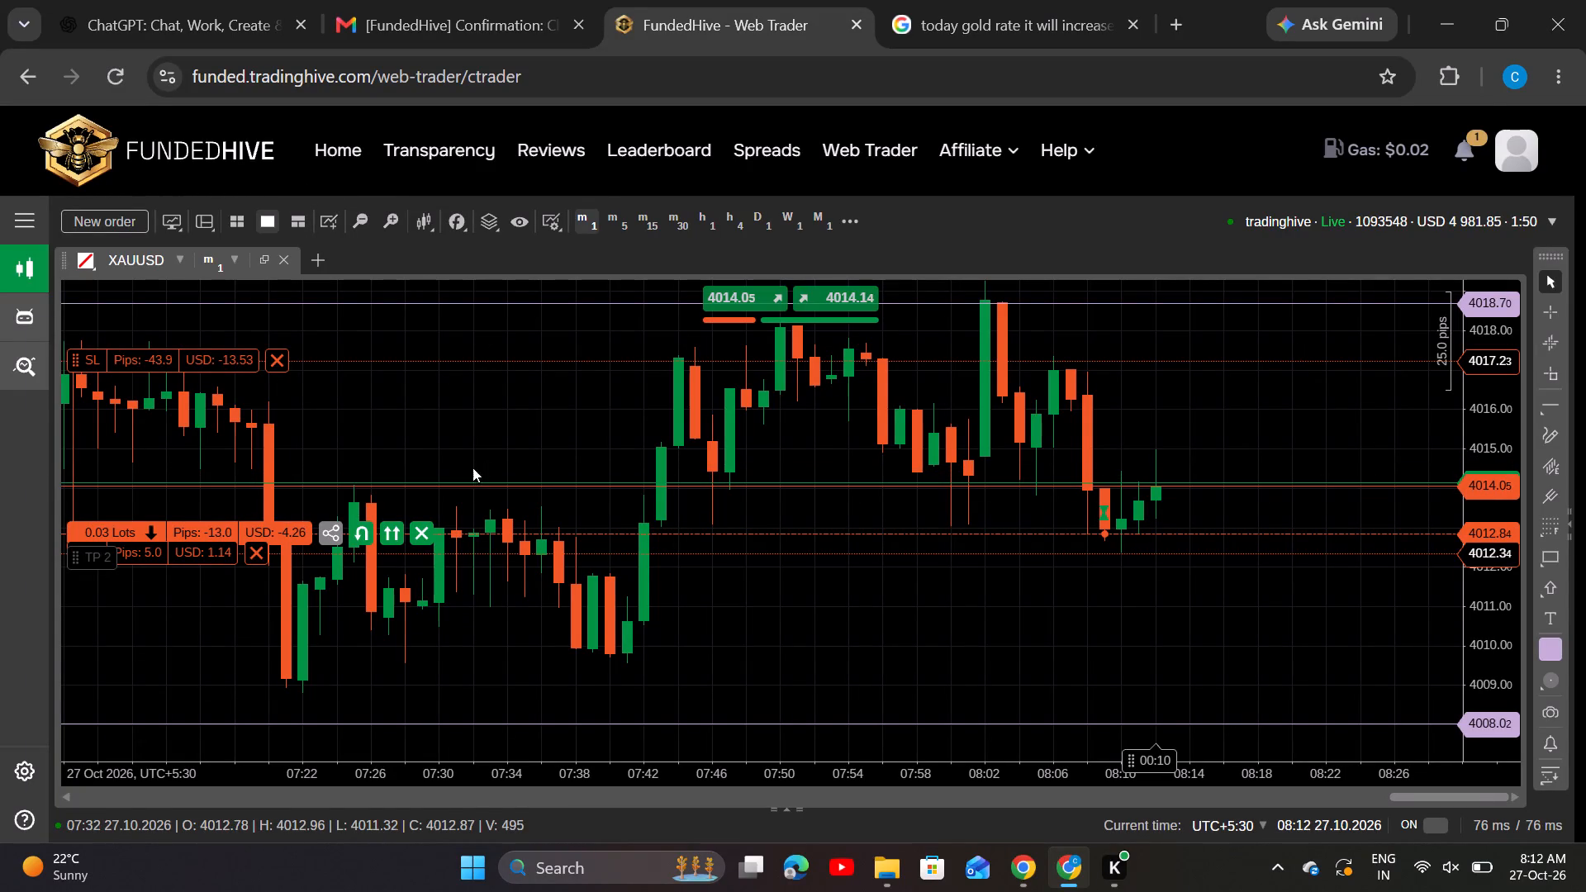
# Close the open 0.03-lot XAUUSD sell position from its line on the chart.
pyautogui.moveTo(430, 426); pyautogui.dragTo(464, 471)
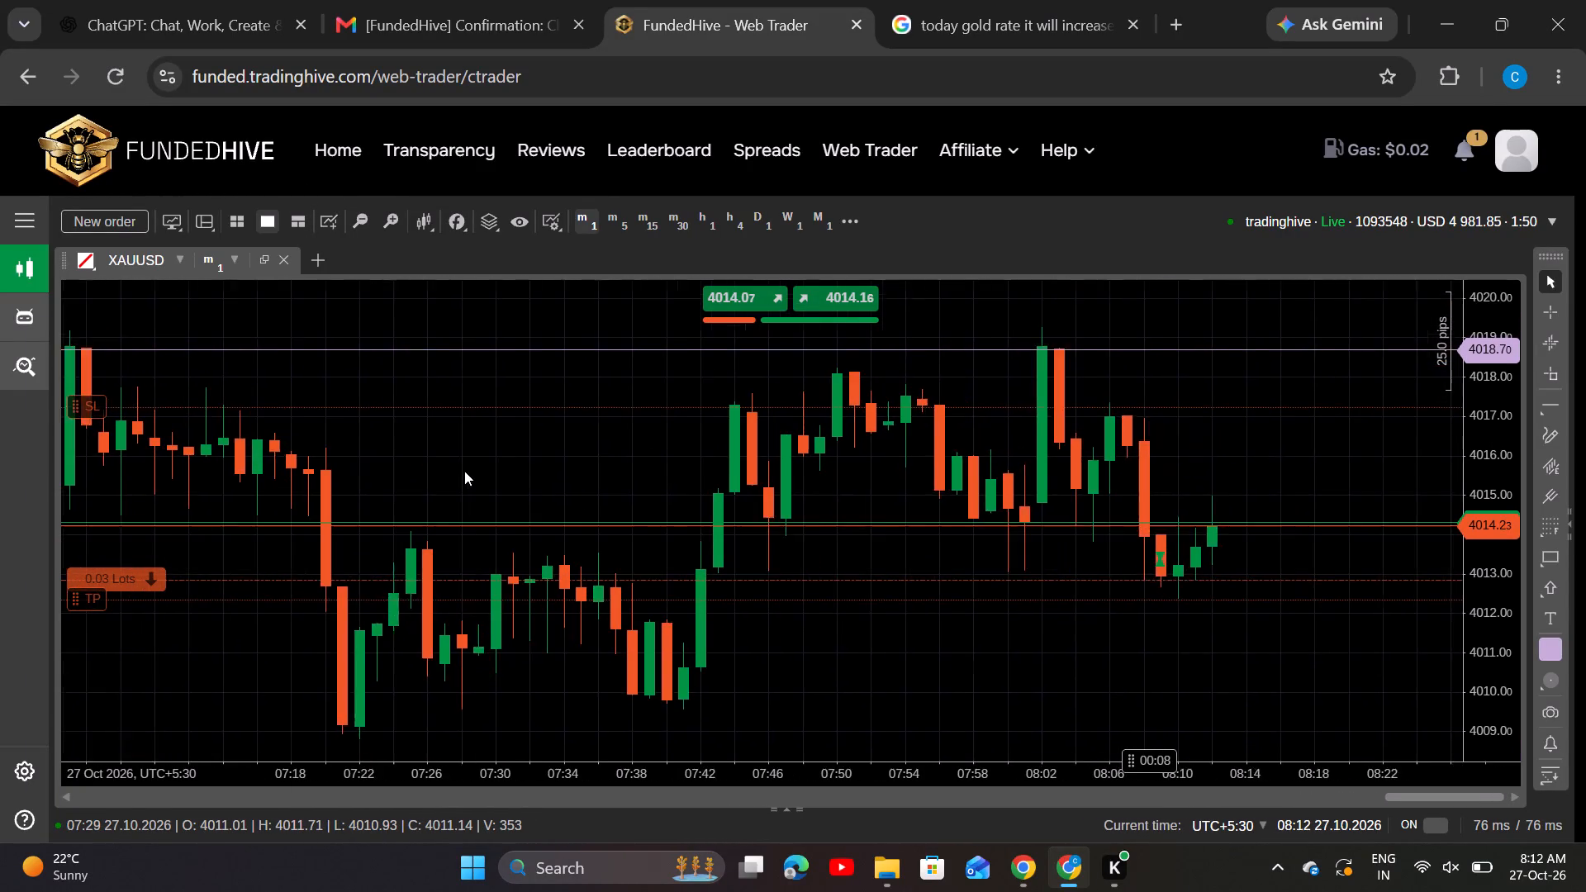
pyautogui.moveTo(464, 471); pyautogui.dragTo(444, 467)
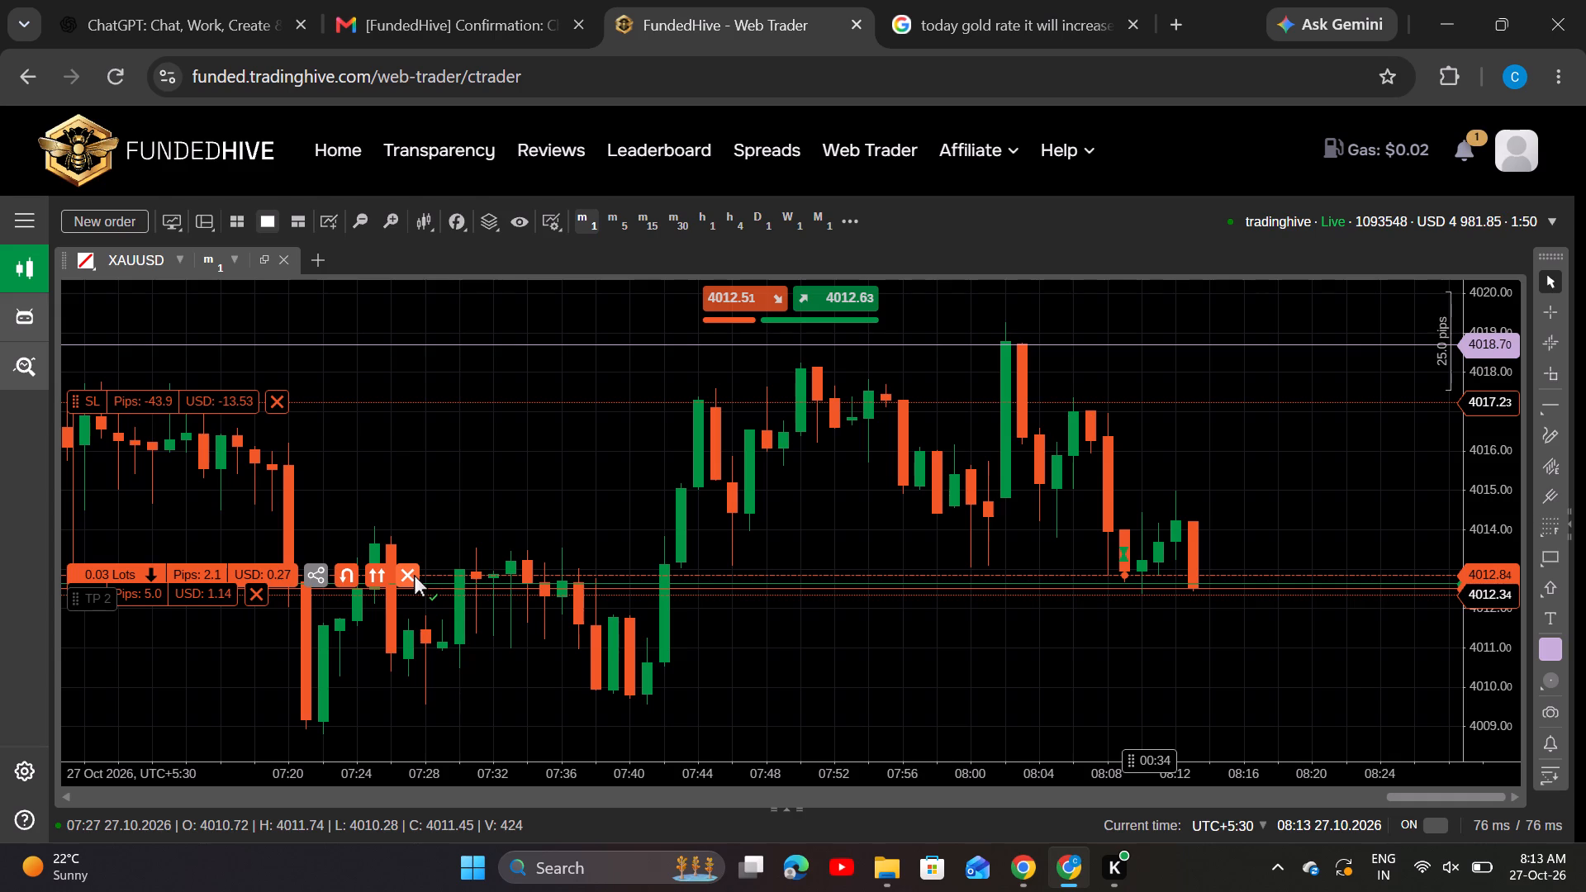
pyautogui.click(414, 575)
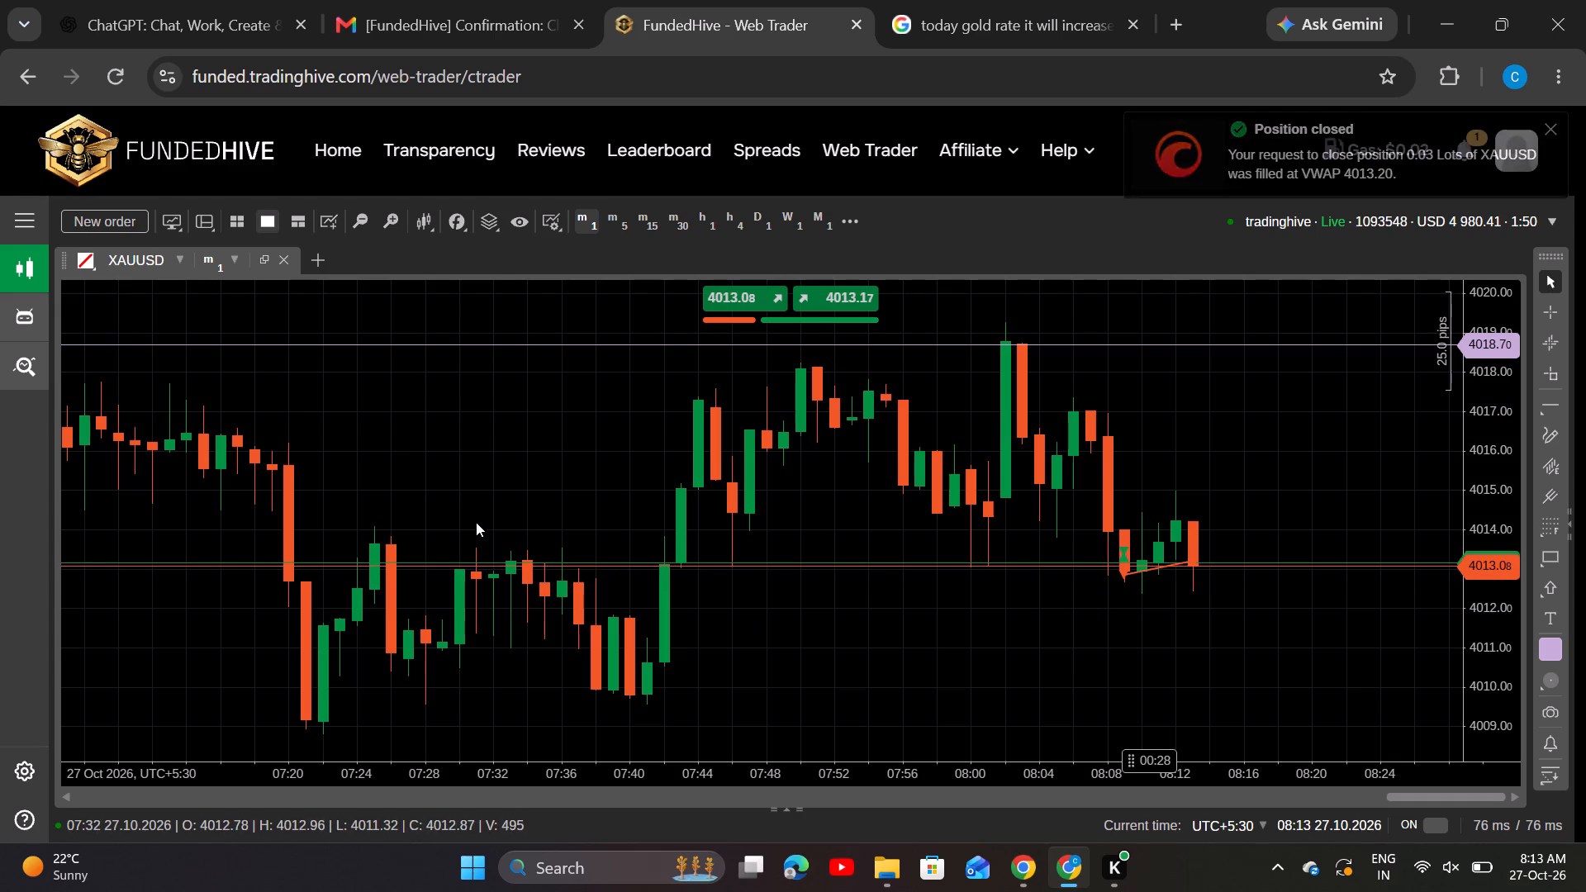
# Place a market order to sell 0.03 lots of XAUUSD without stop loss or take profit and dismiss the order dialog.
pyautogui.moveTo(488, 497); pyautogui.dragTo(487, 456)
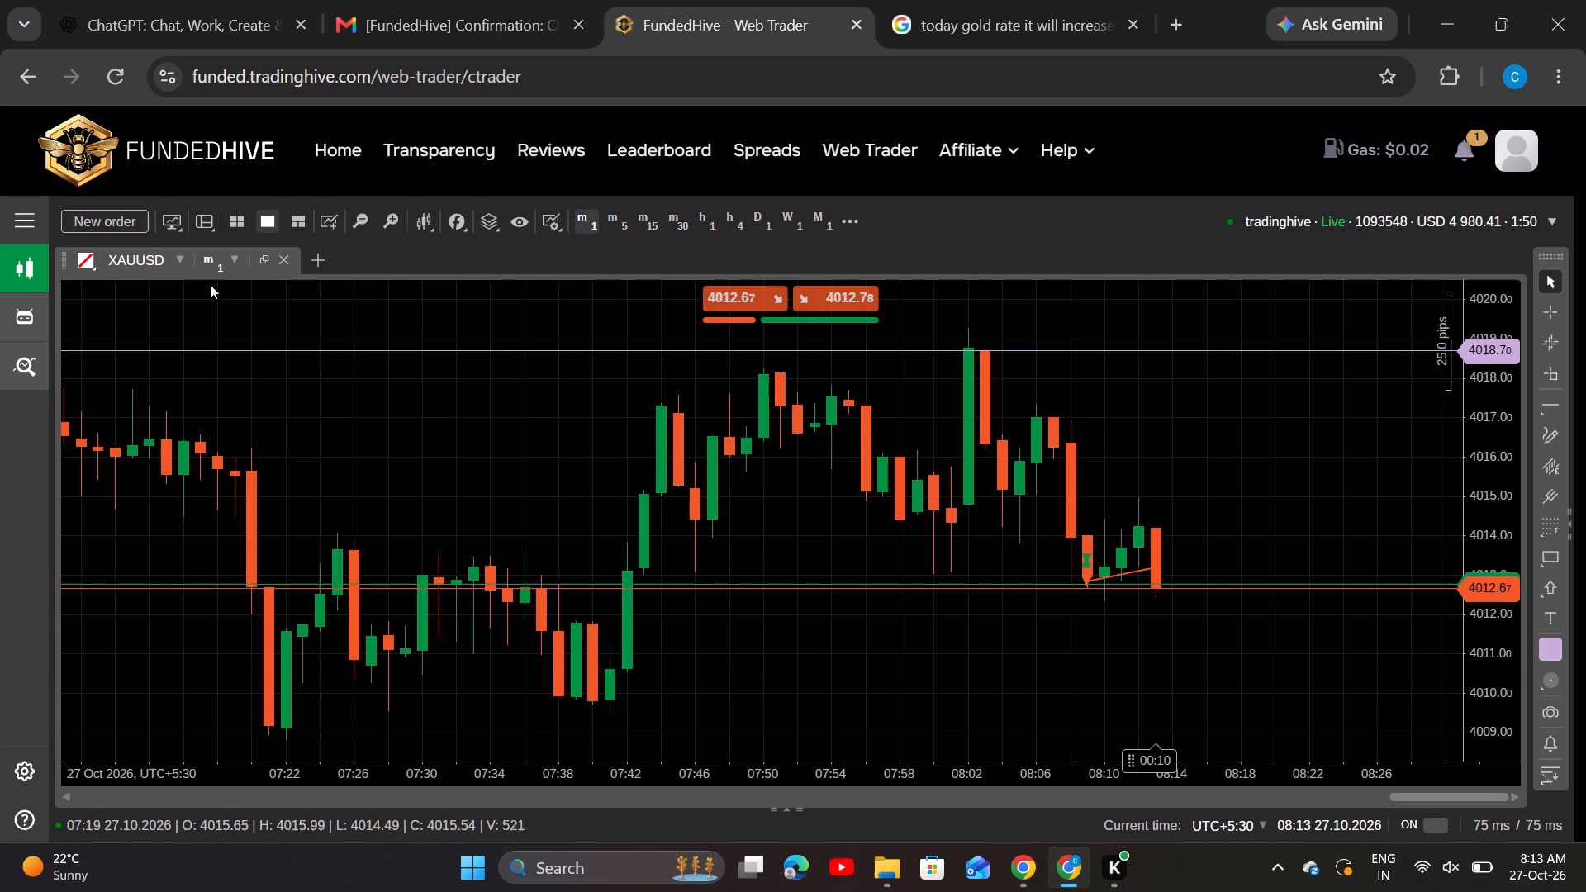
pyautogui.click(131, 211)
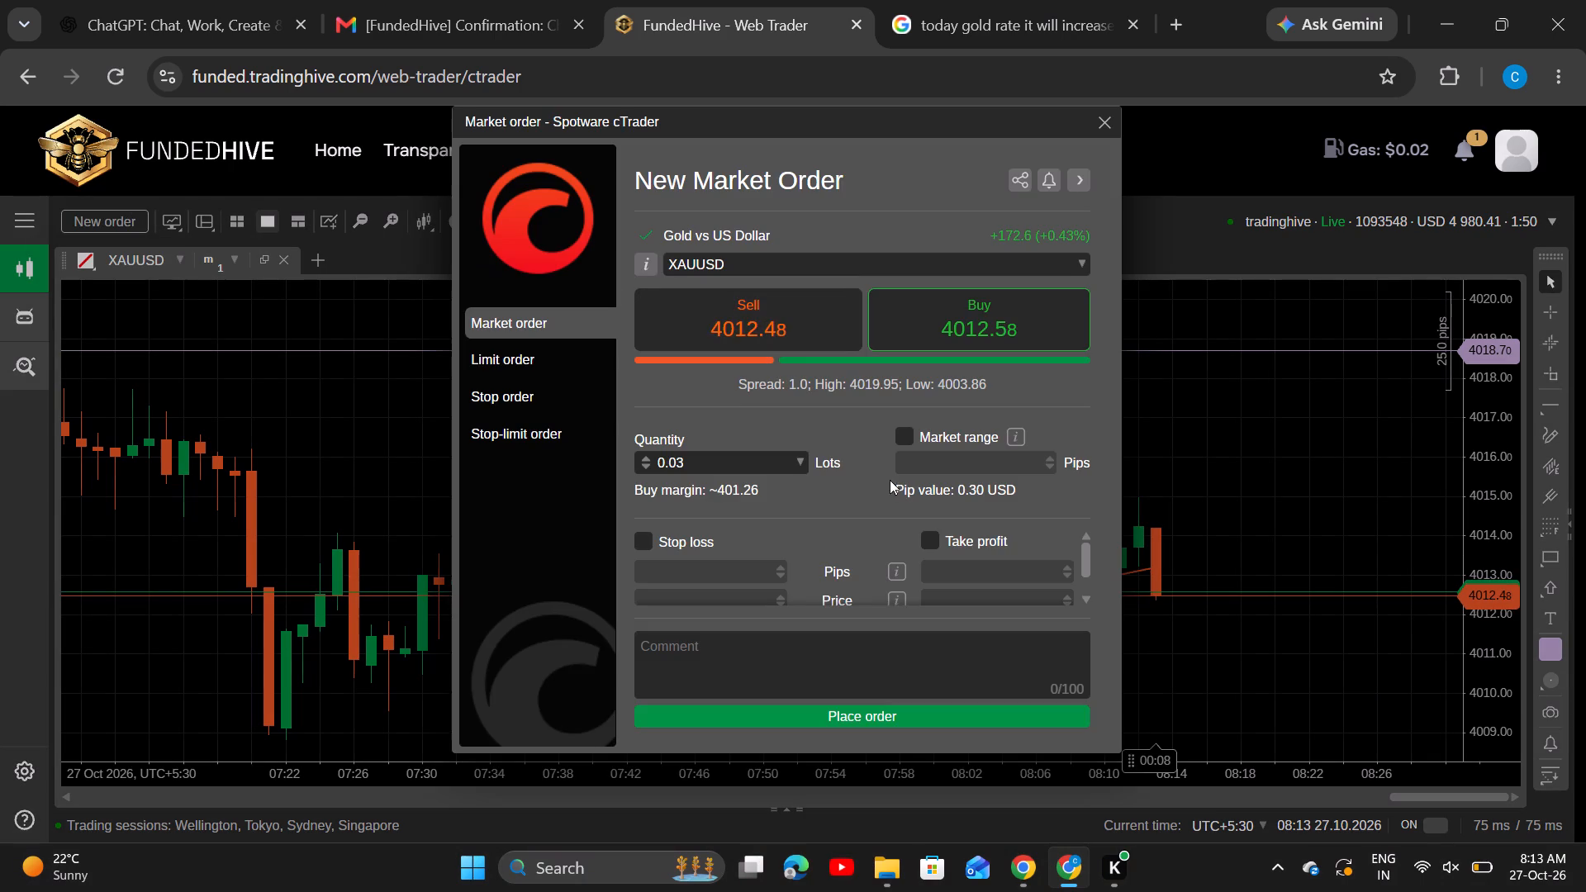
pyautogui.click(779, 325)
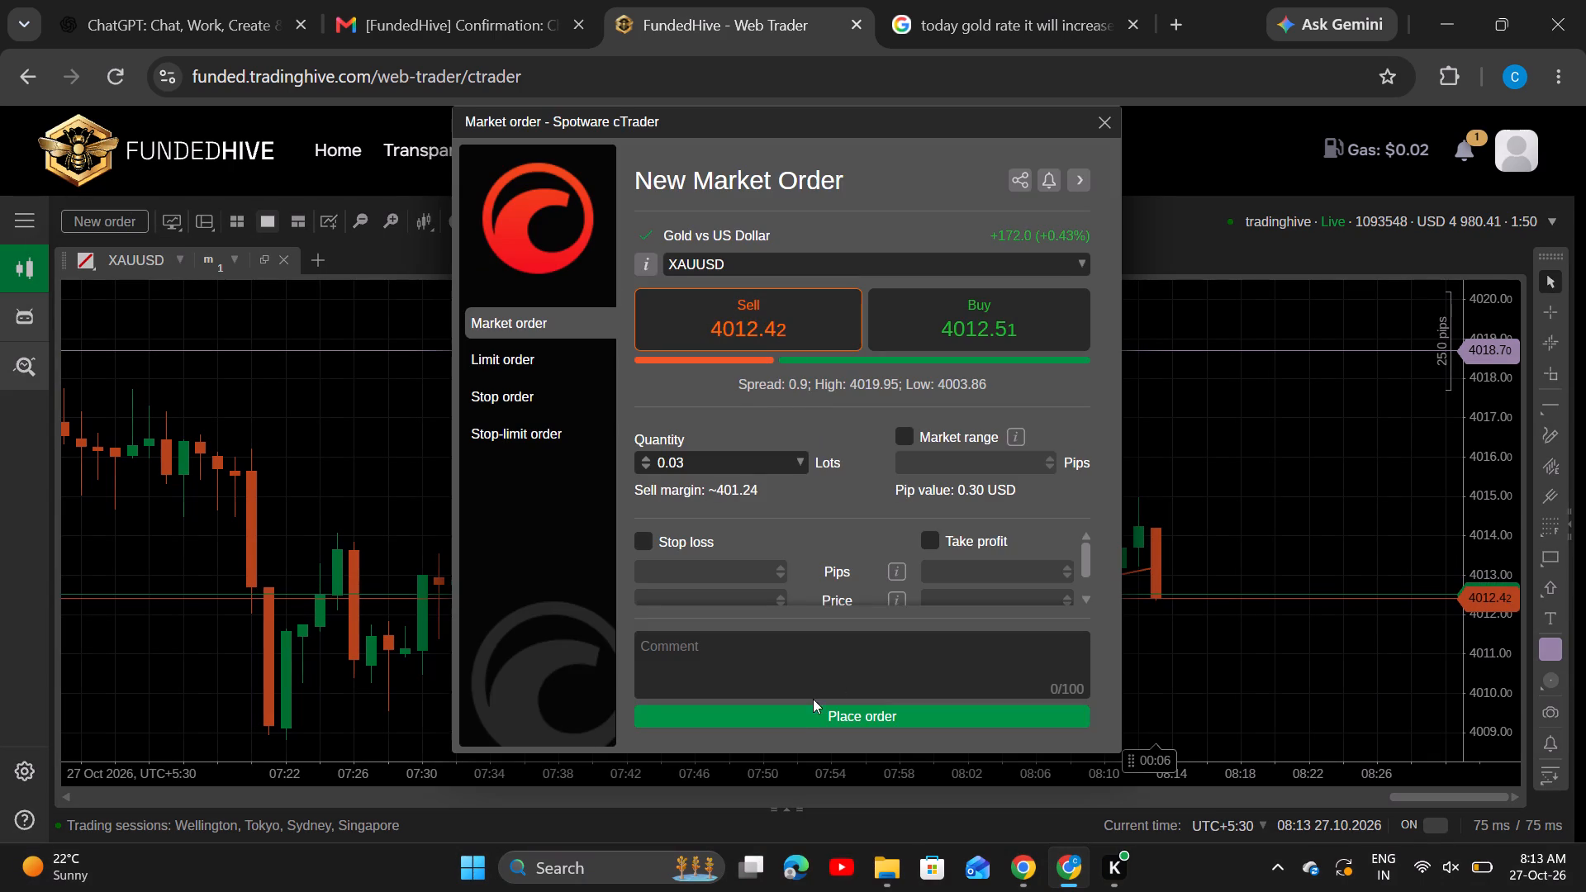
pyautogui.click(795, 718)
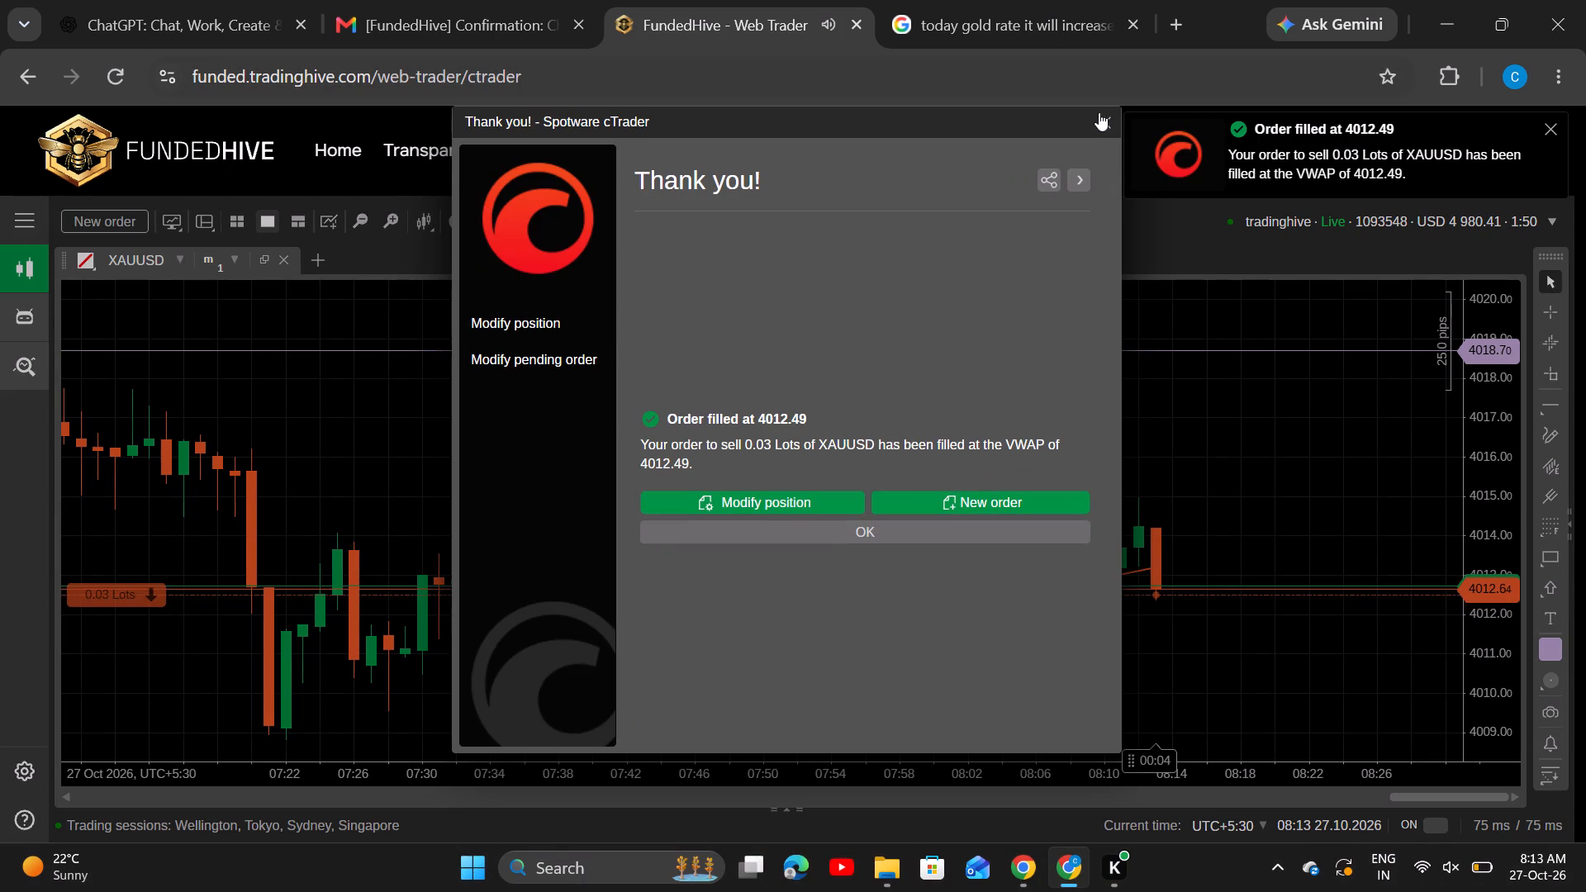
pyautogui.click(1100, 115)
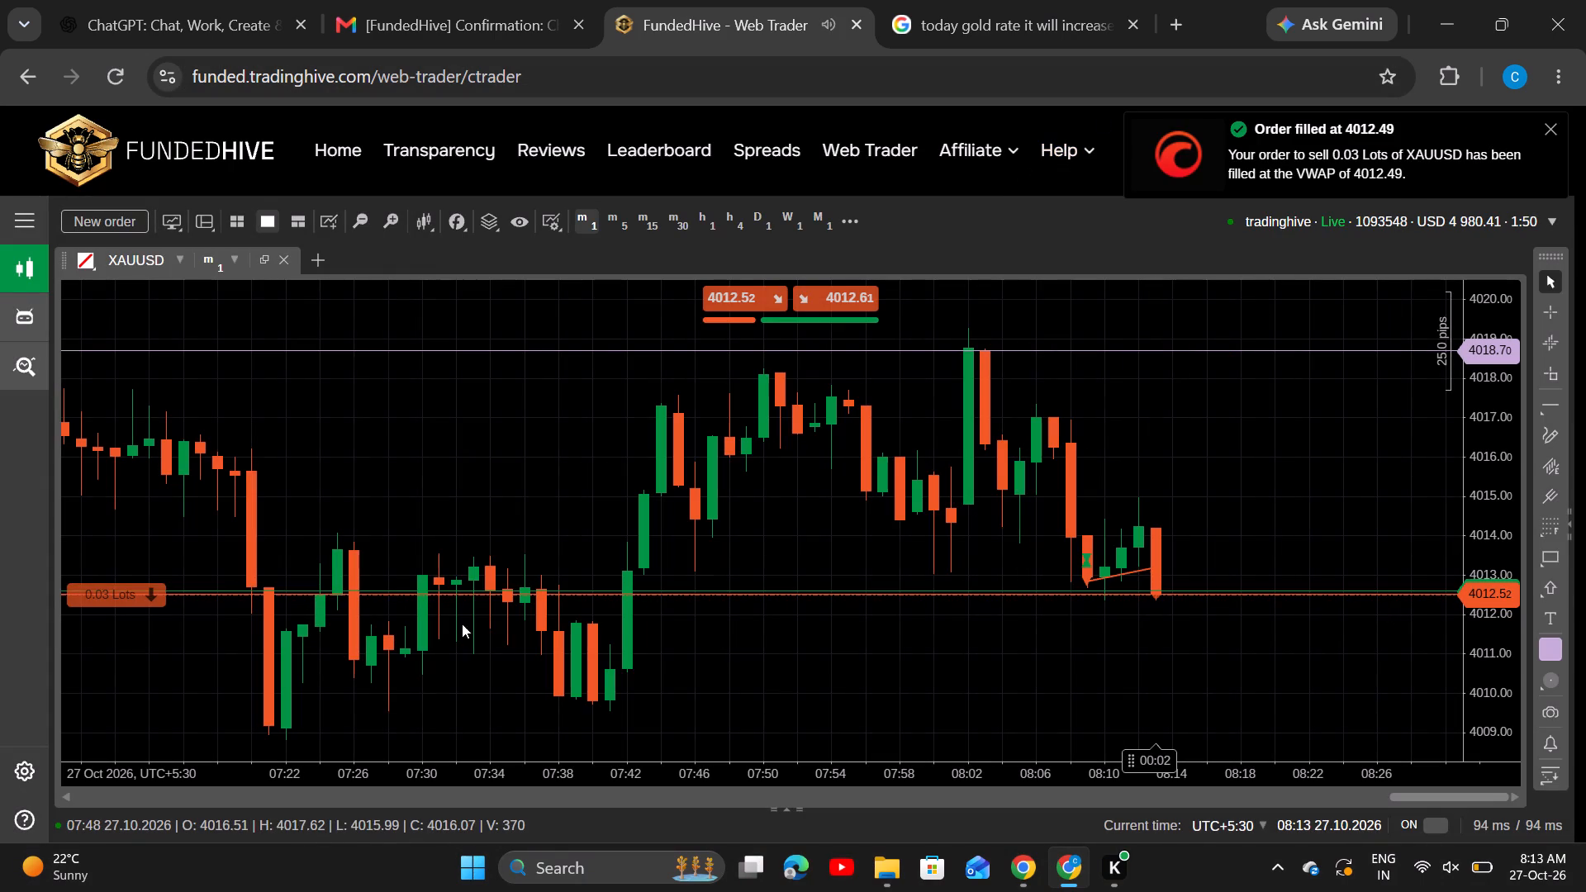
# Set the new XAUUSD sell position's take profit to 4011.75 on the chart.
pyautogui.click(92, 619)
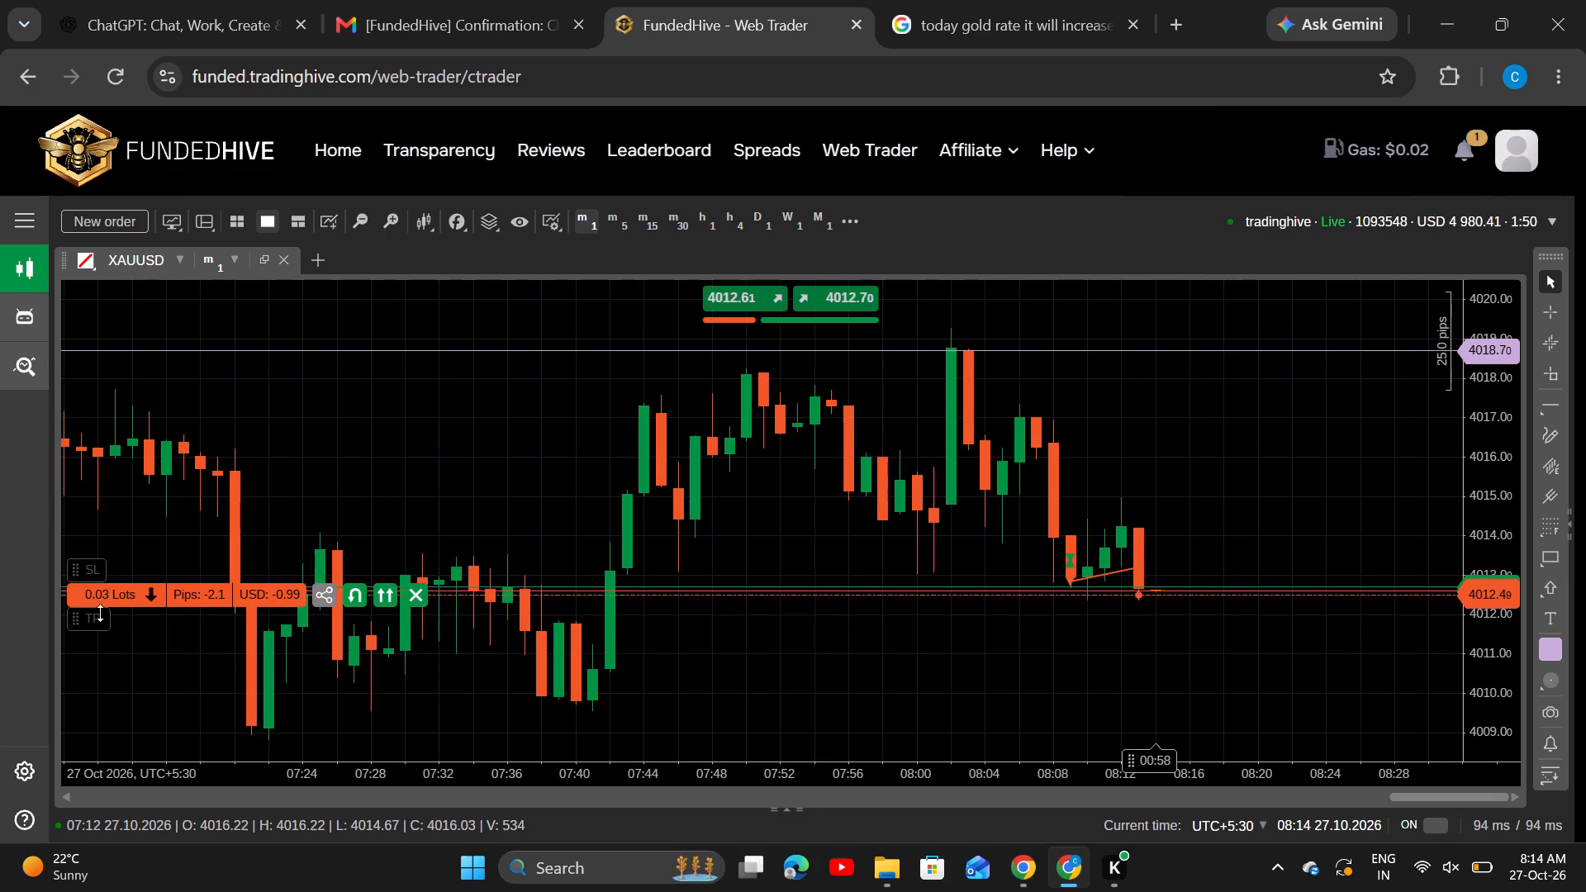
pyautogui.moveTo(92, 620); pyautogui.dragTo(105, 626)
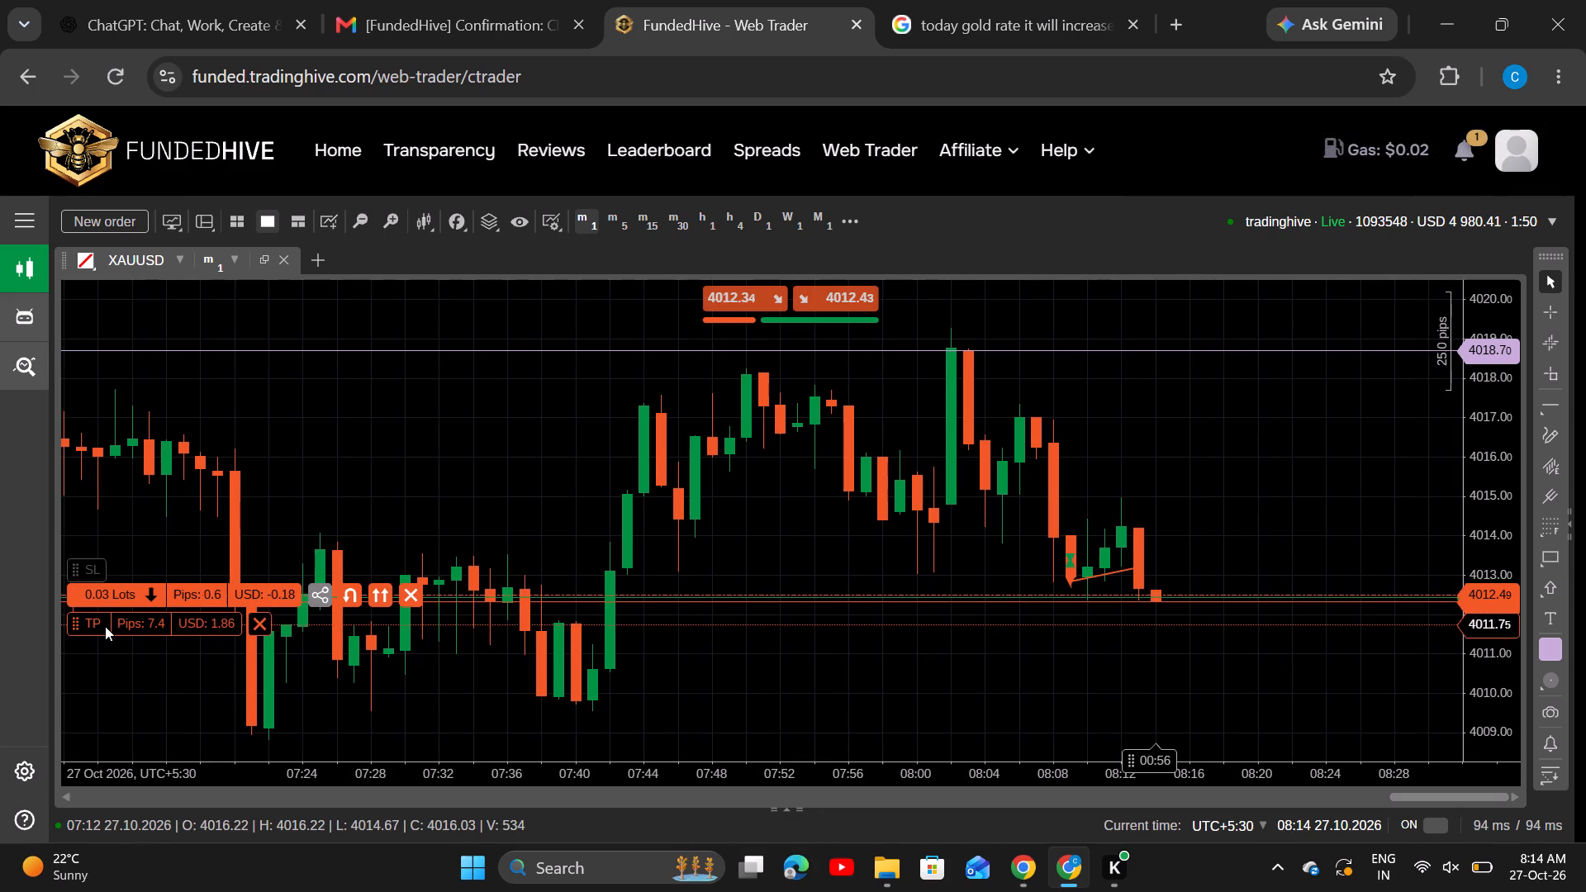
pyautogui.moveTo(105, 626); pyautogui.dragTo(108, 622)
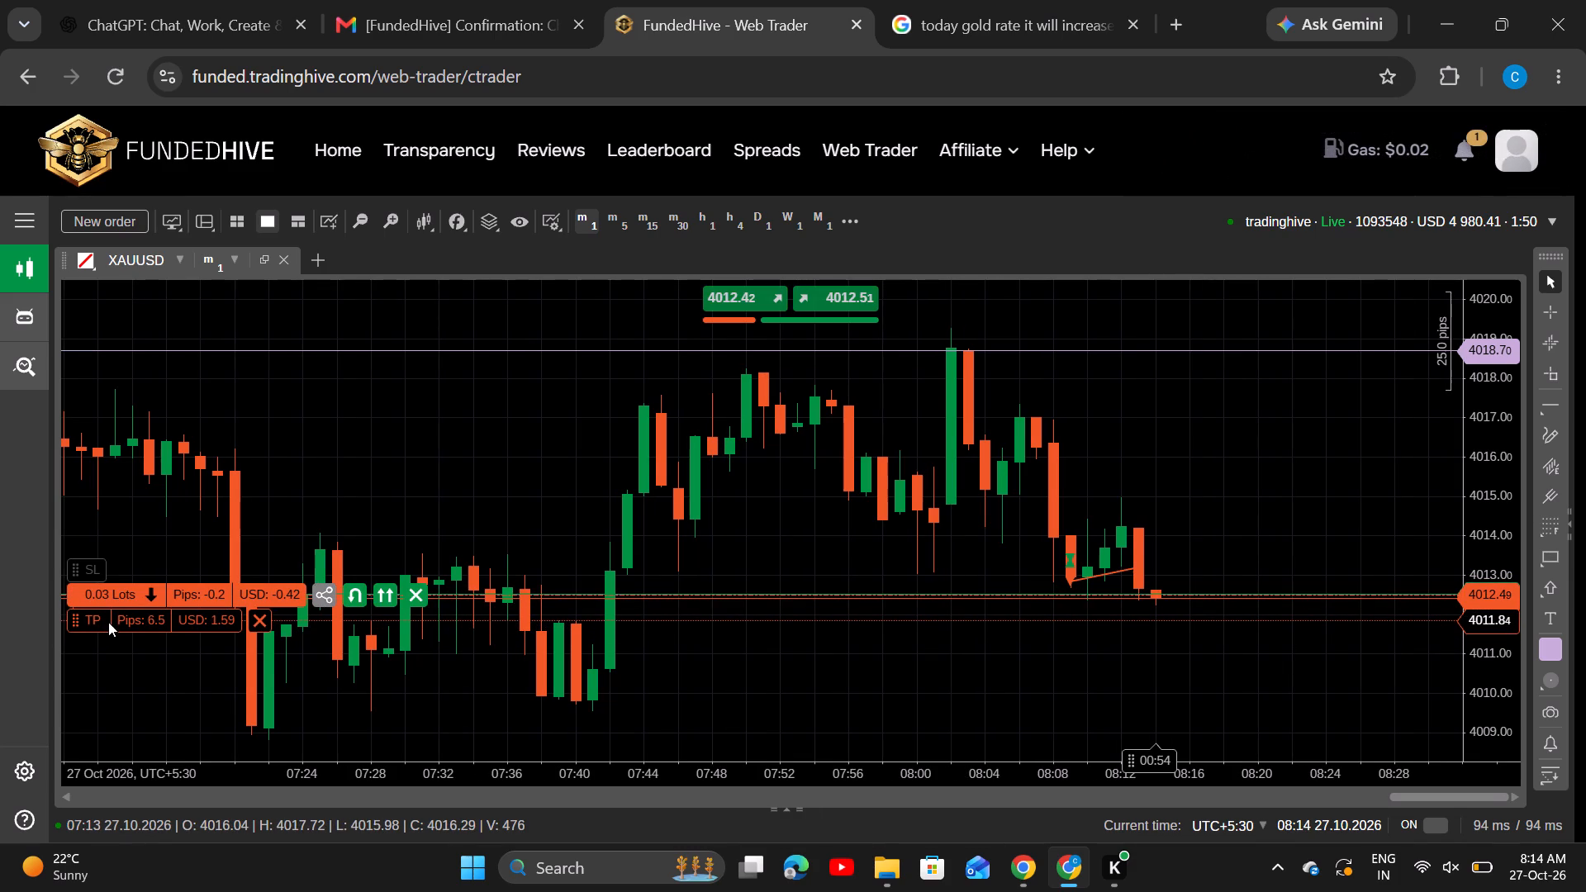
pyautogui.moveTo(108, 622); pyautogui.dragTo(108, 625)
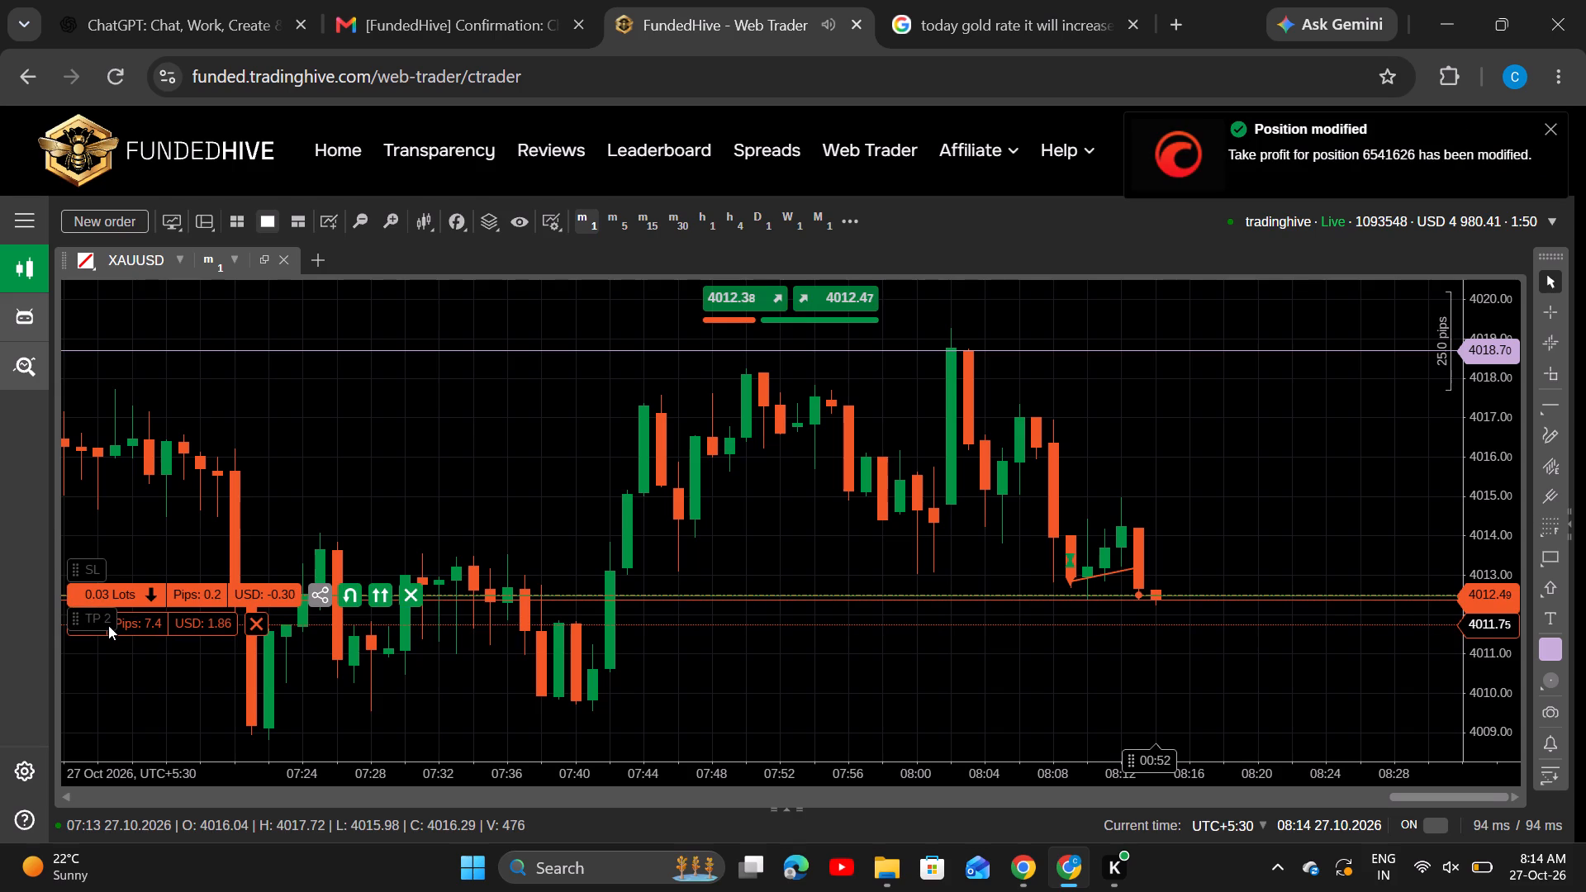
# Set the XAUUSD sell position's stop loss to 4016.94 on the chart.
pyautogui.moveTo(88, 558); pyautogui.dragTo(128, 467)
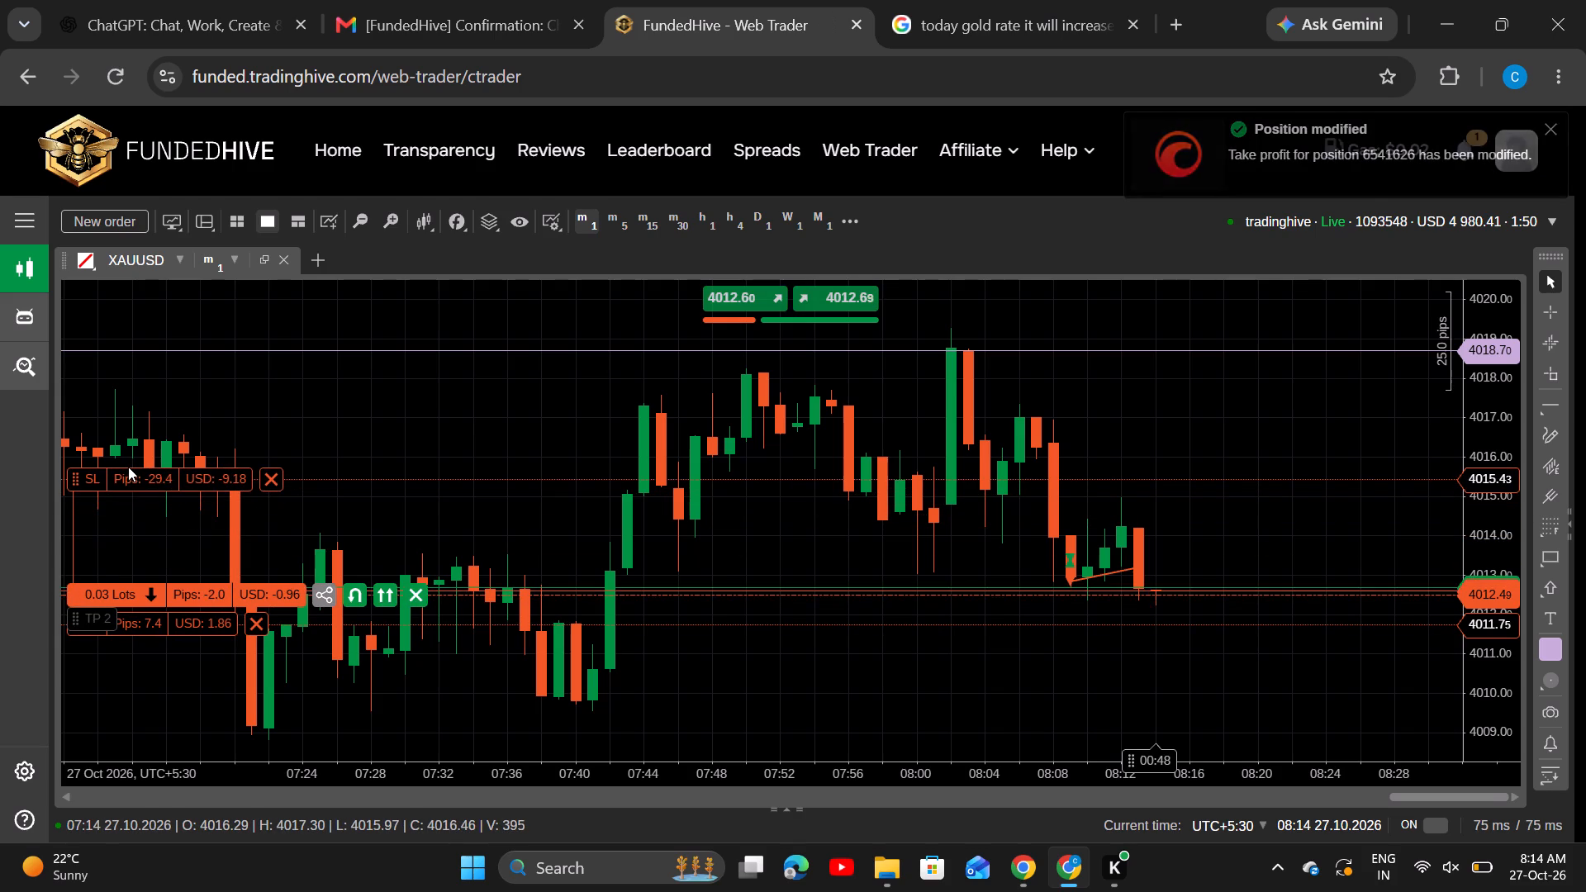
pyautogui.moveTo(128, 467); pyautogui.dragTo(160, 400)
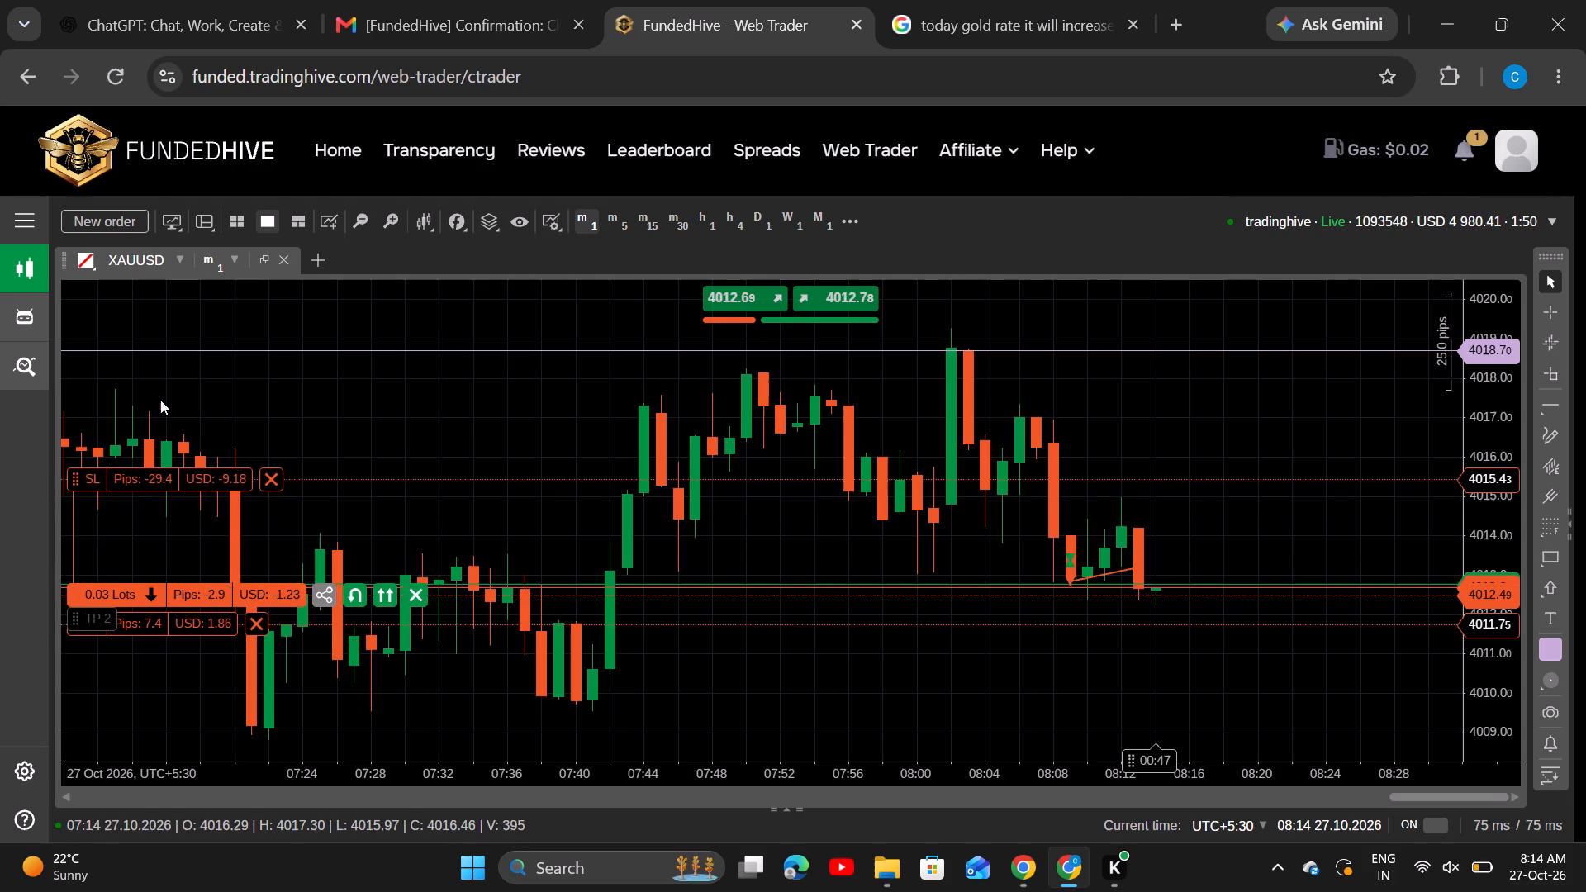
pyautogui.moveTo(160, 400); pyautogui.dragTo(171, 389)
pyautogui.moveTo(167, 482); pyautogui.dragTo(212, 425)
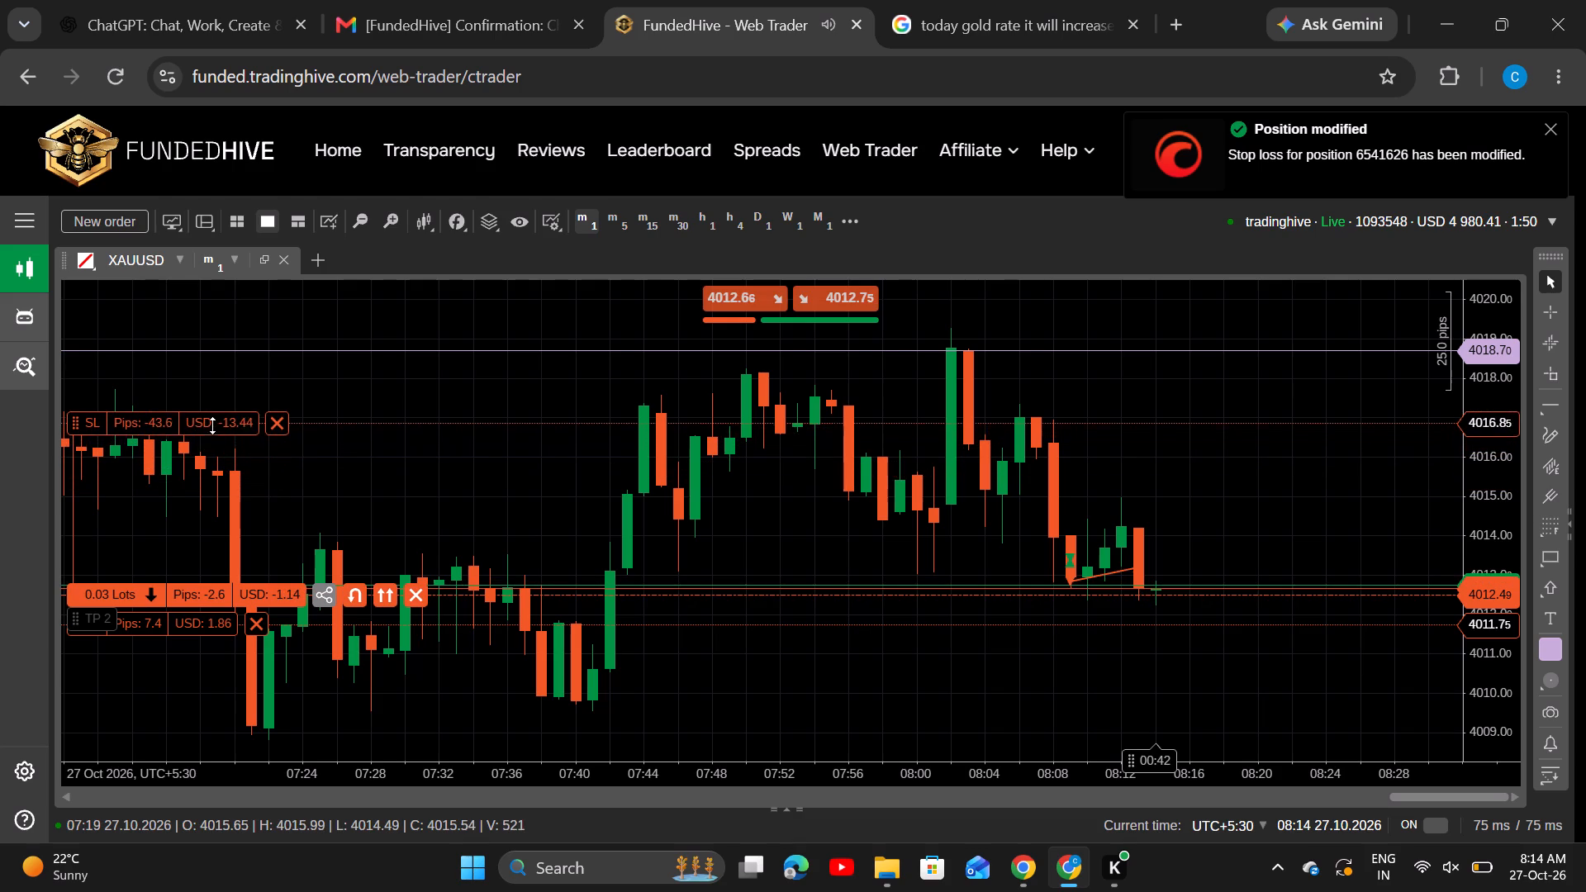
pyautogui.moveTo(212, 425); pyautogui.dragTo(213, 423)
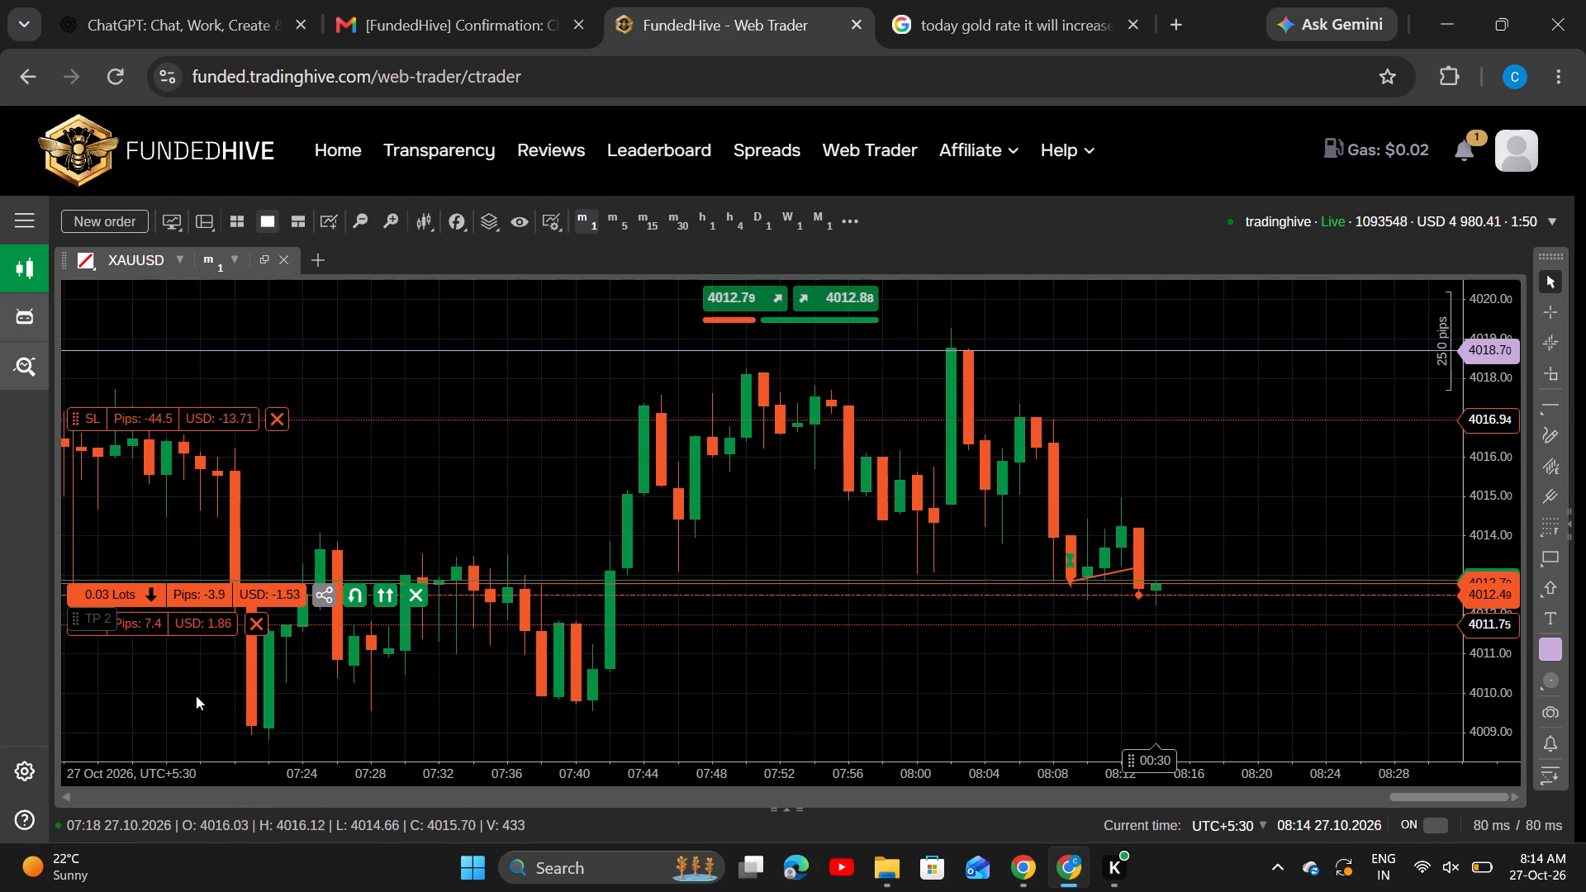
# Open the $5,000 Pay From Profits account from the home dashboard and check its limits, statistics and notifications.
pyautogui.click(351, 155)
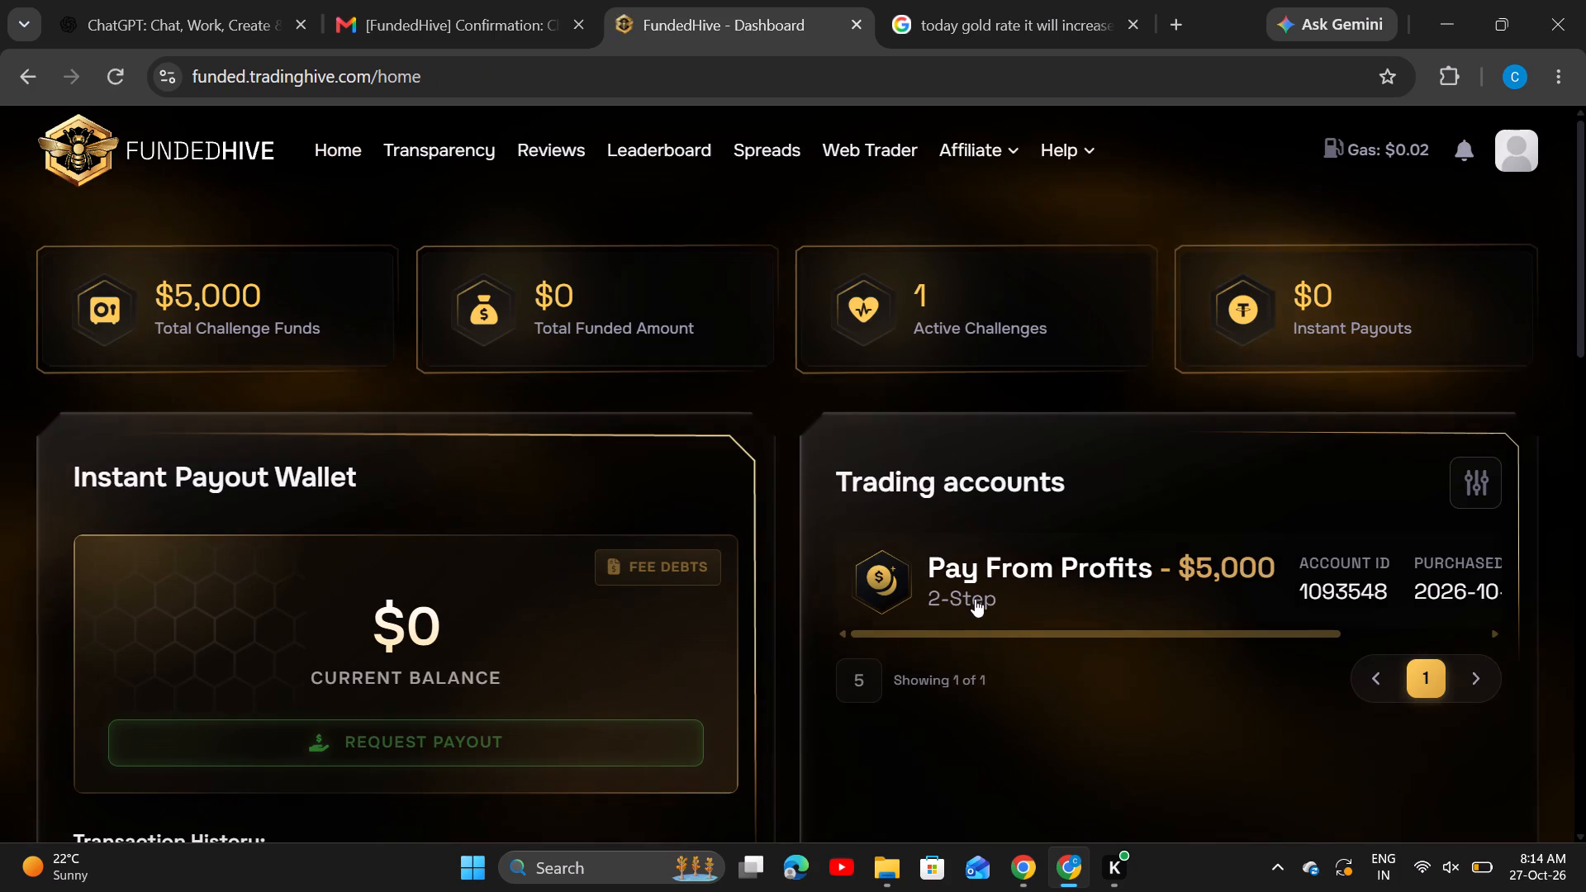
pyautogui.click(975, 598)
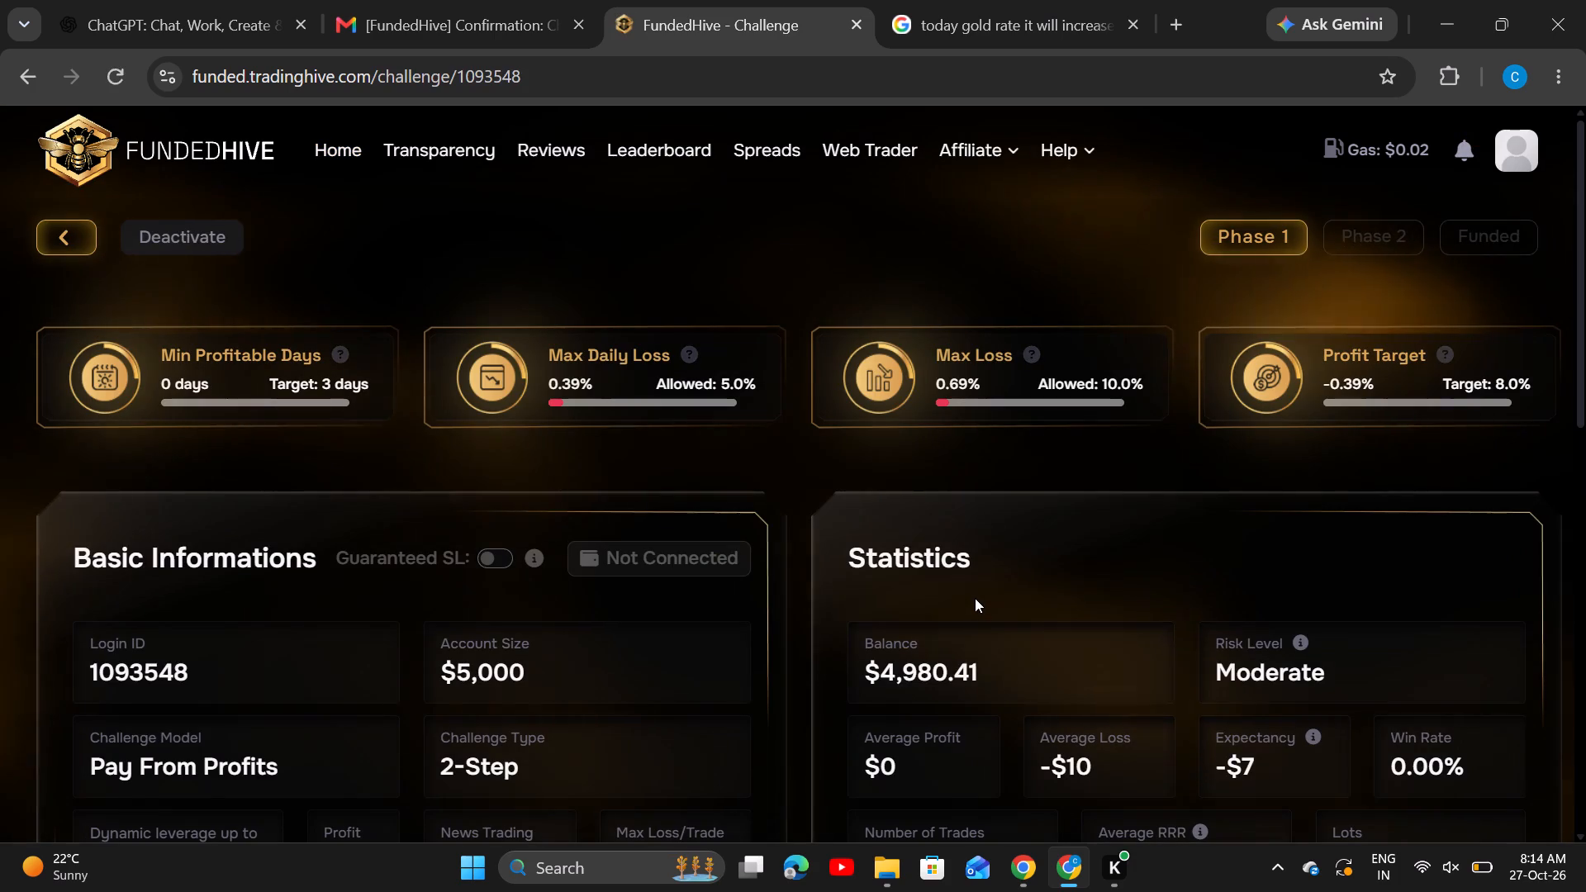
pyautogui.scroll(1, 975, 598)
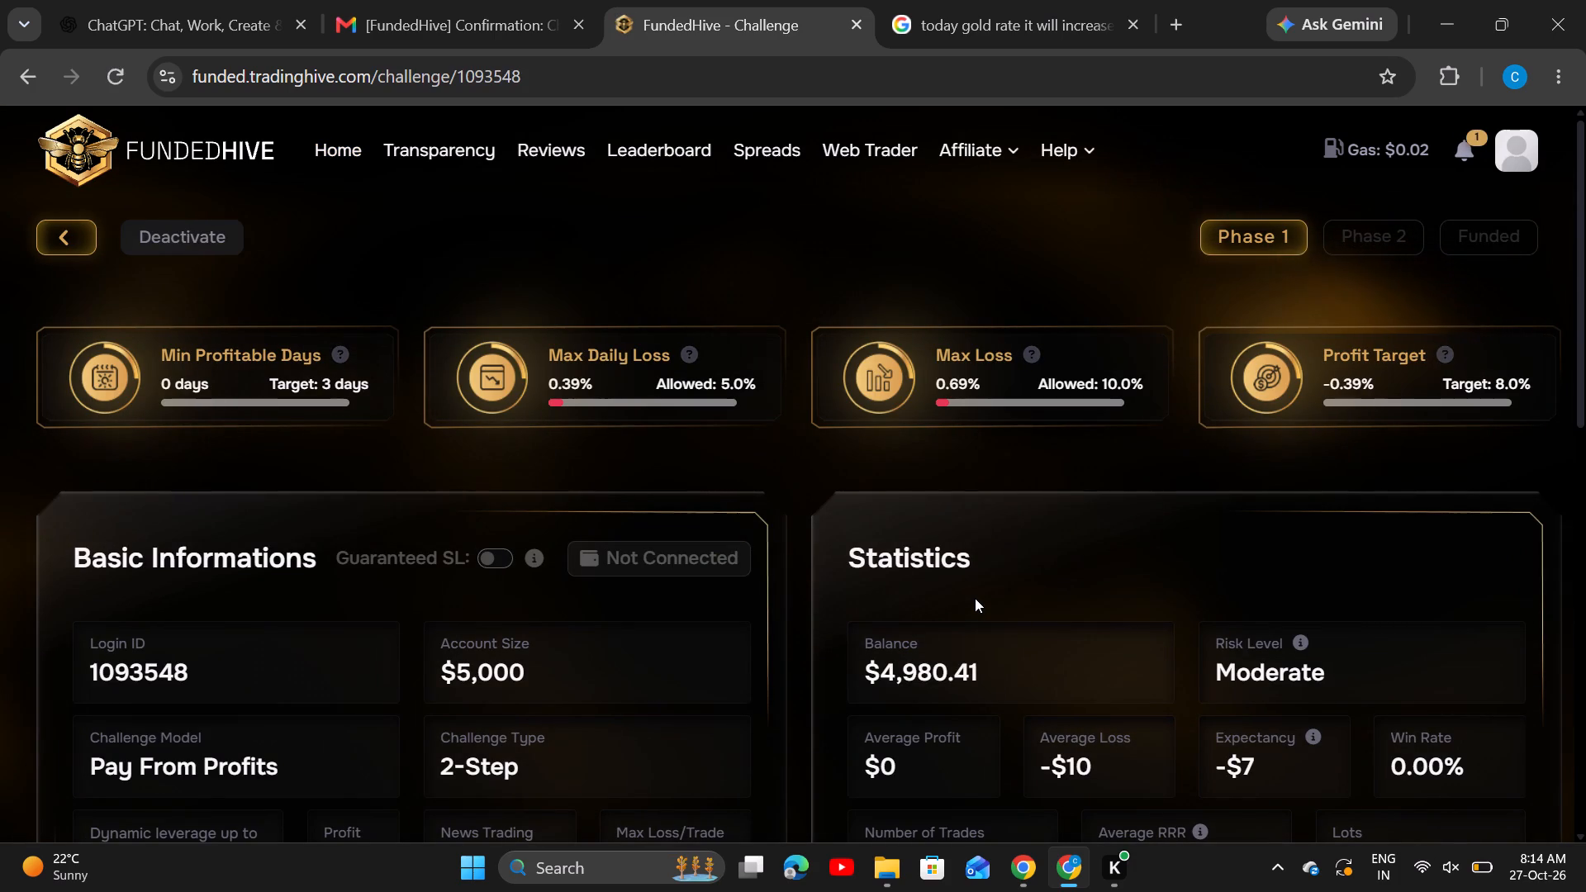
pyautogui.scroll(1, 975, 598)
pyautogui.click(1462, 160)
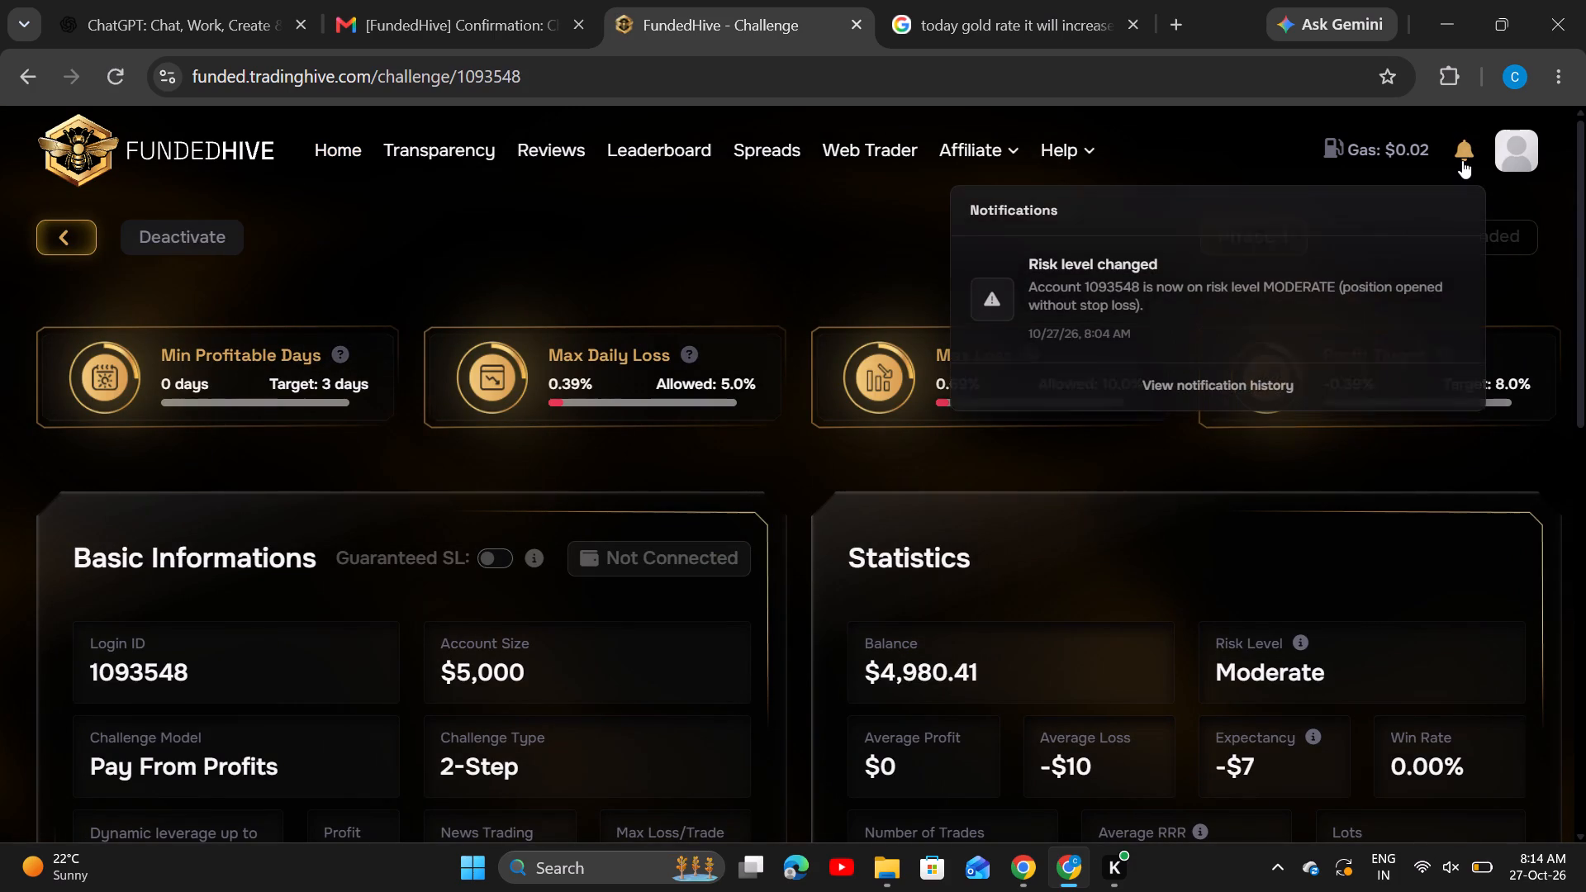
# Read the explanation of the challenge's Max Loss limit and close it.
pyautogui.click(867, 442)
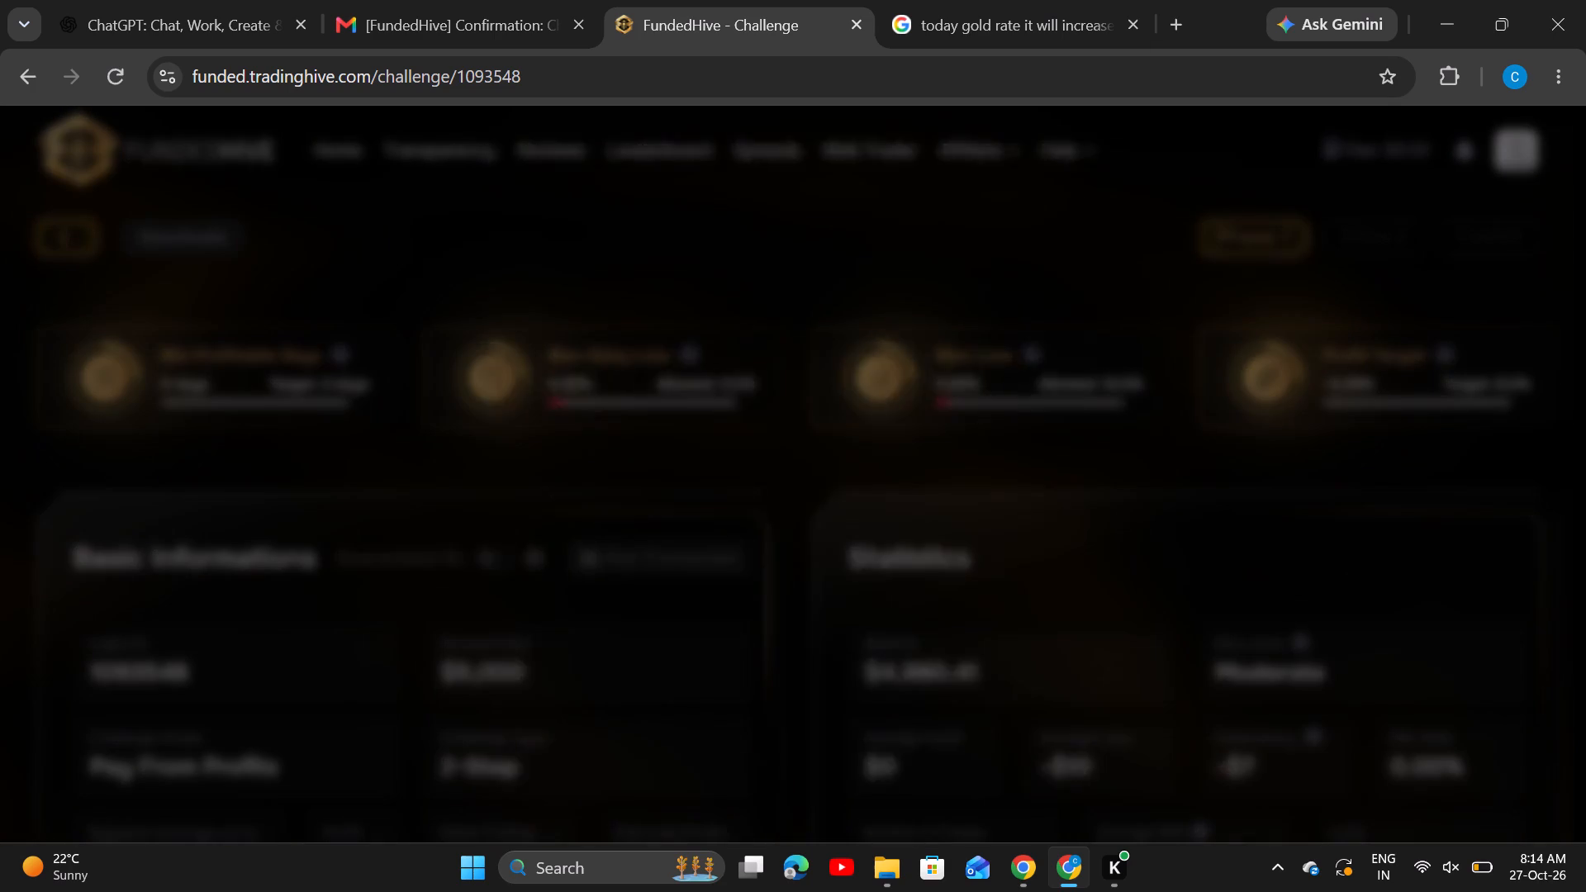
pyautogui.click(1050, 177)
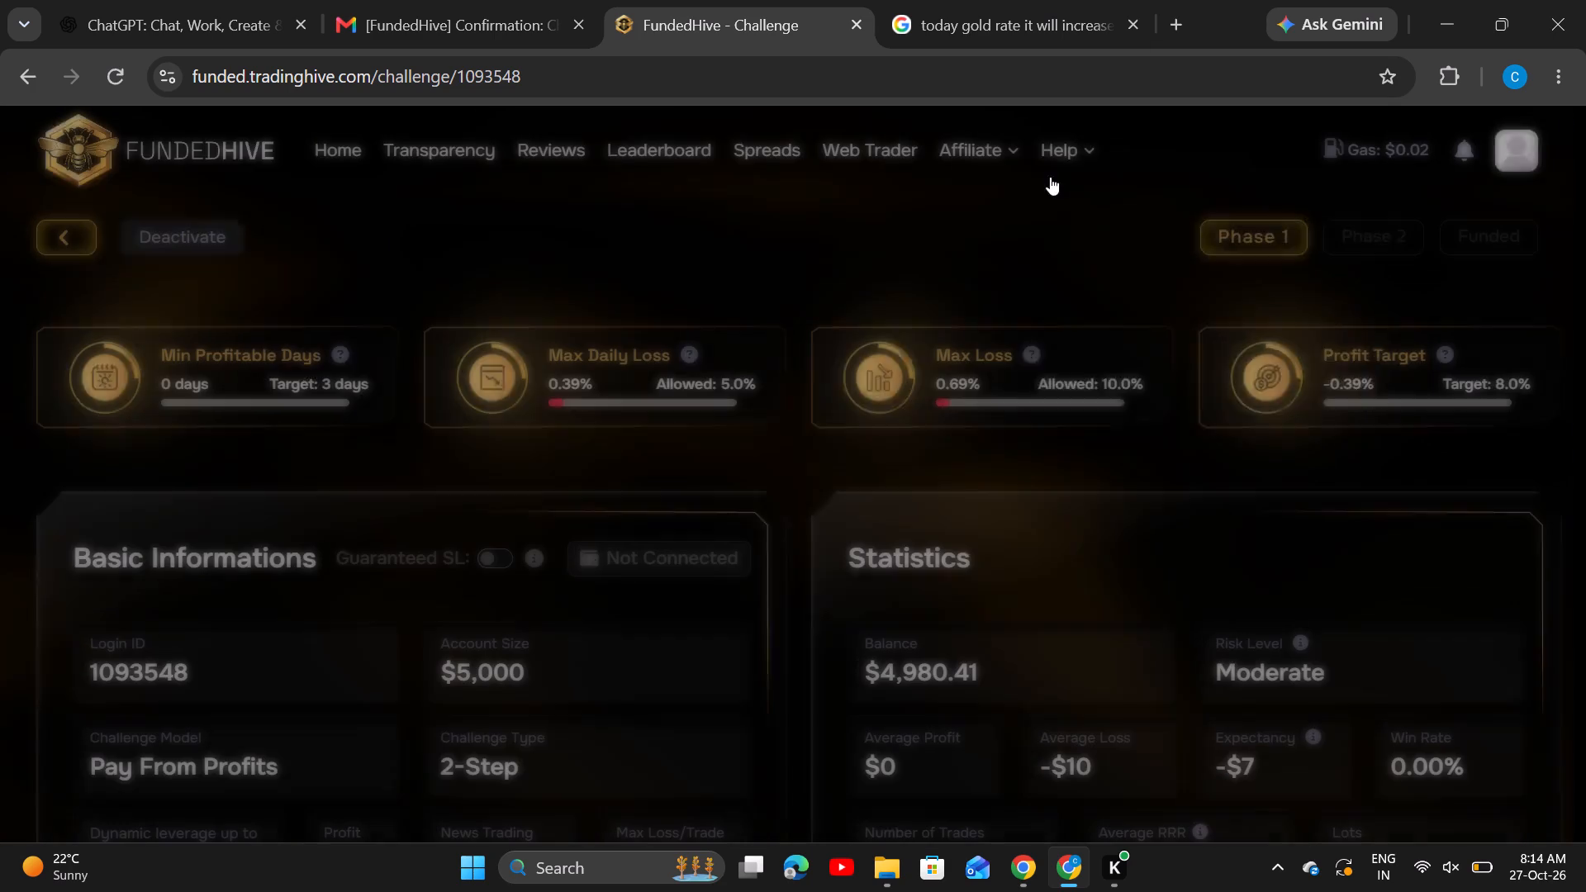
pyautogui.click(891, 449)
pyautogui.scroll(-1, 891, 449)
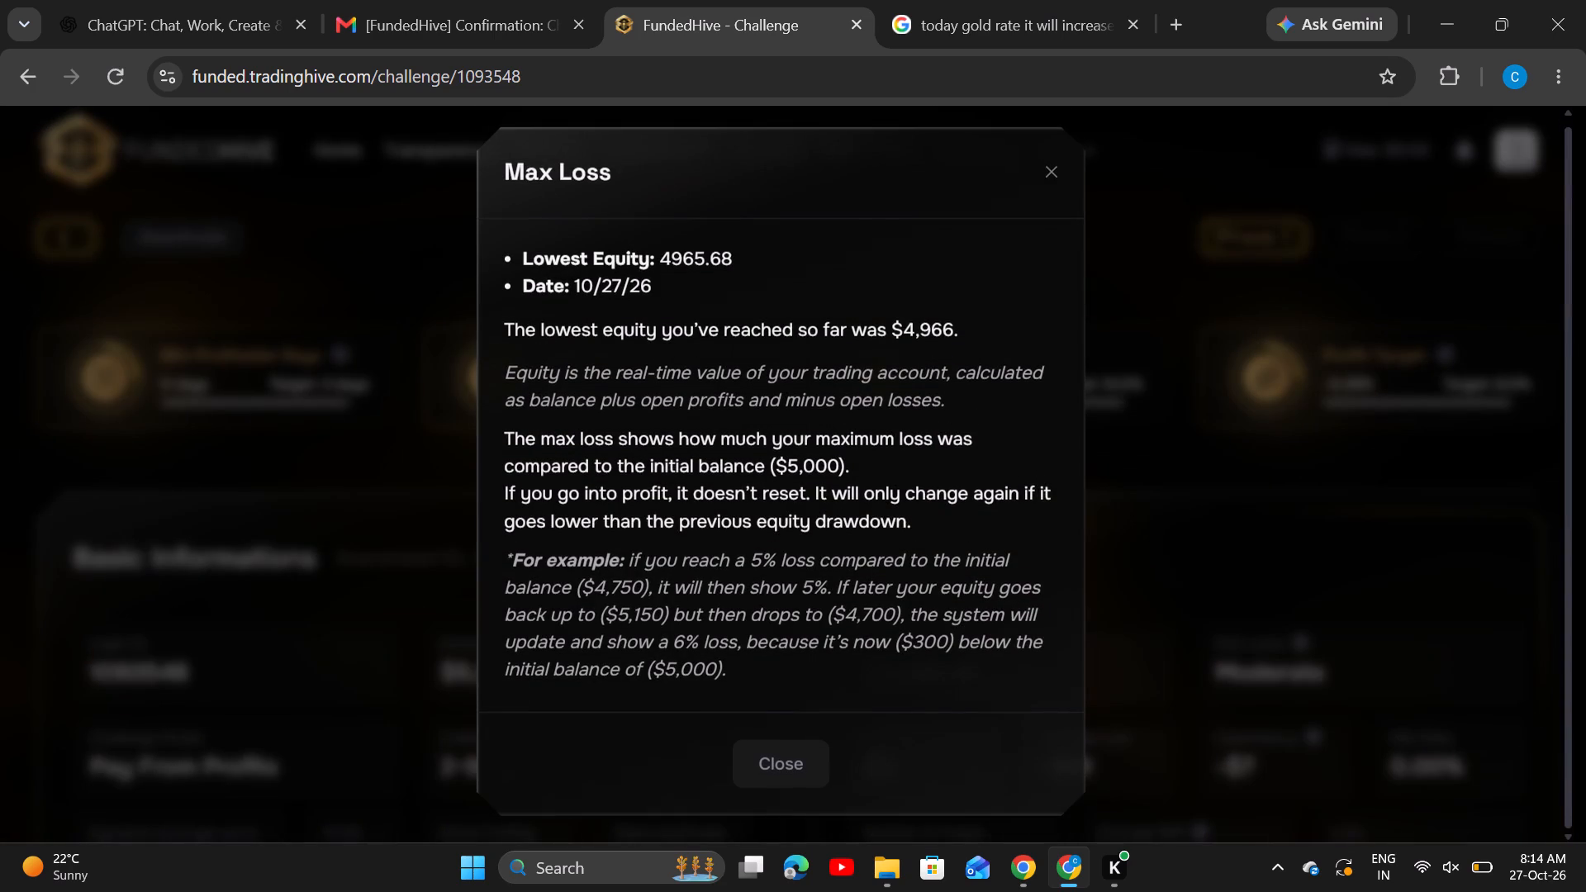
pyautogui.click(1047, 173)
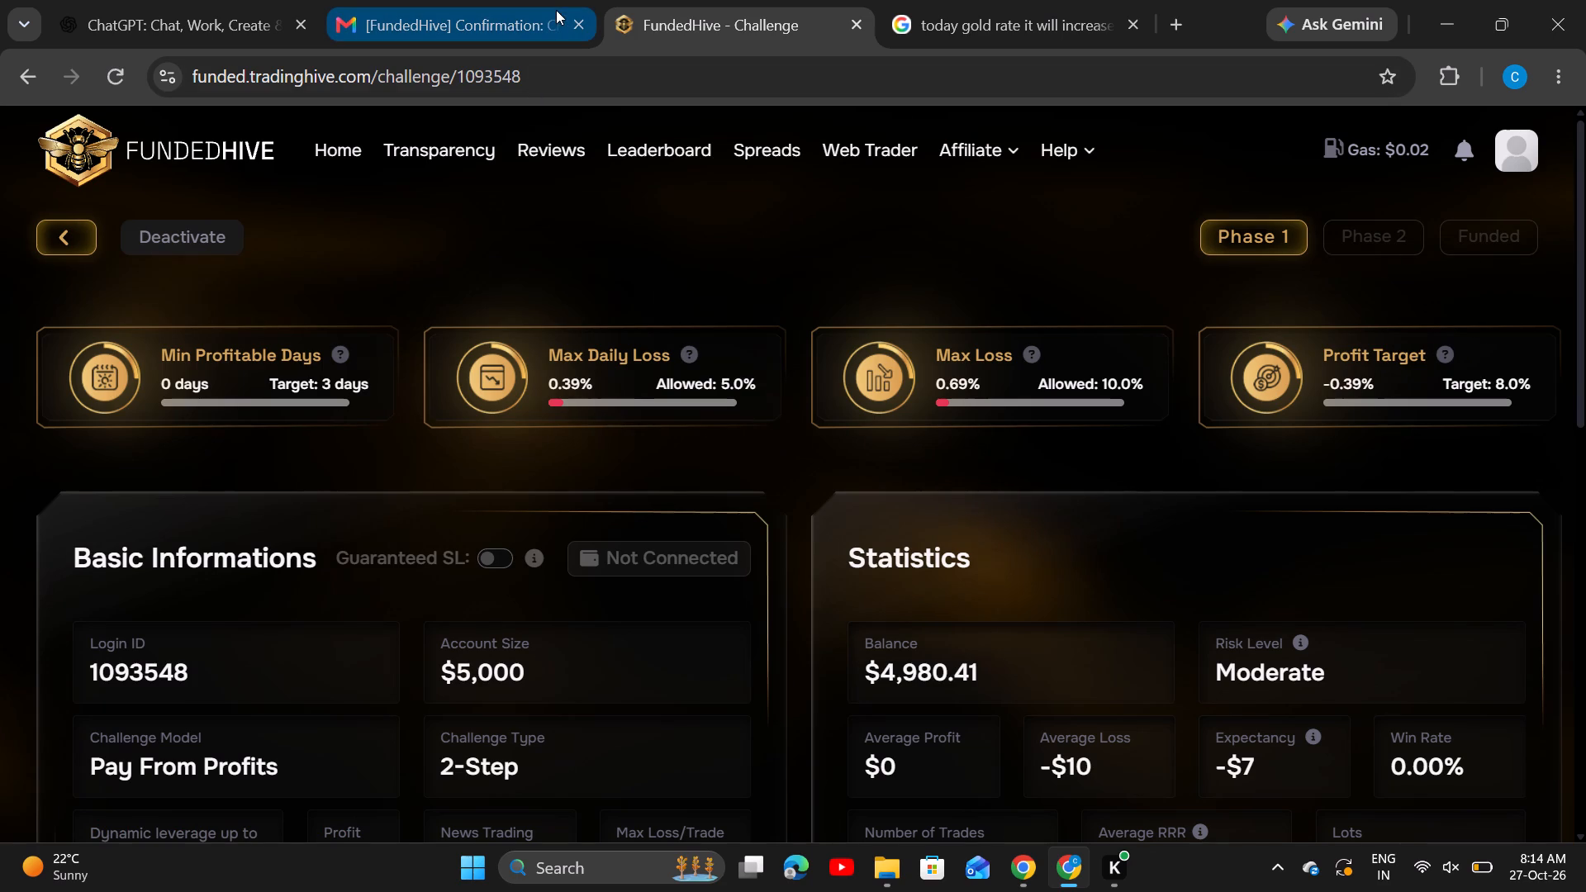
# Return to the web trader and try to close the 0.03-lot XAUUSD sell position manually.
pyautogui.click(855, 149)
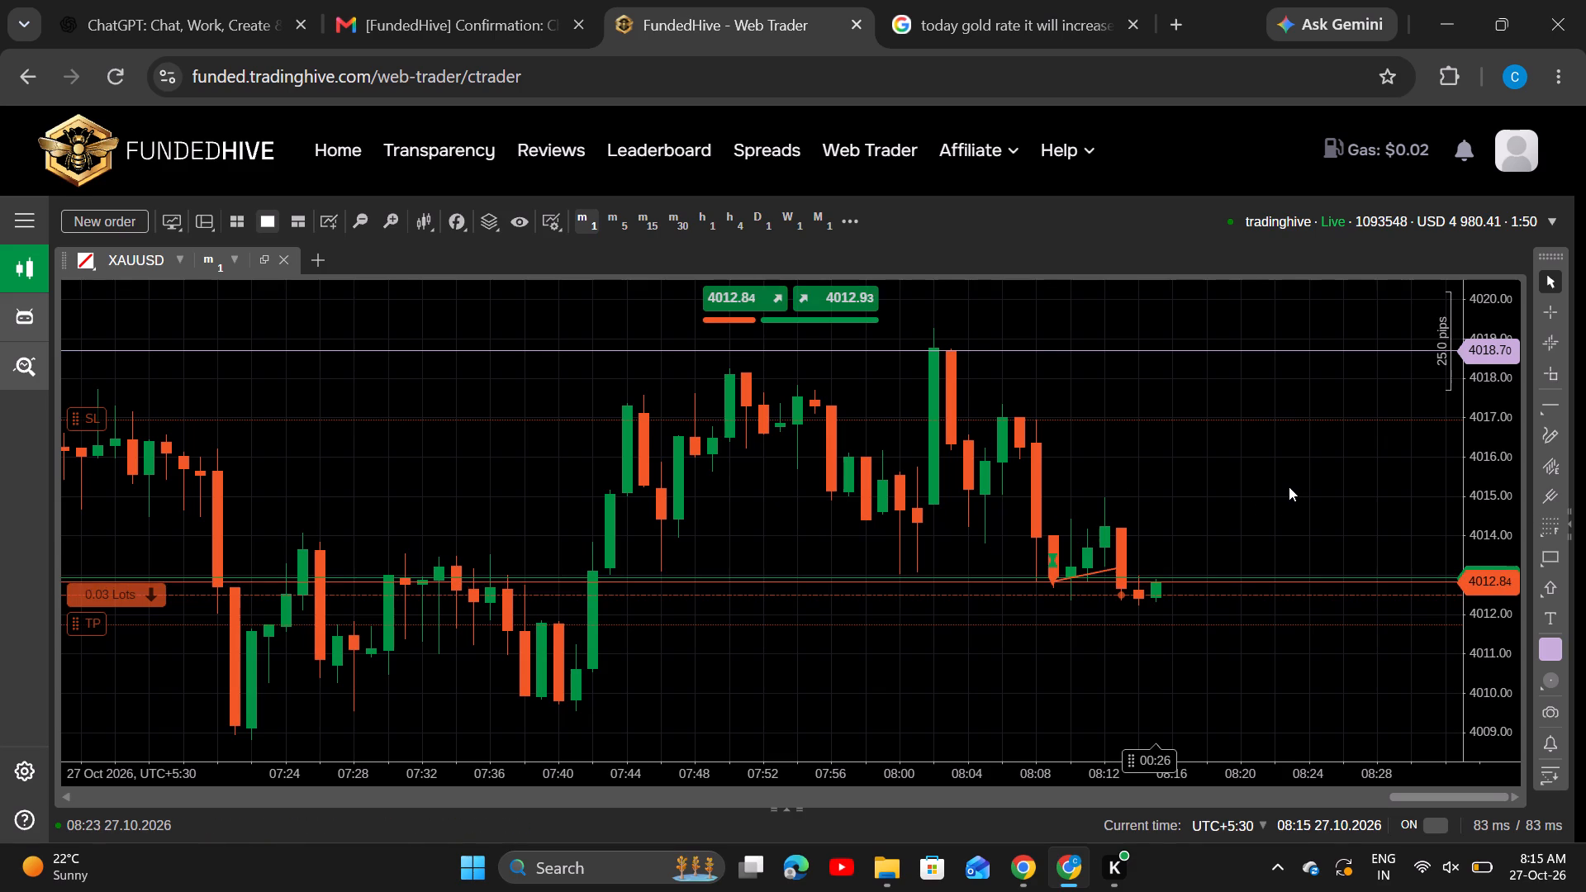
pyautogui.moveTo(1289, 486); pyautogui.dragTo(1235, 505)
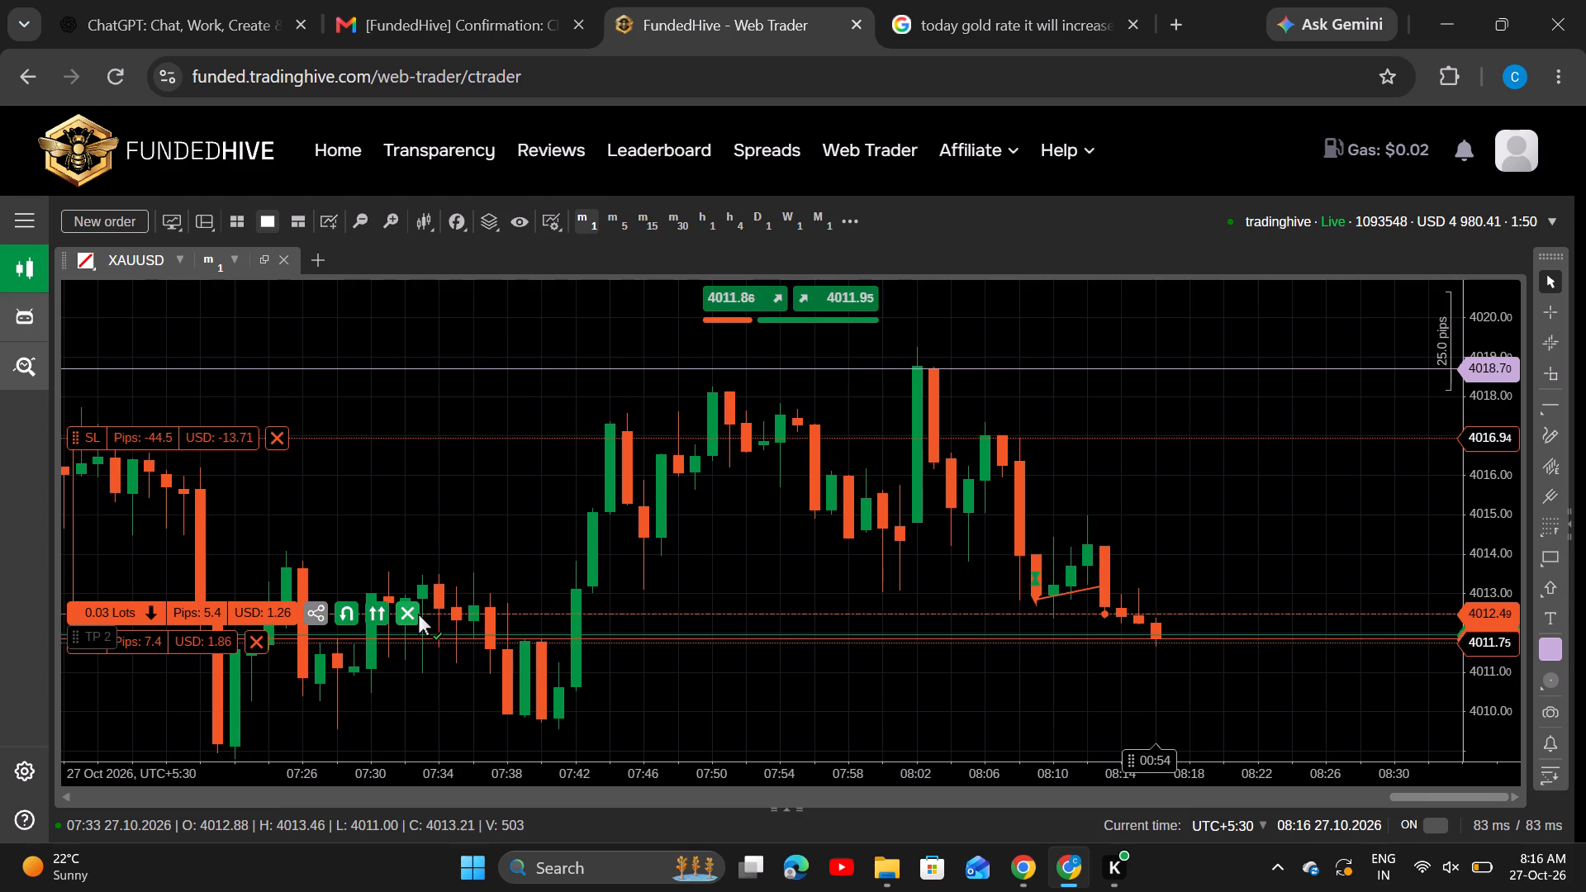
pyautogui.click(418, 614)
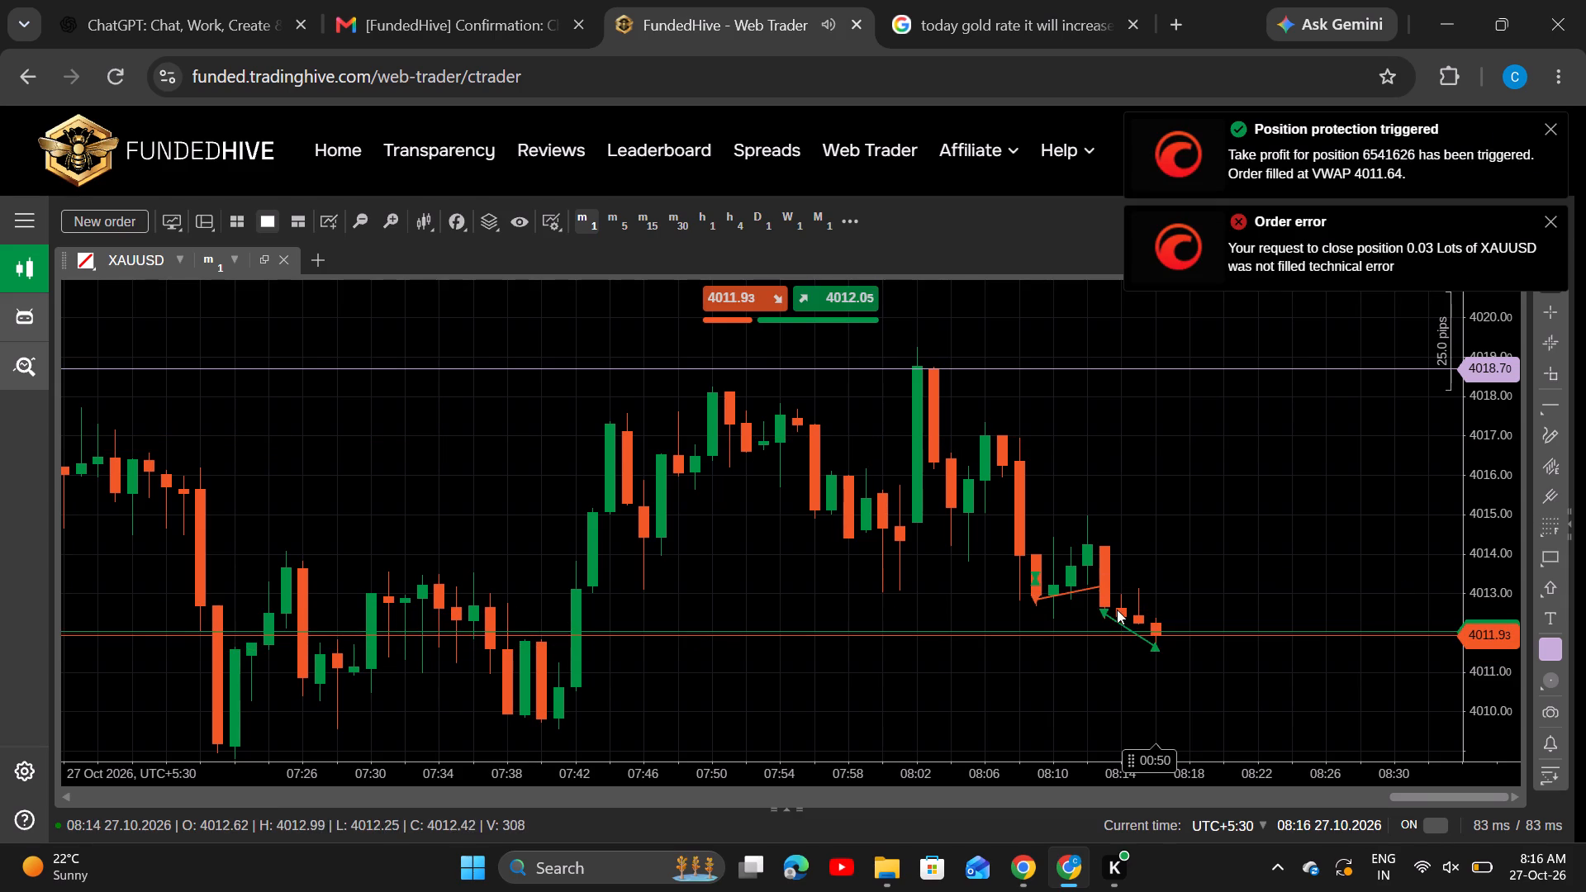
pyautogui.click(1550, 214)
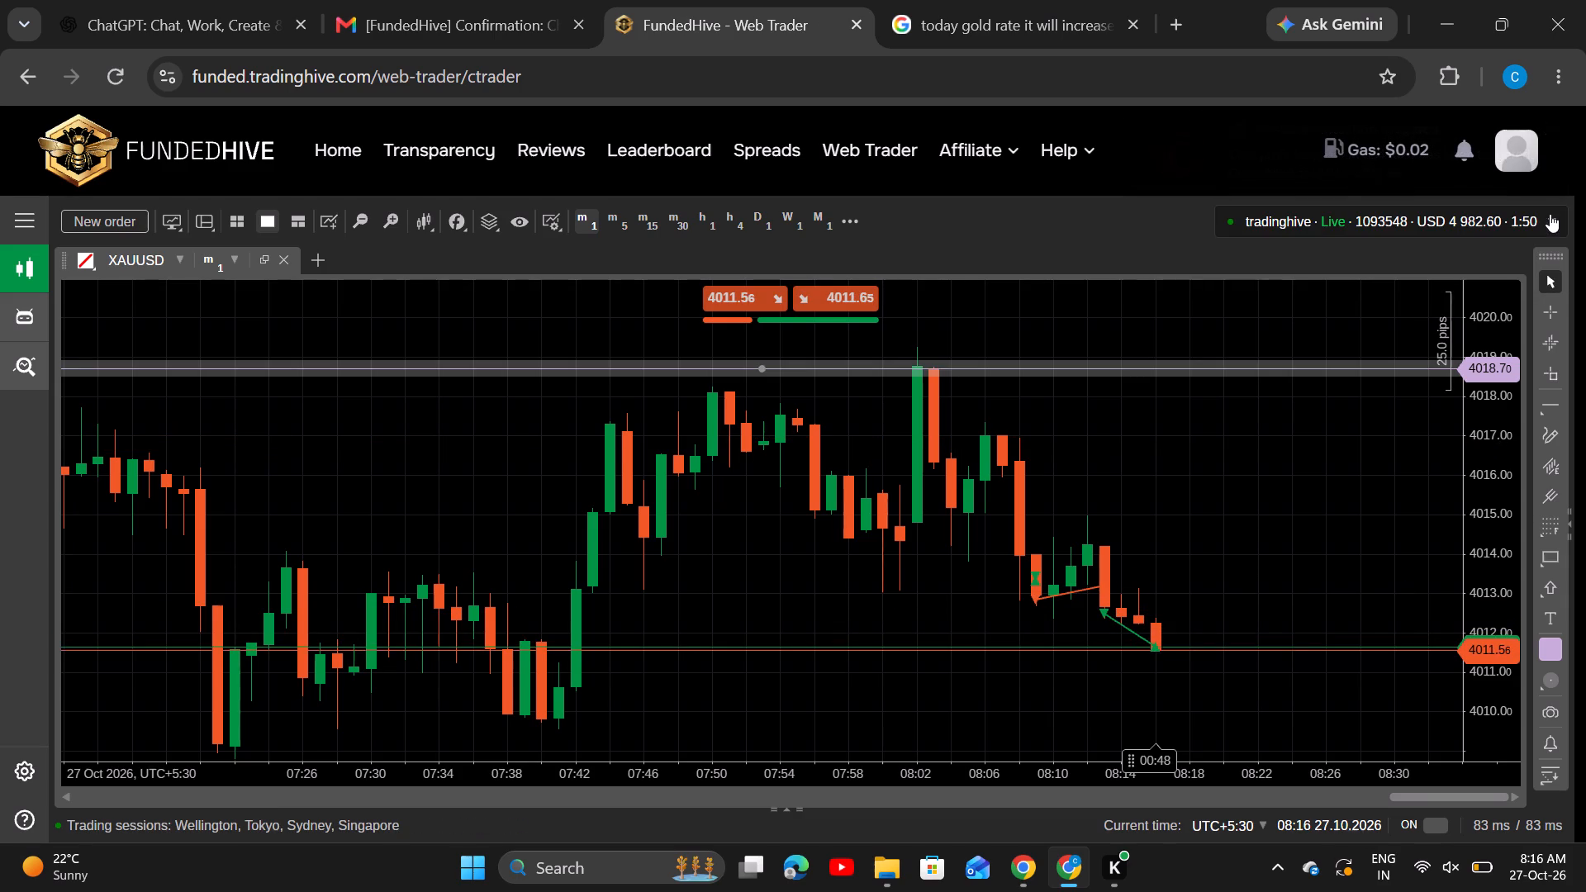
# Place another market order to sell 0.03 lots of XAUUSD and dismiss the order dialog.
pyautogui.click(117, 213)
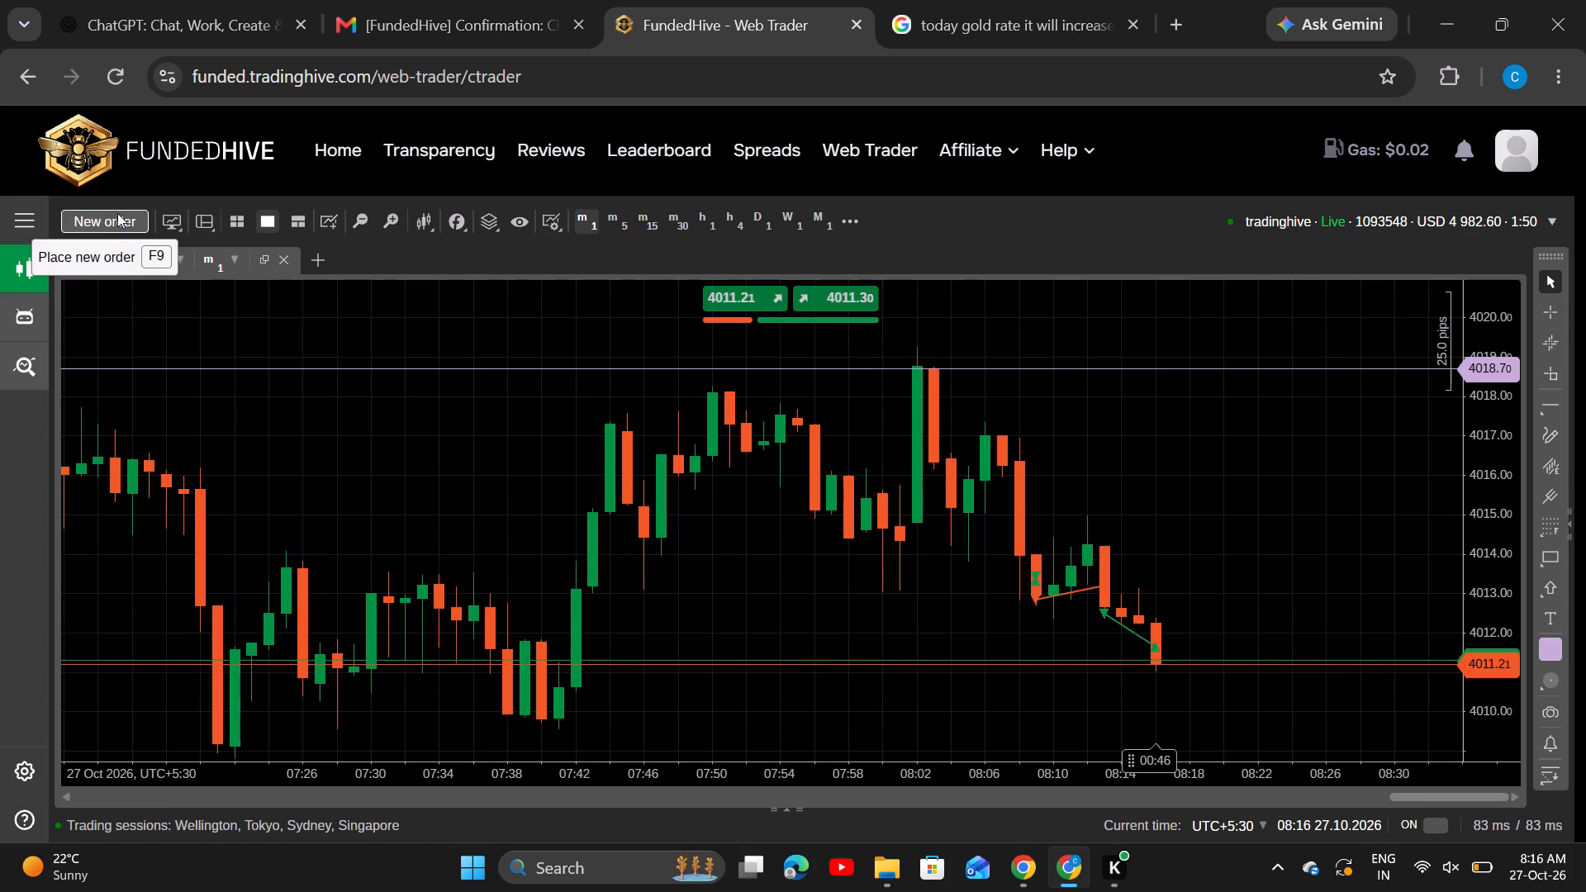
pyautogui.click(710, 320)
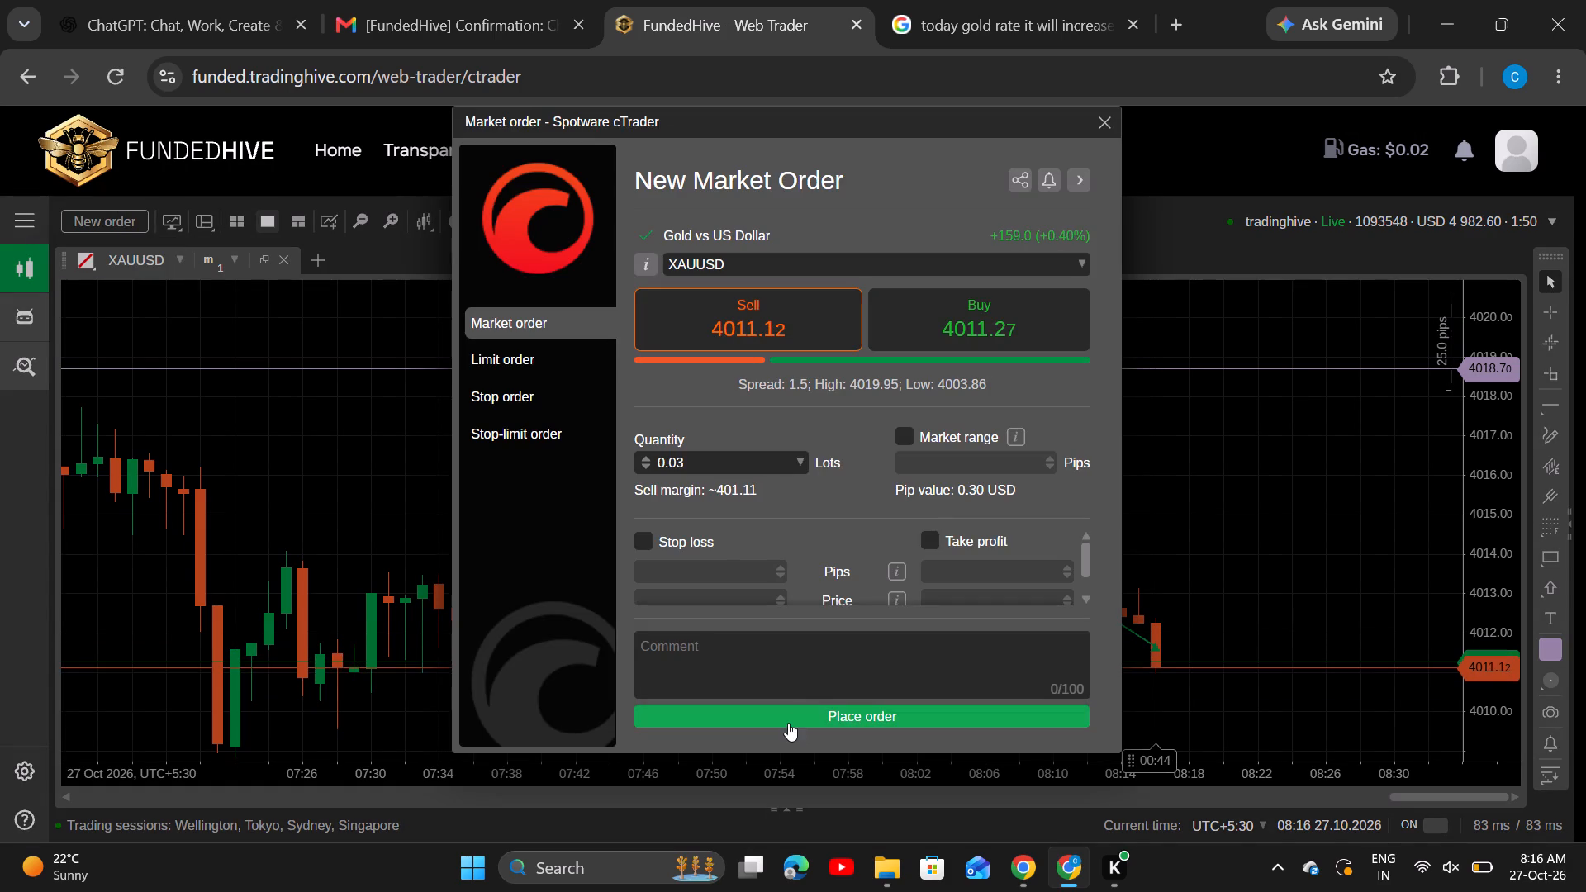
pyautogui.click(788, 714)
pyautogui.click(1114, 128)
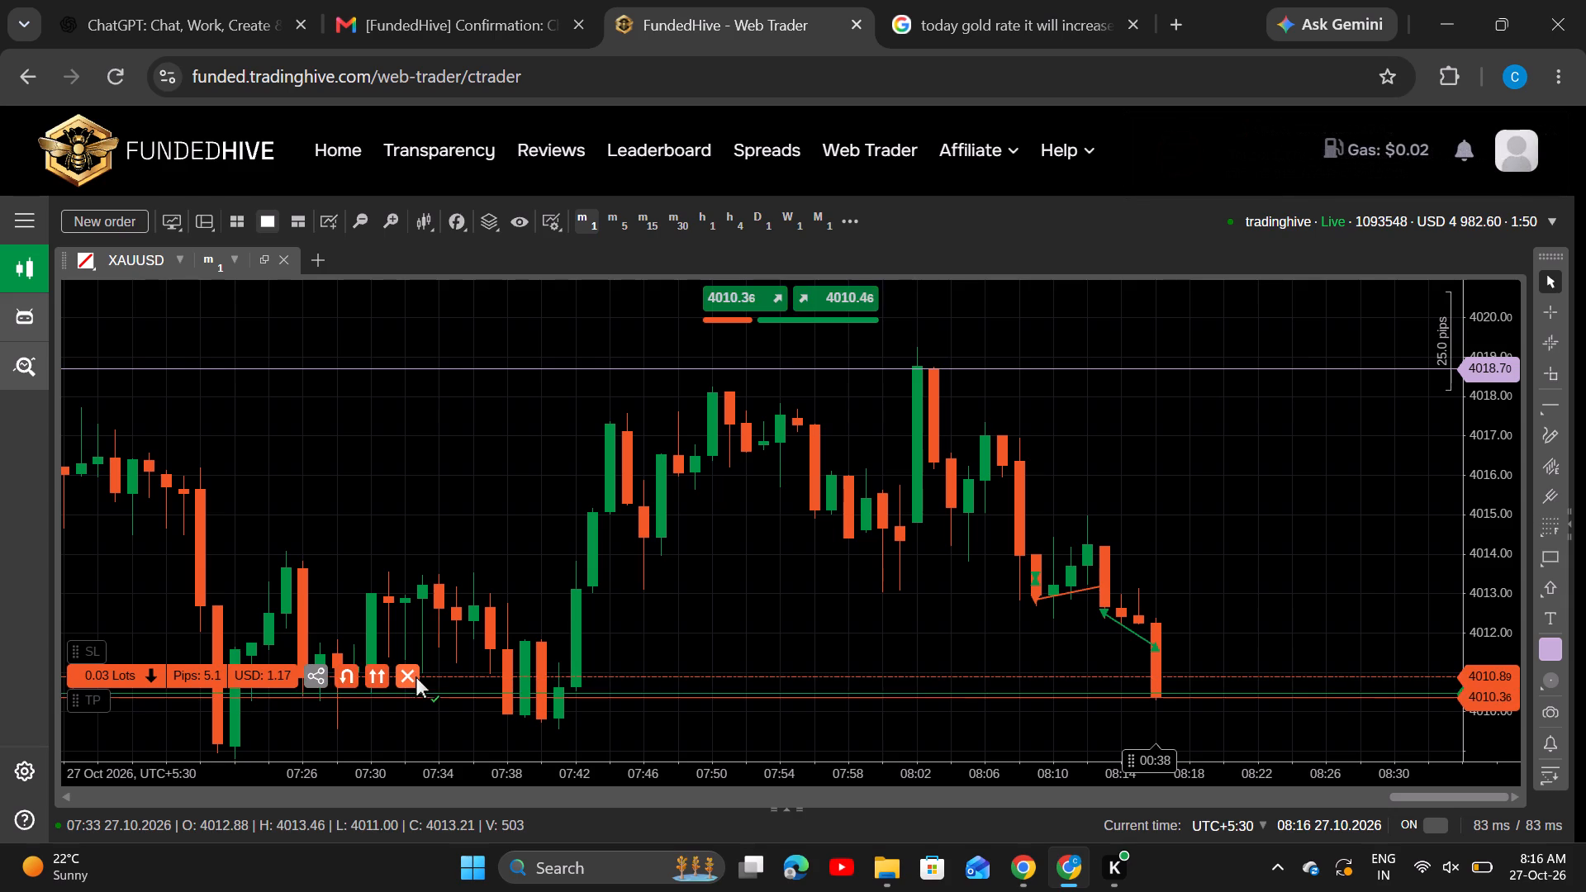
# Close the newly opened 0.03-lot XAUUSD sell position on the chart.
pyautogui.click(415, 676)
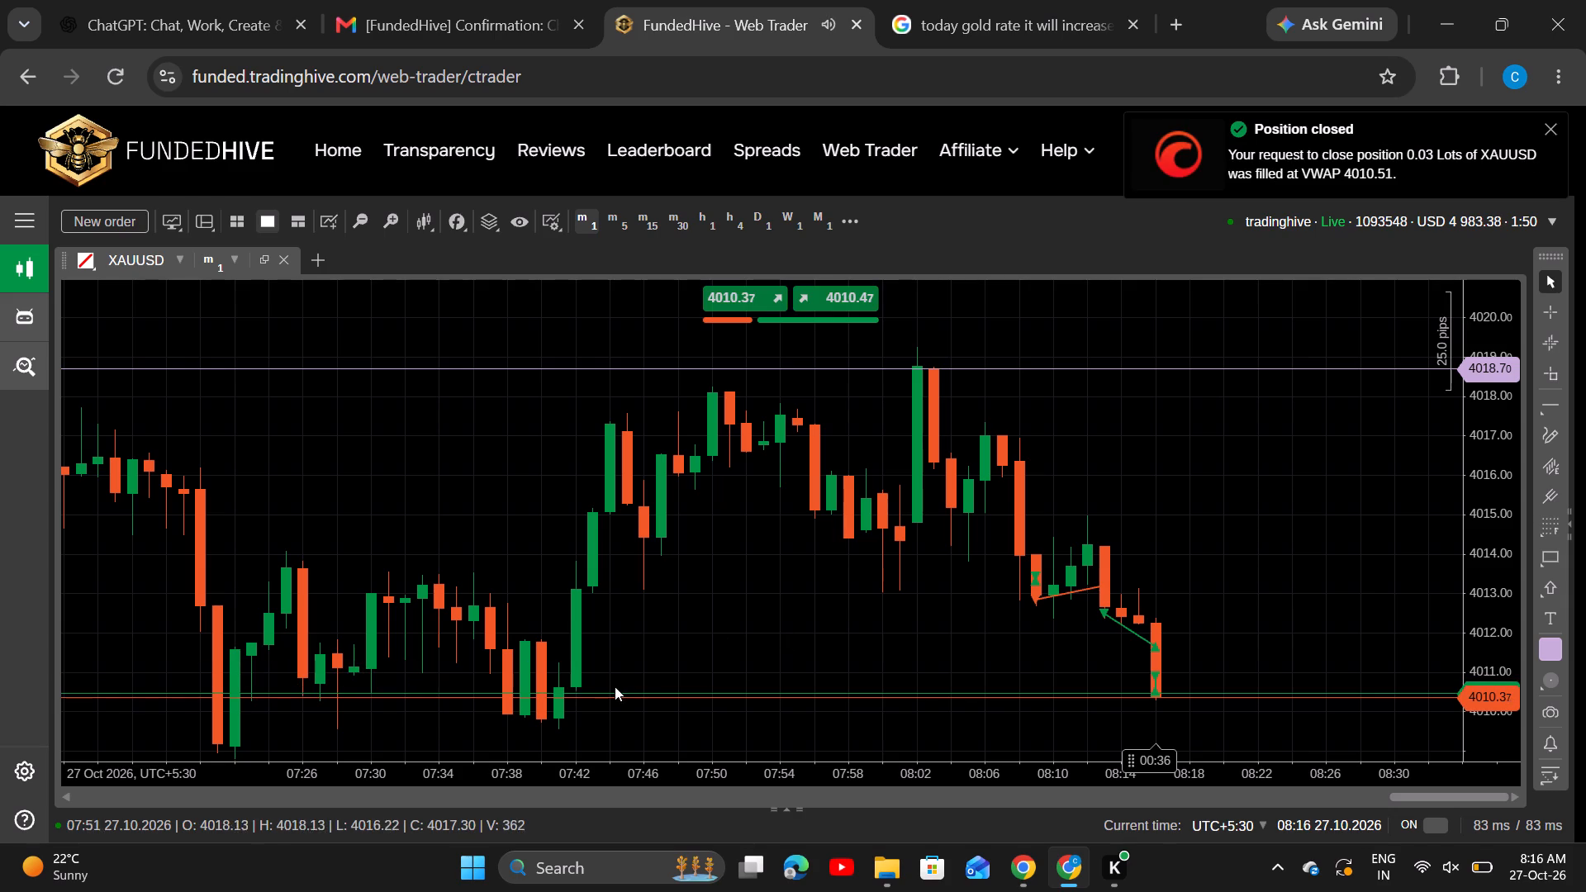
# Place a further 0.03-lot XAUUSD market sell order without stop loss or take profit and dismiss the order dialog.
pyautogui.moveTo(762, 641); pyautogui.dragTo(782, 490)
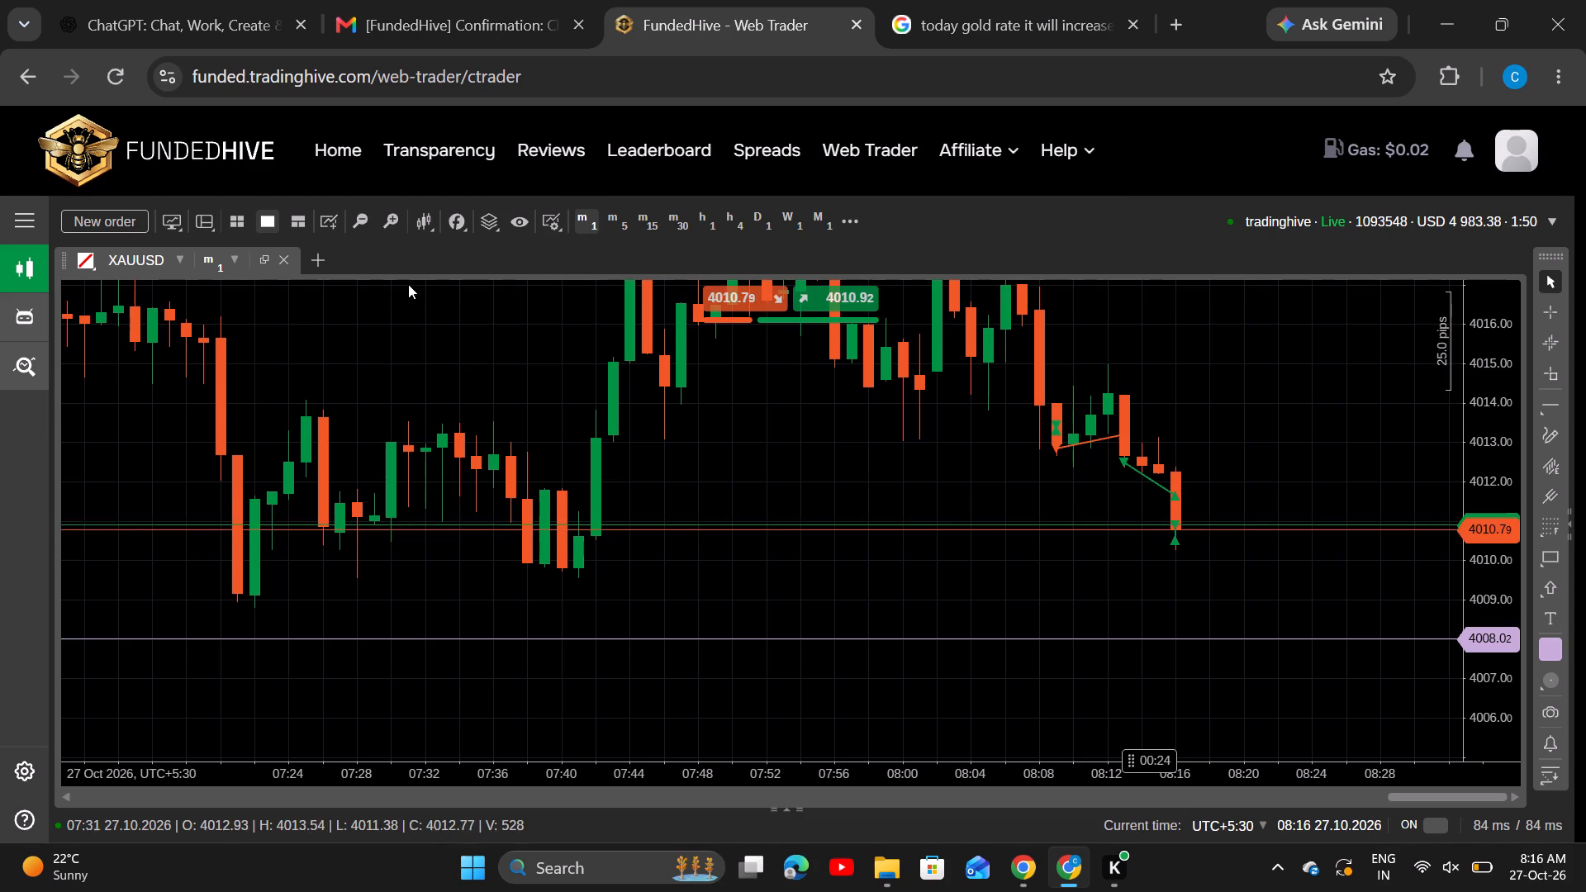
pyautogui.click(132, 223)
pyautogui.click(721, 325)
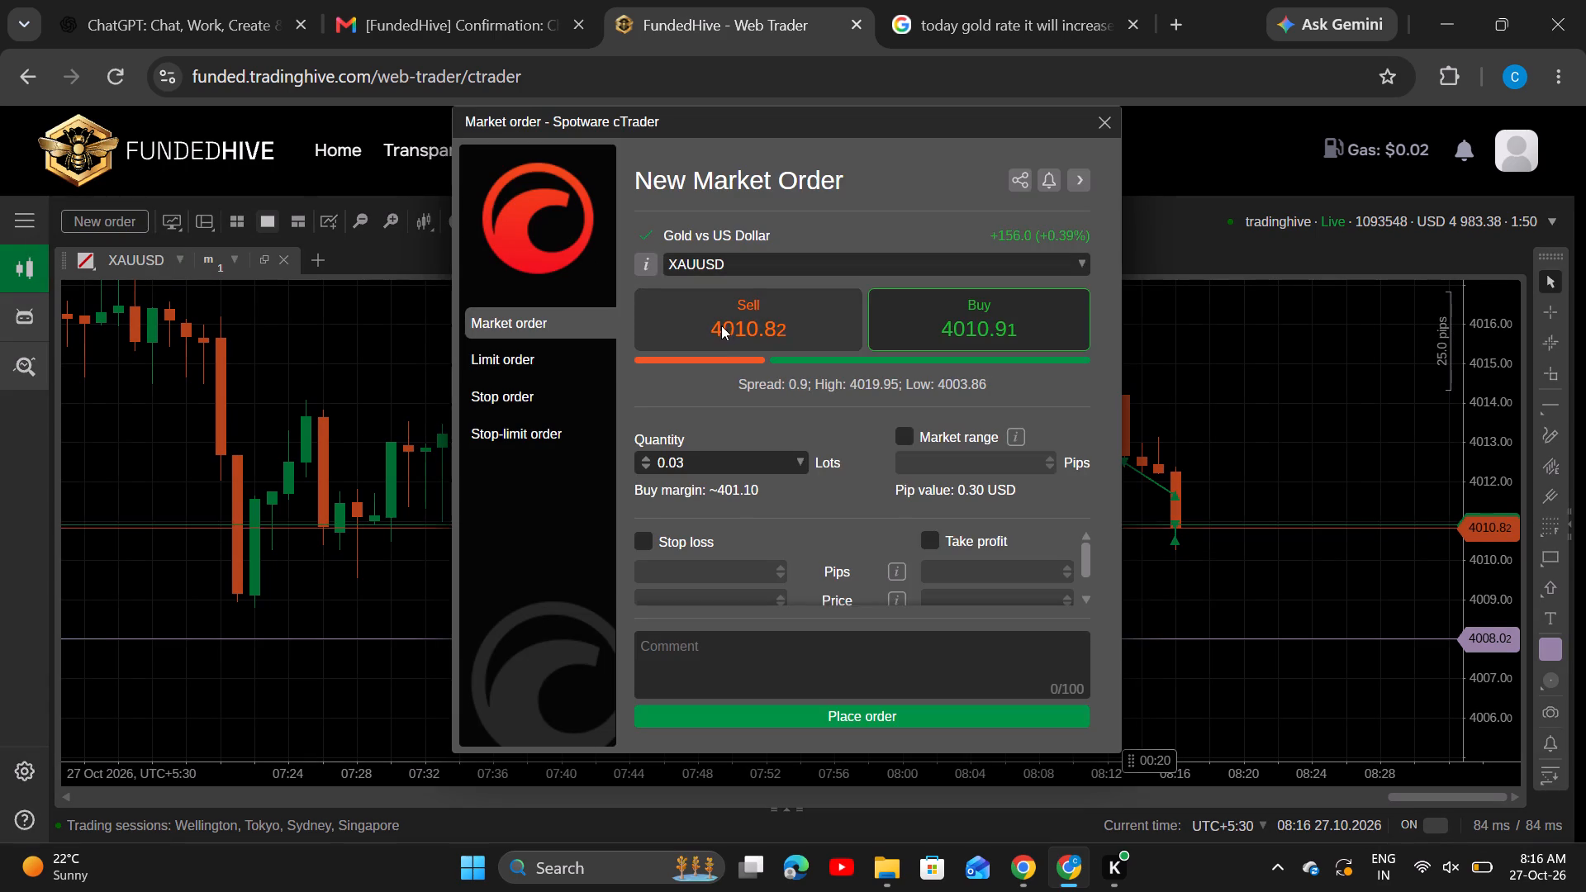
pyautogui.click(731, 720)
pyautogui.click(1109, 130)
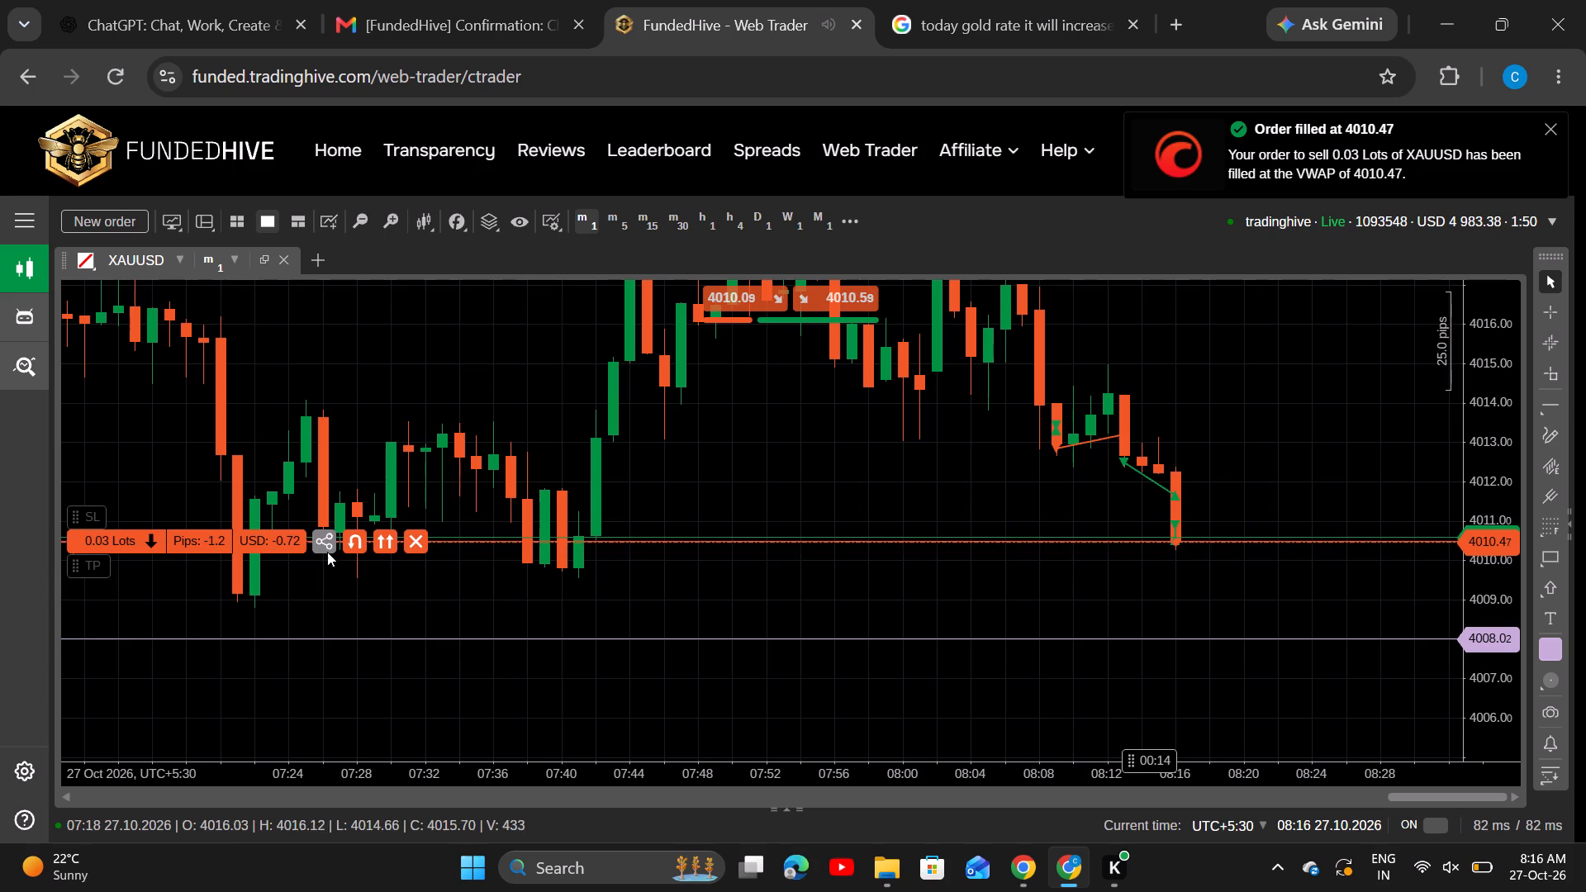
# Close the open 0.03-lot XAUUSD sell position on the chart.
pyautogui.click(406, 539)
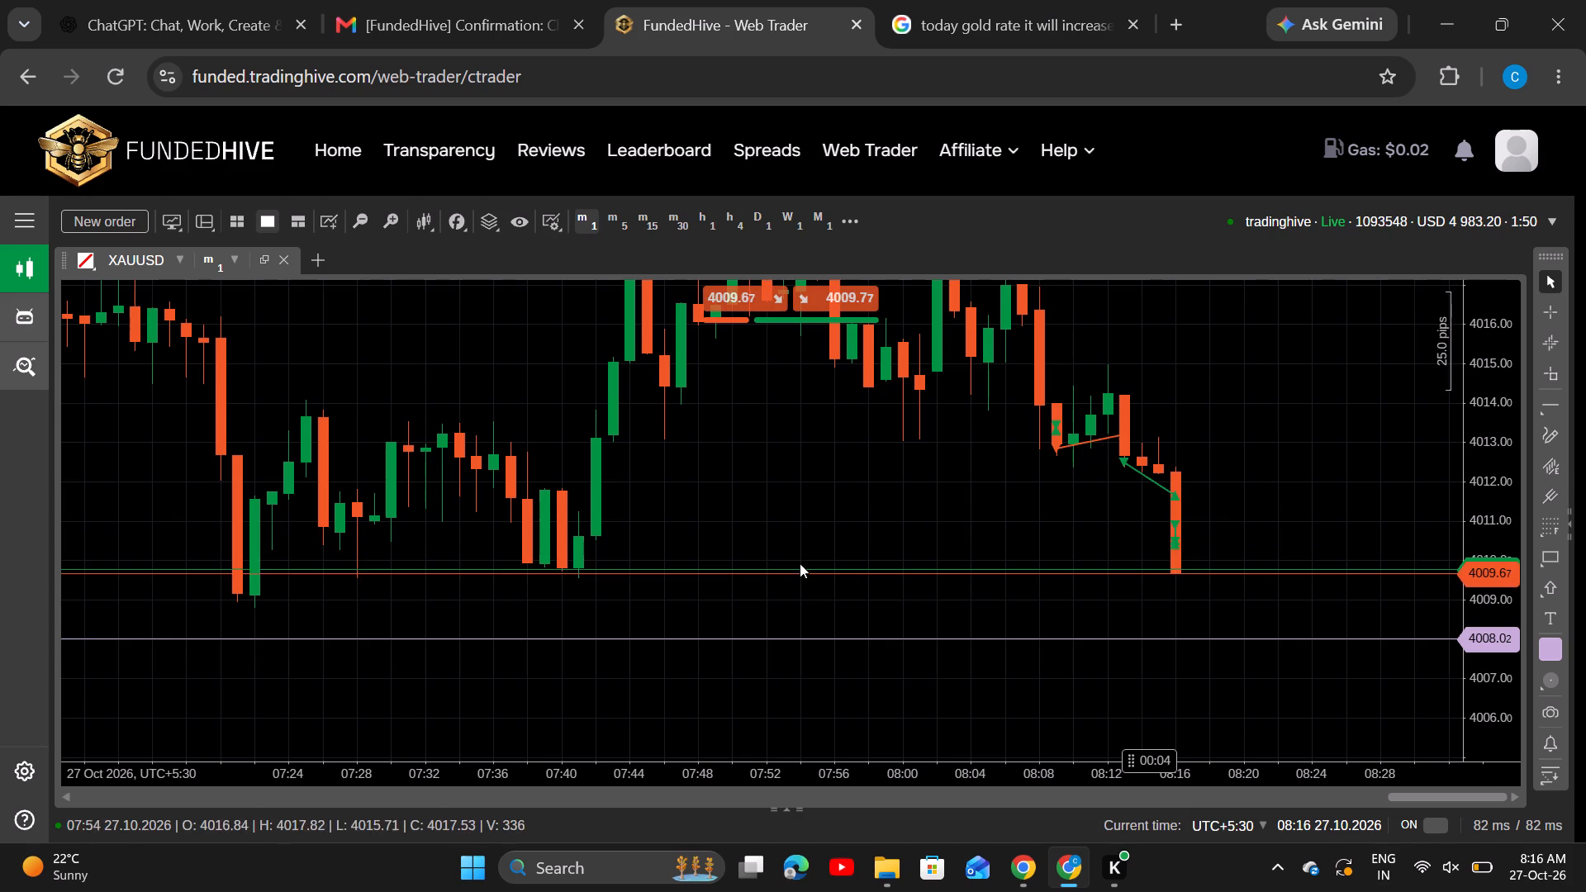
# Place a new market order to sell 0.03 lots of XAUUSD without stop loss or take profit and dismiss the order dialog.
pyautogui.click(72, 212)
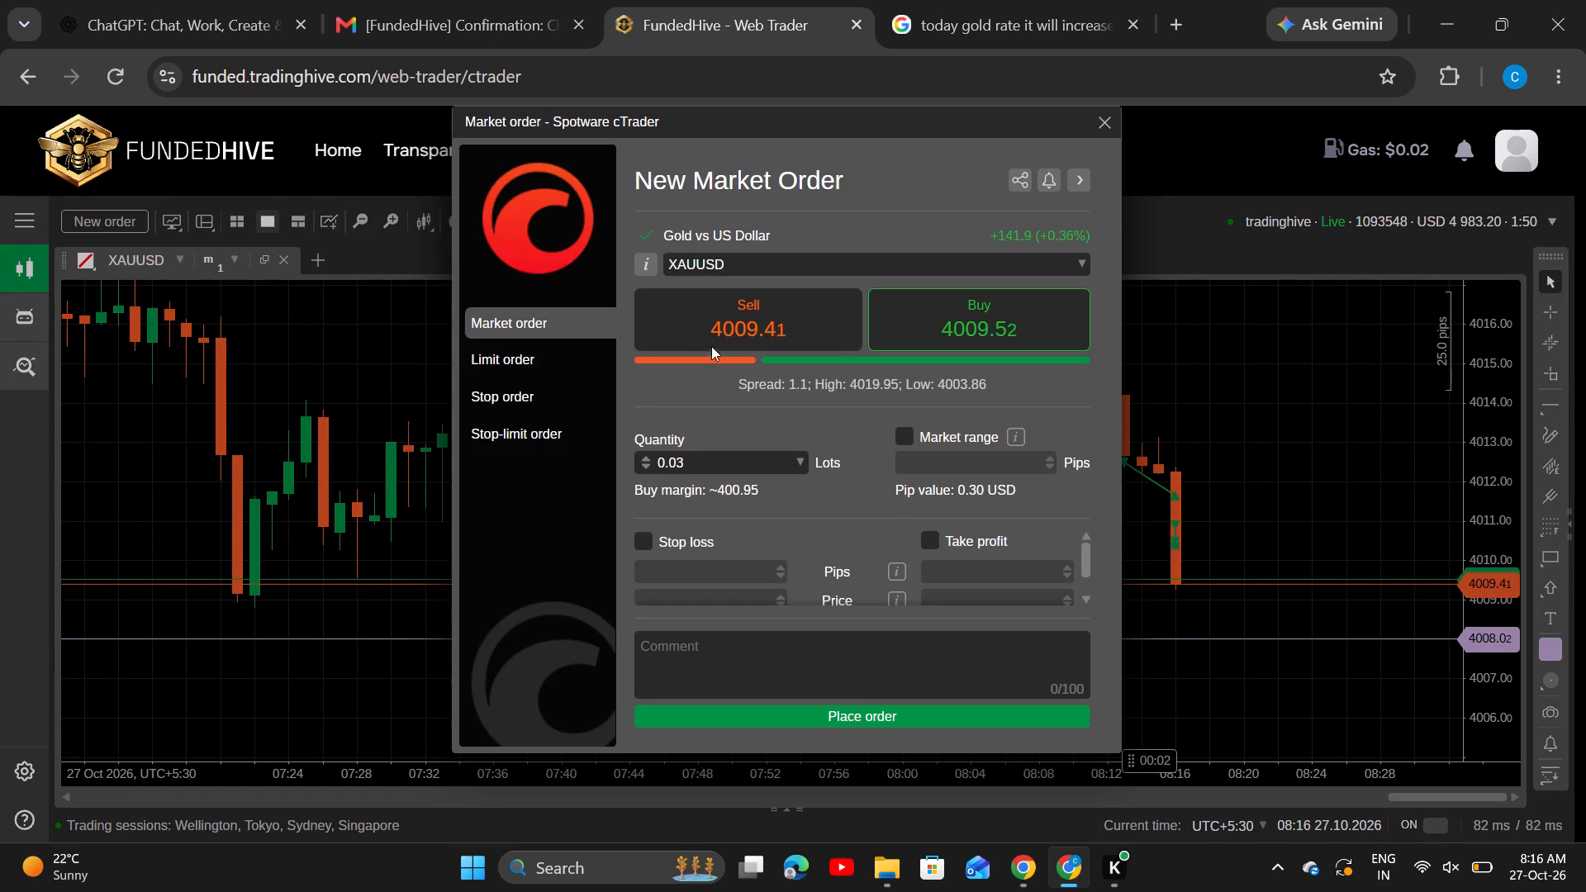
pyautogui.click(712, 327)
pyautogui.click(714, 317)
pyautogui.click(745, 321)
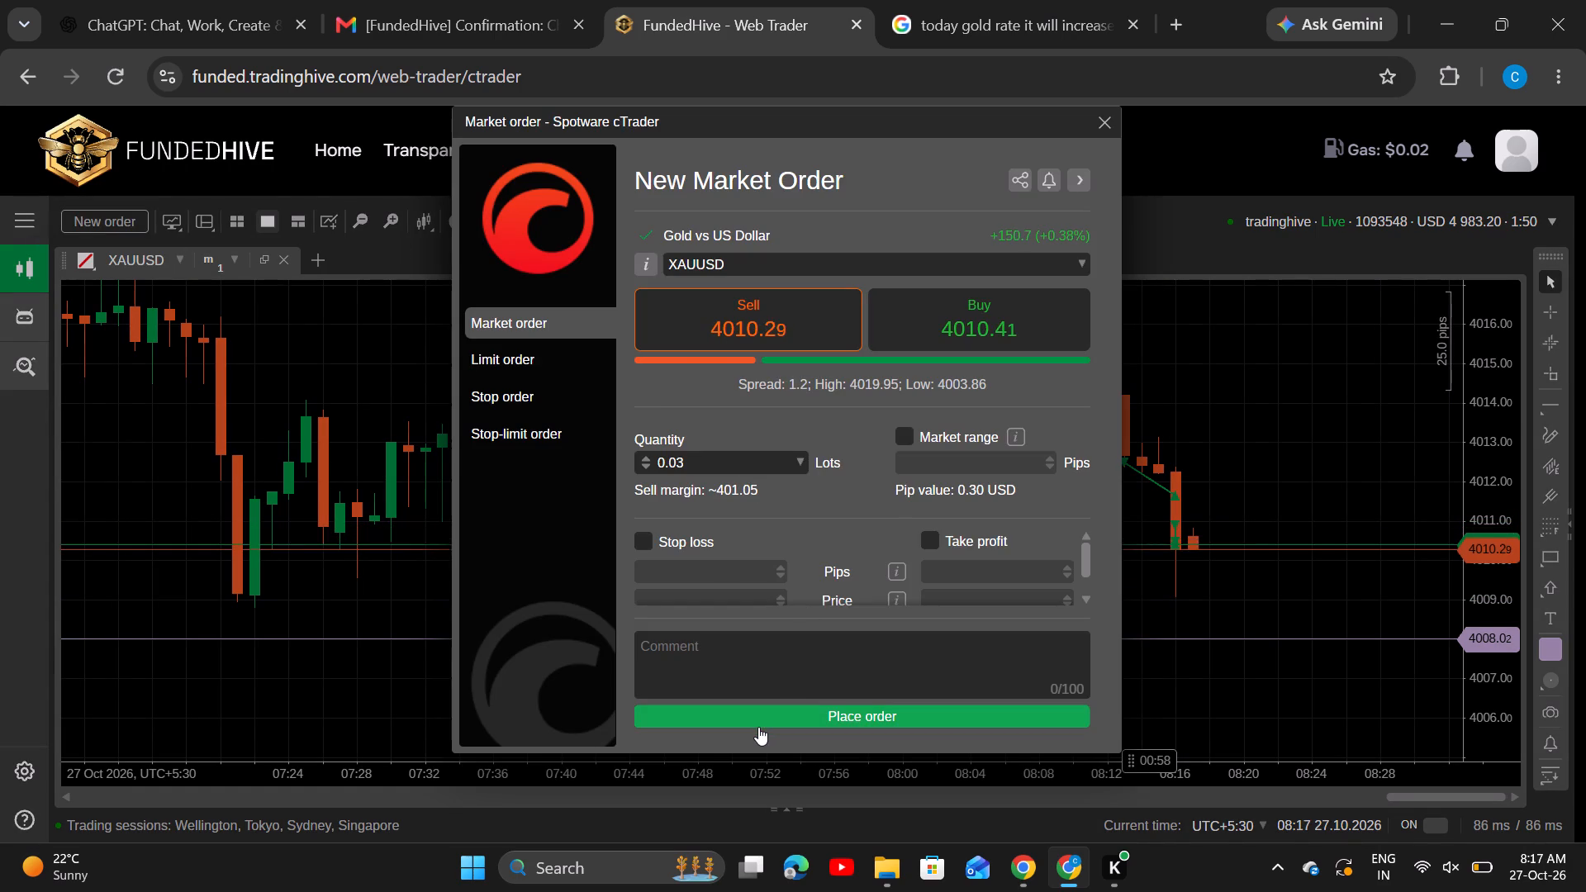
pyautogui.click(758, 726)
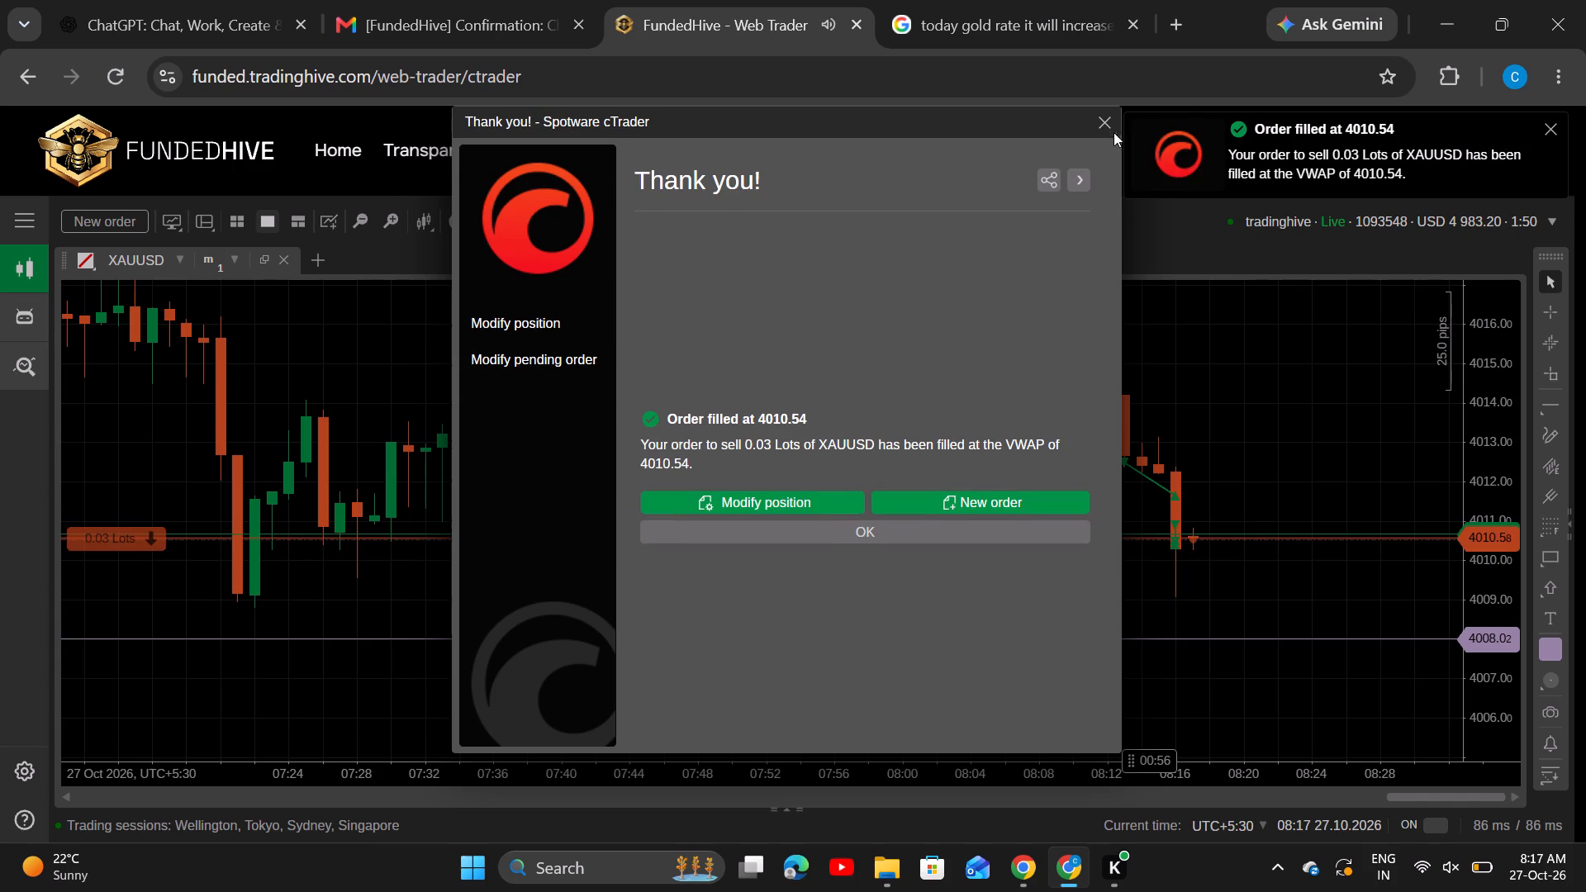
pyautogui.click(1104, 121)
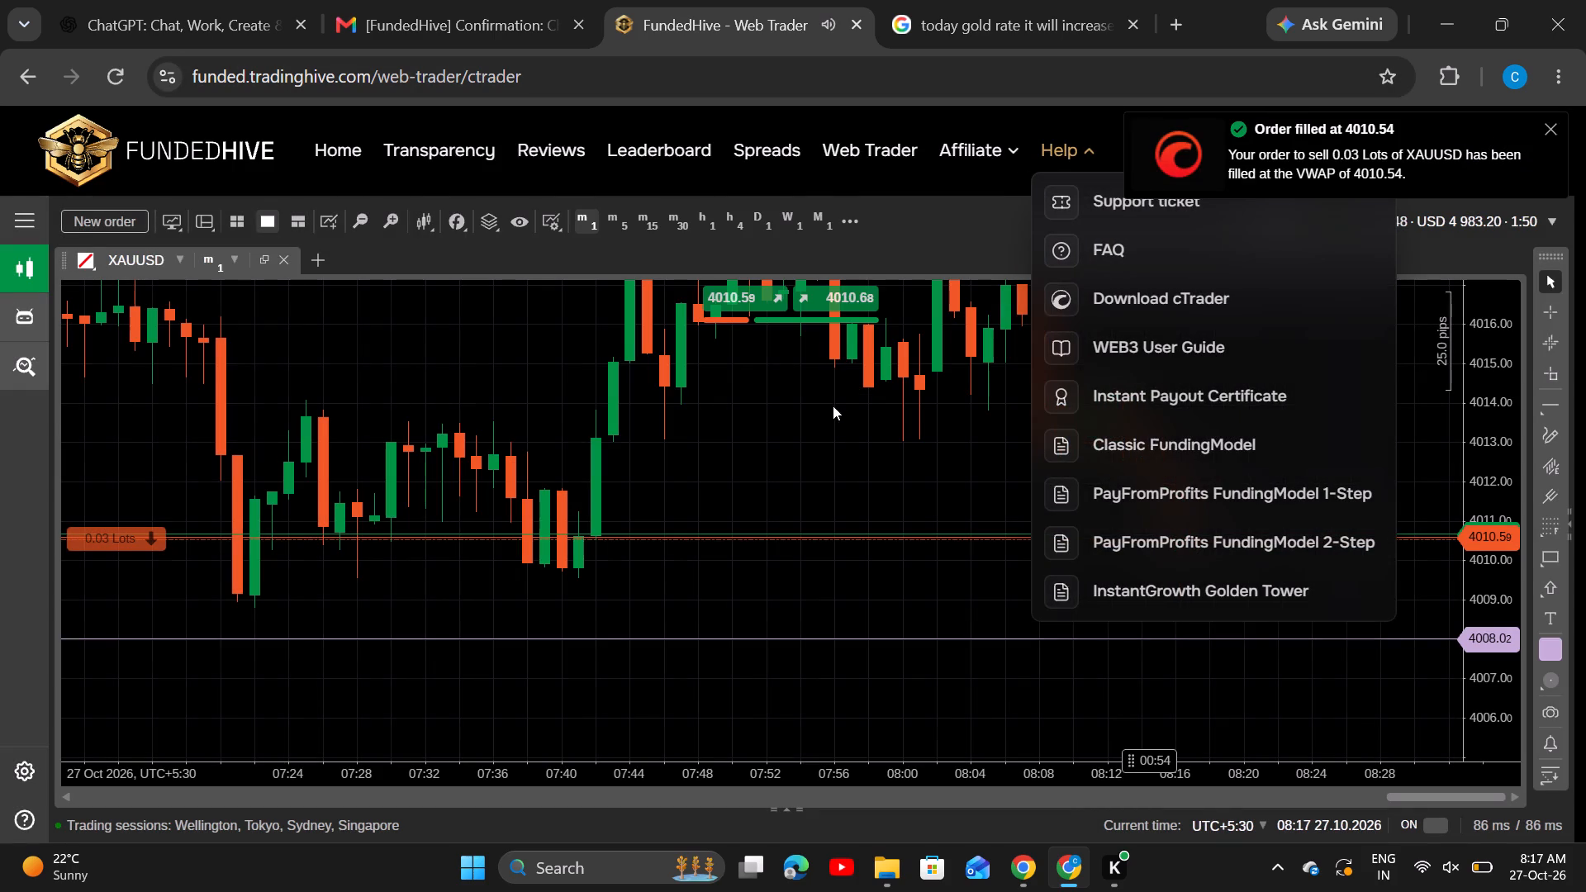
pyautogui.click(833, 404)
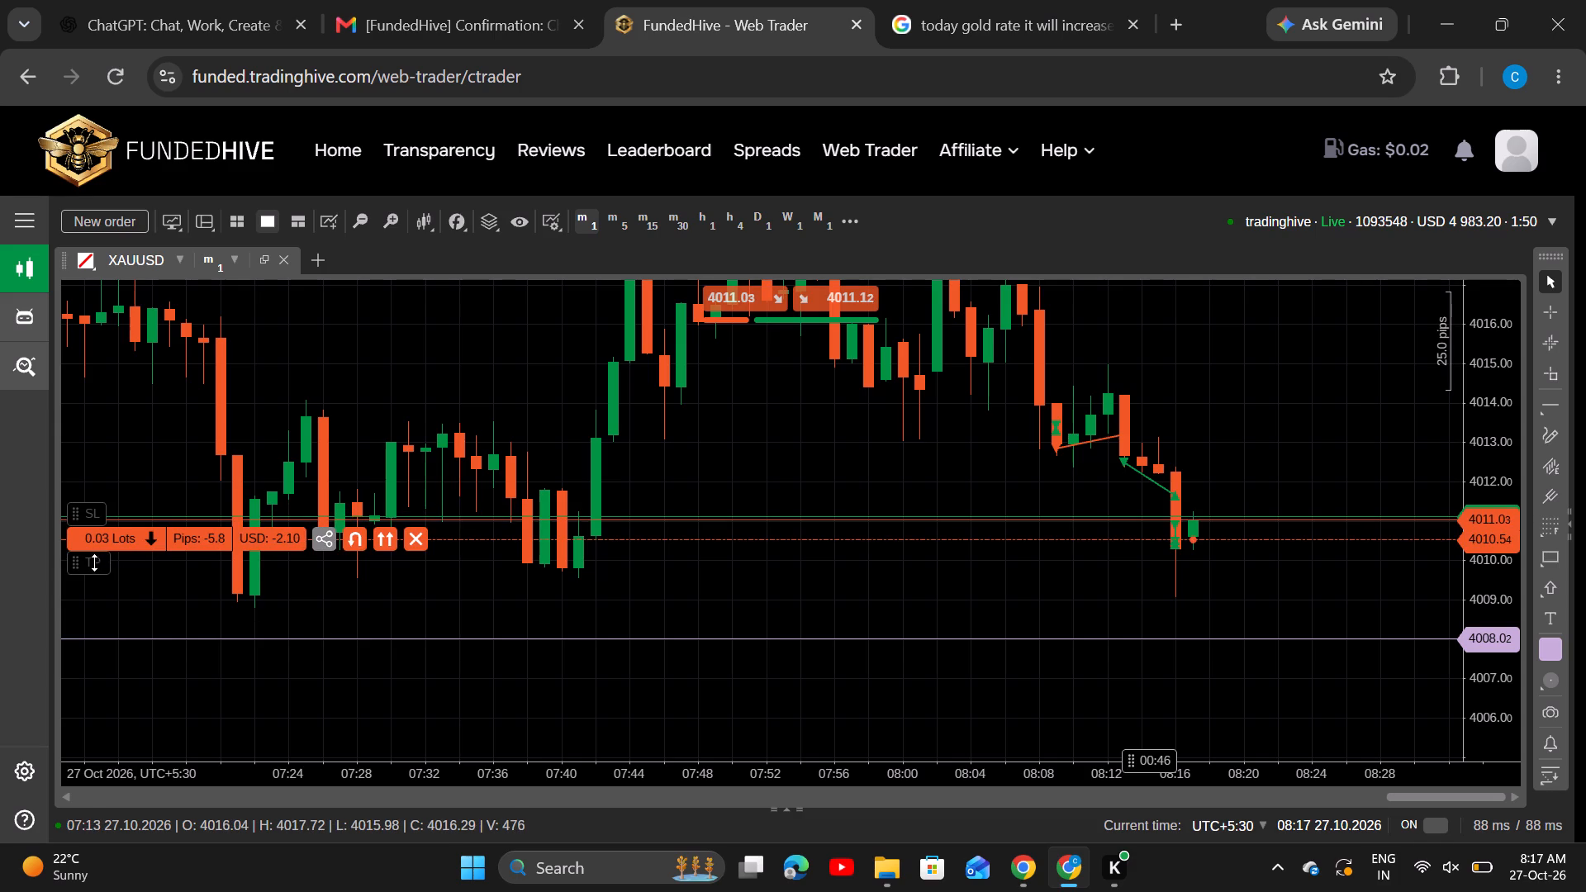
# Add a take profit at about 4009.55 and a stop loss at about 4015.02 to the sell position on the chart.
pyautogui.moveTo(94, 565); pyautogui.dragTo(91, 580)
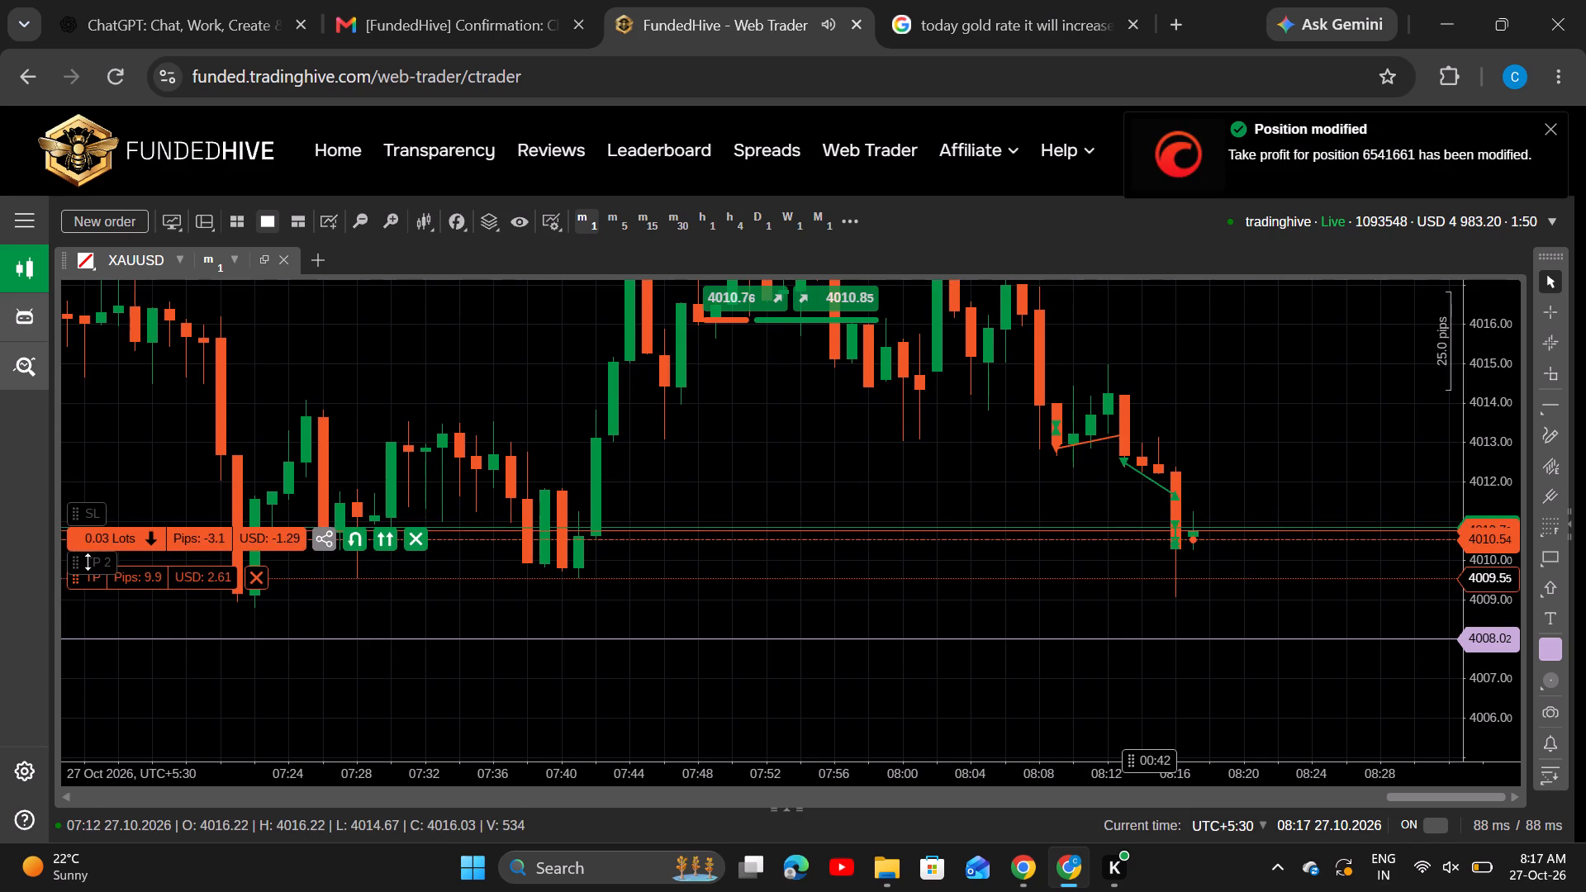
pyautogui.moveTo(88, 505); pyautogui.dragTo(116, 439)
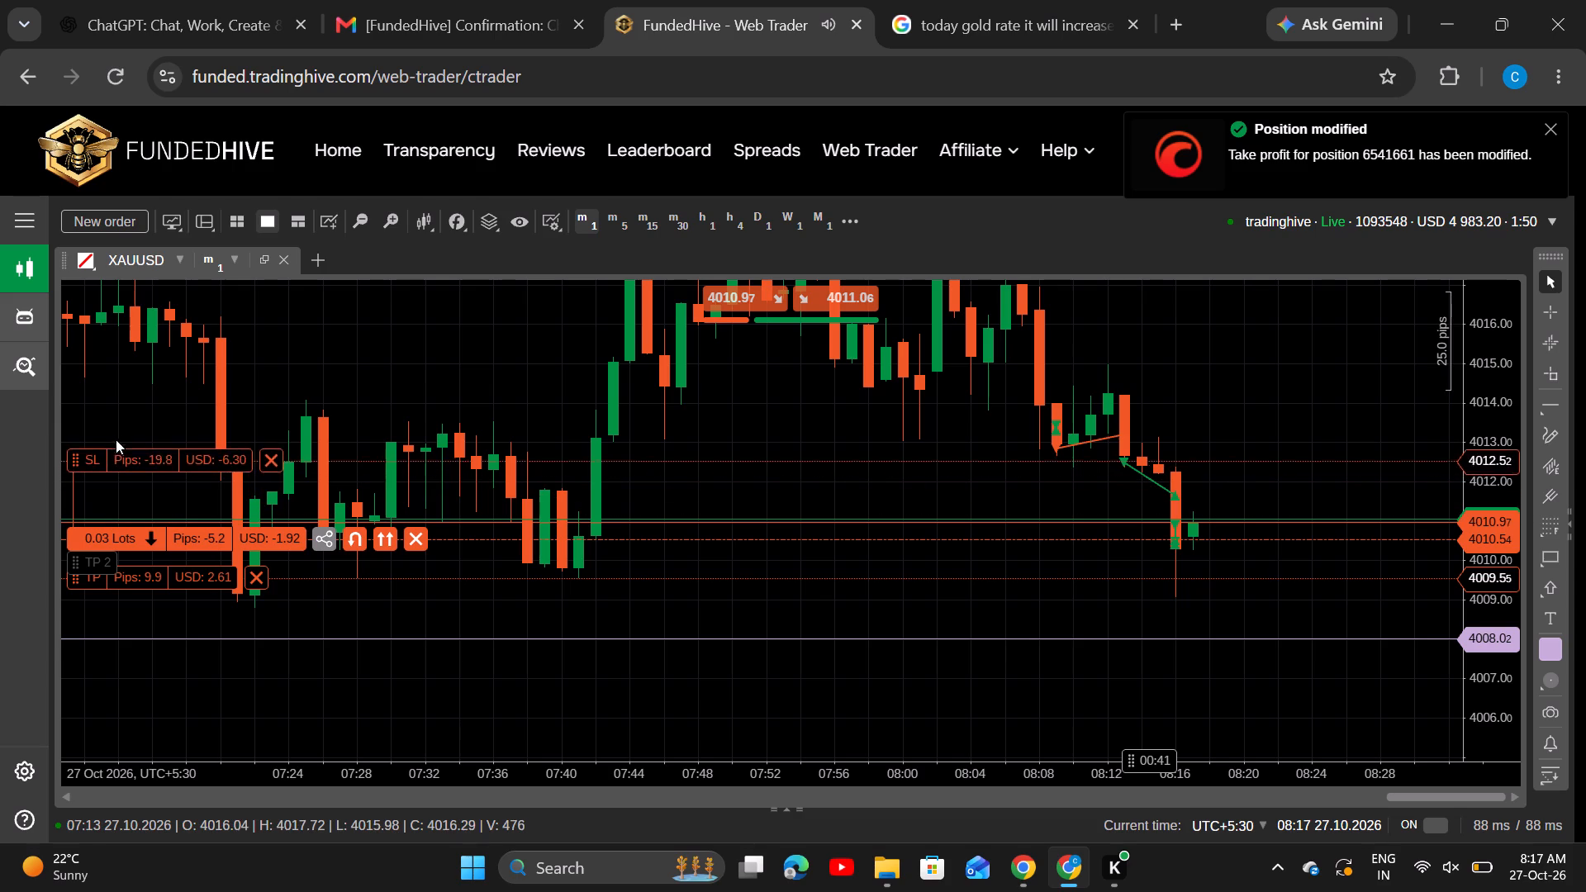
pyautogui.moveTo(116, 439); pyautogui.dragTo(131, 353)
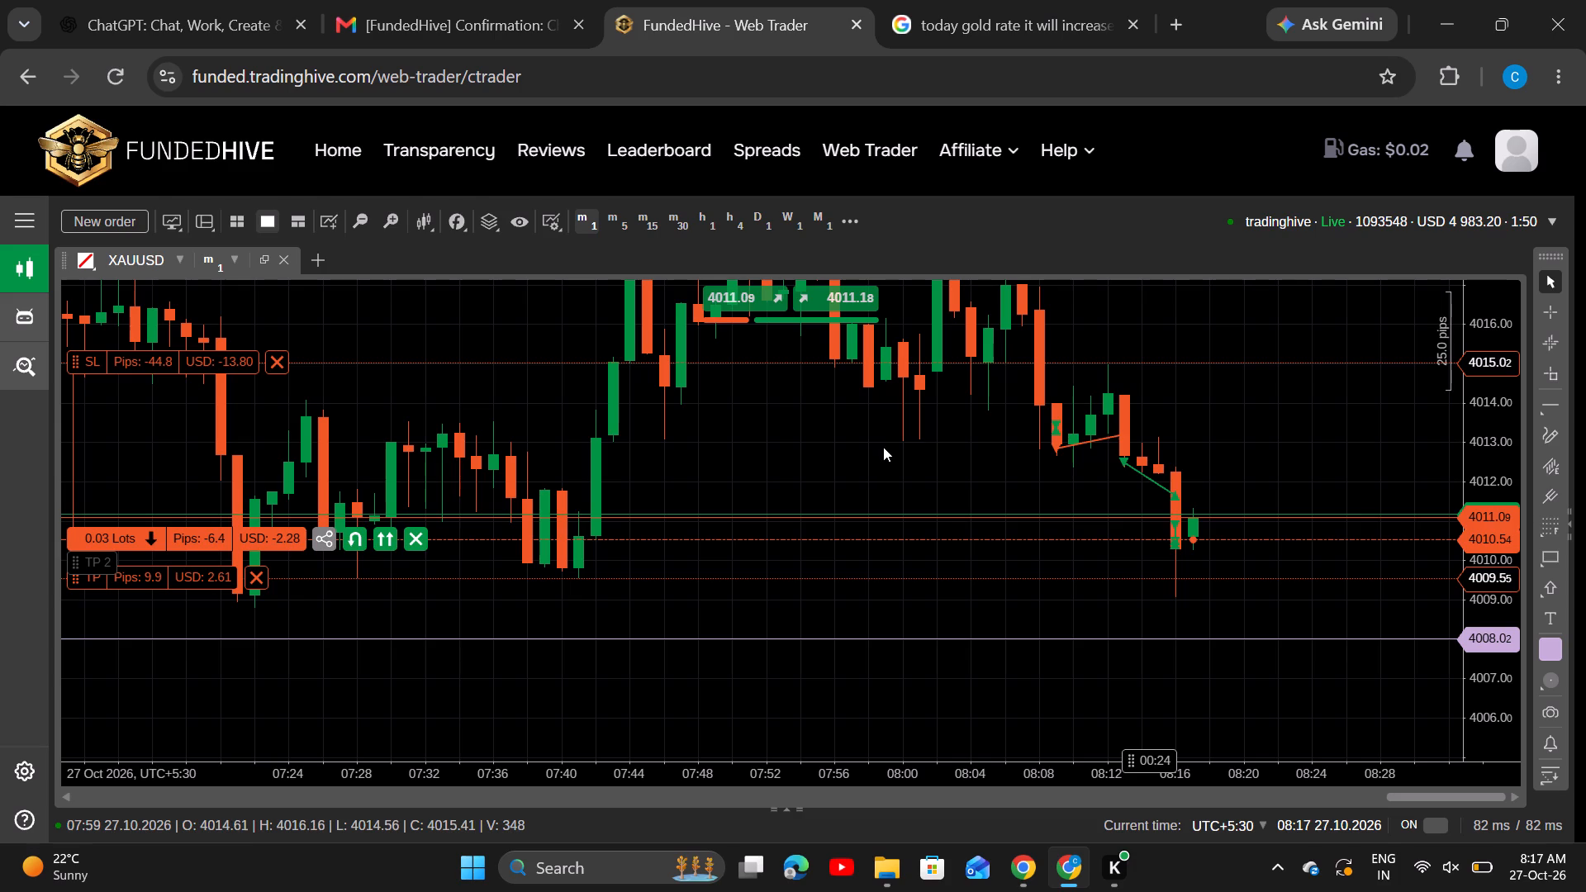
# Close the protected 0.03-lot XAUUSD sell position manually.
pyautogui.moveTo(871, 448); pyautogui.dragTo(743, 458)
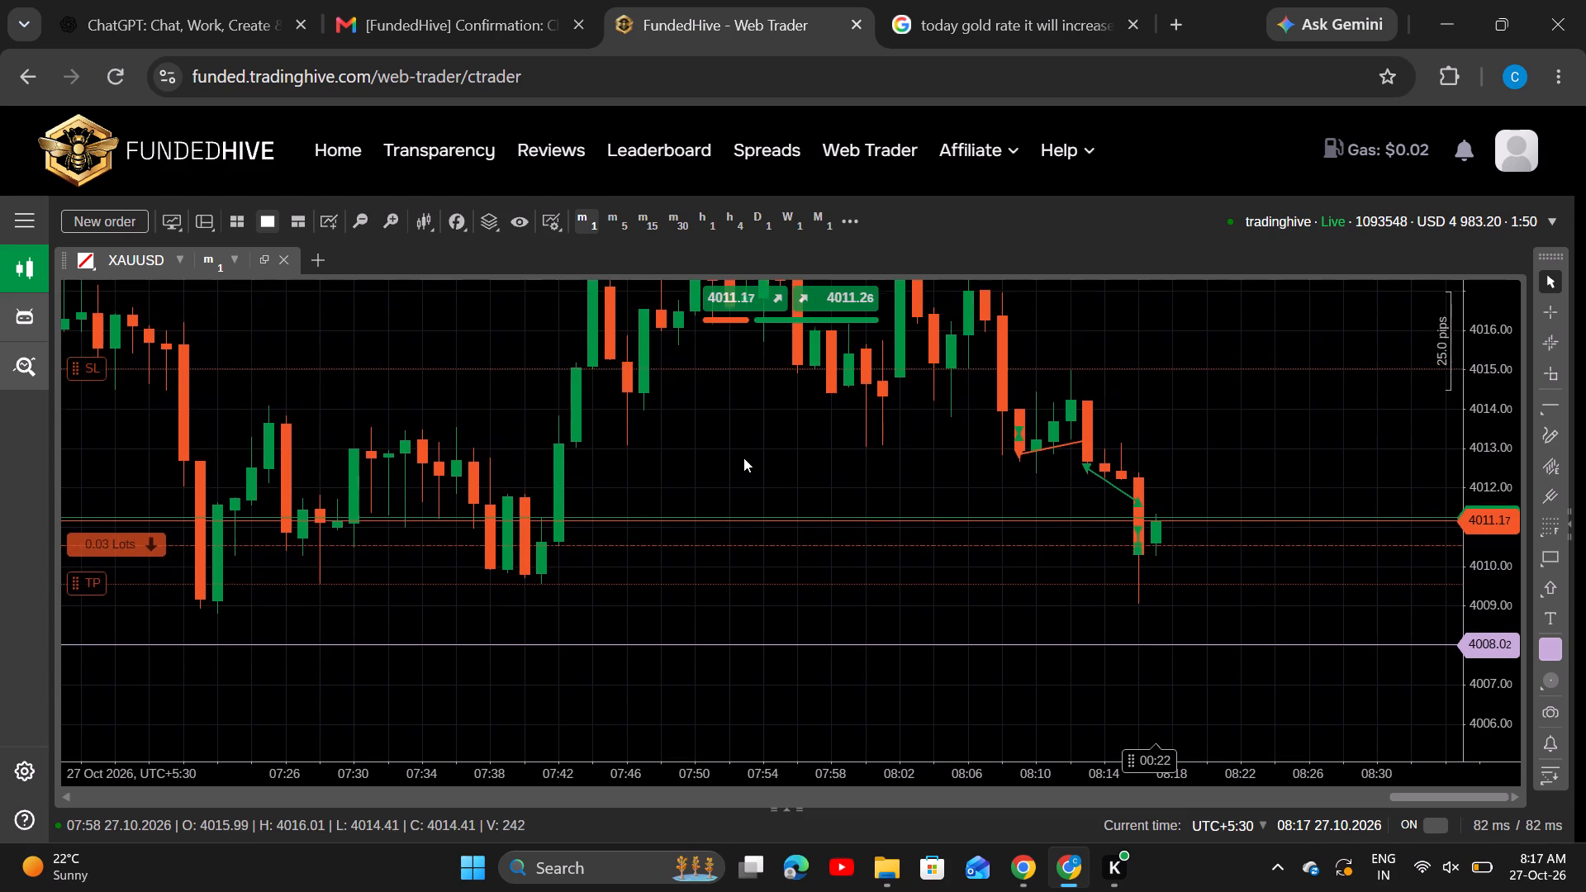
pyautogui.moveTo(743, 458); pyautogui.dragTo(693, 496)
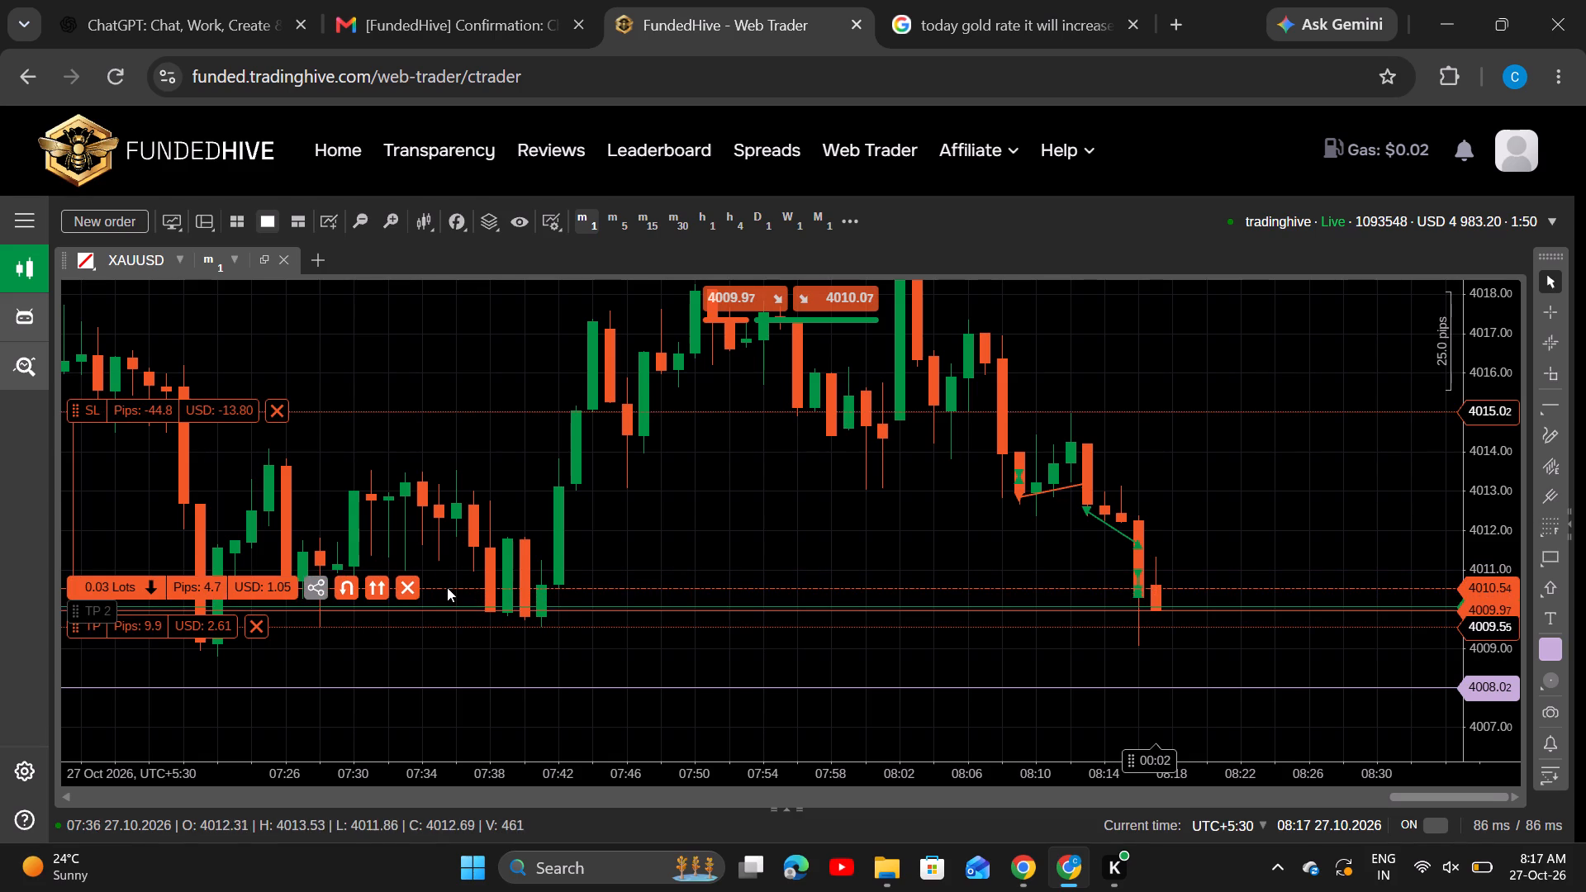
pyautogui.click(411, 583)
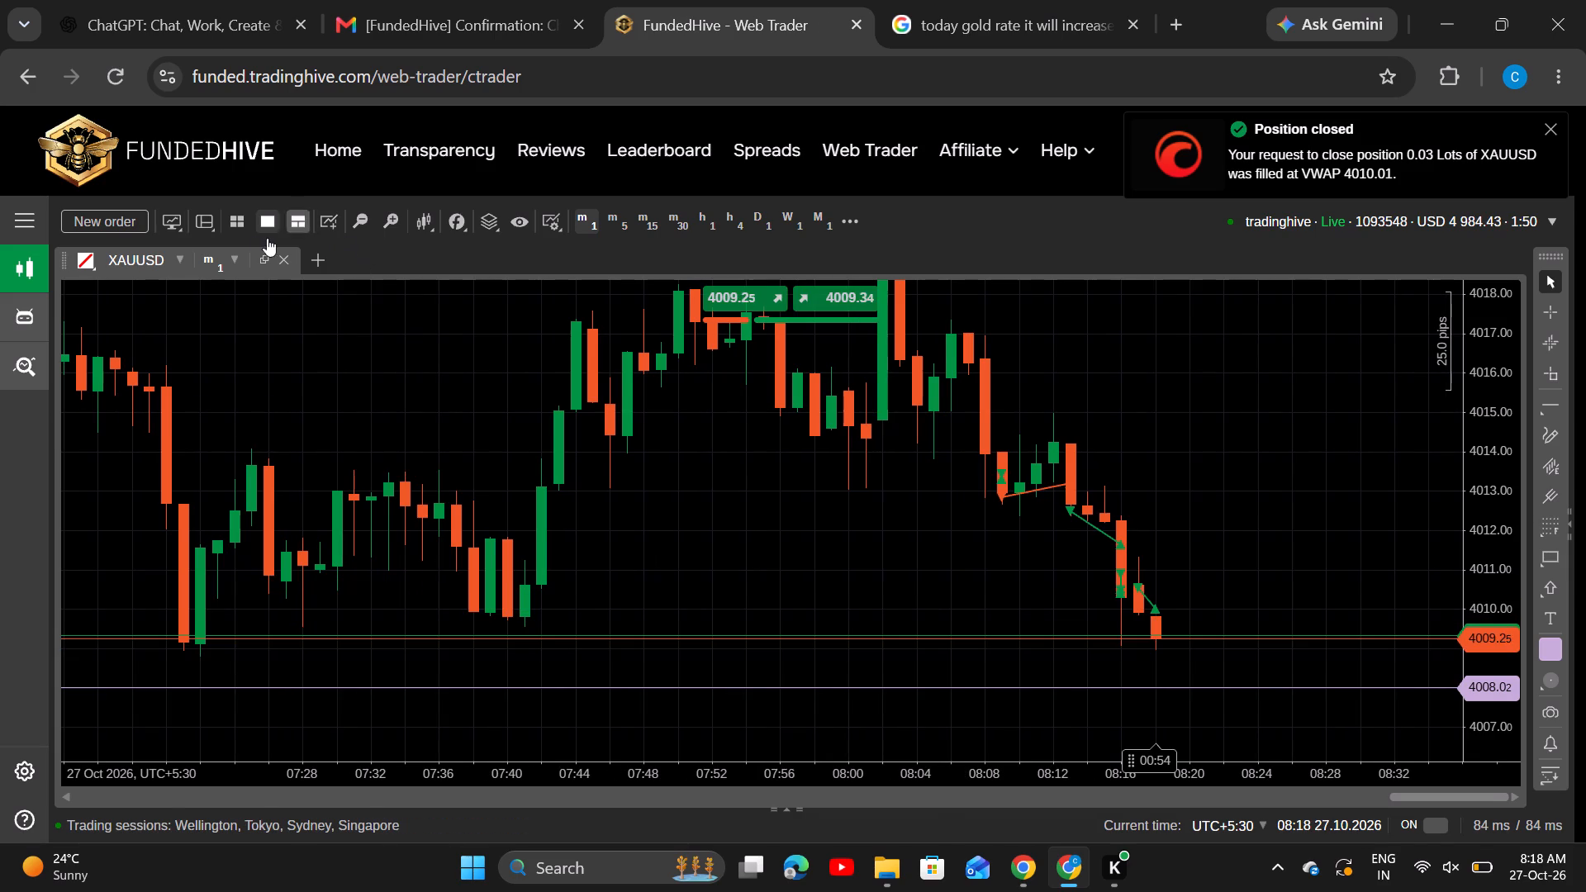
# Place another 0.03-lot XAUUSD market sell order without stop loss or take profit and dismiss the order dialog.
pyautogui.click(119, 225)
pyautogui.click(719, 329)
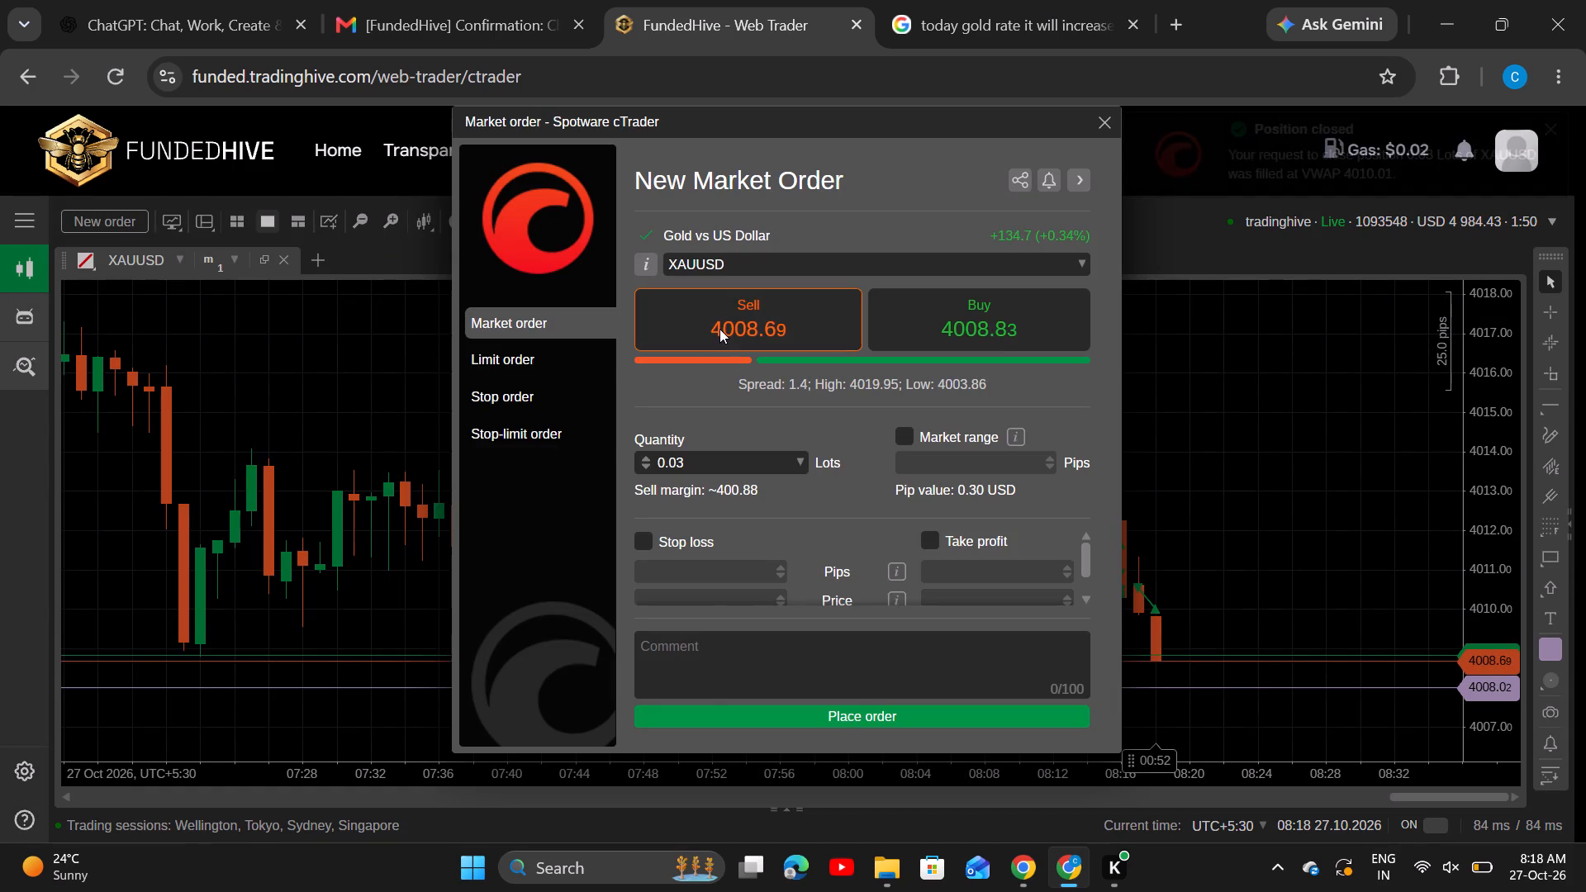
pyautogui.click(800, 714)
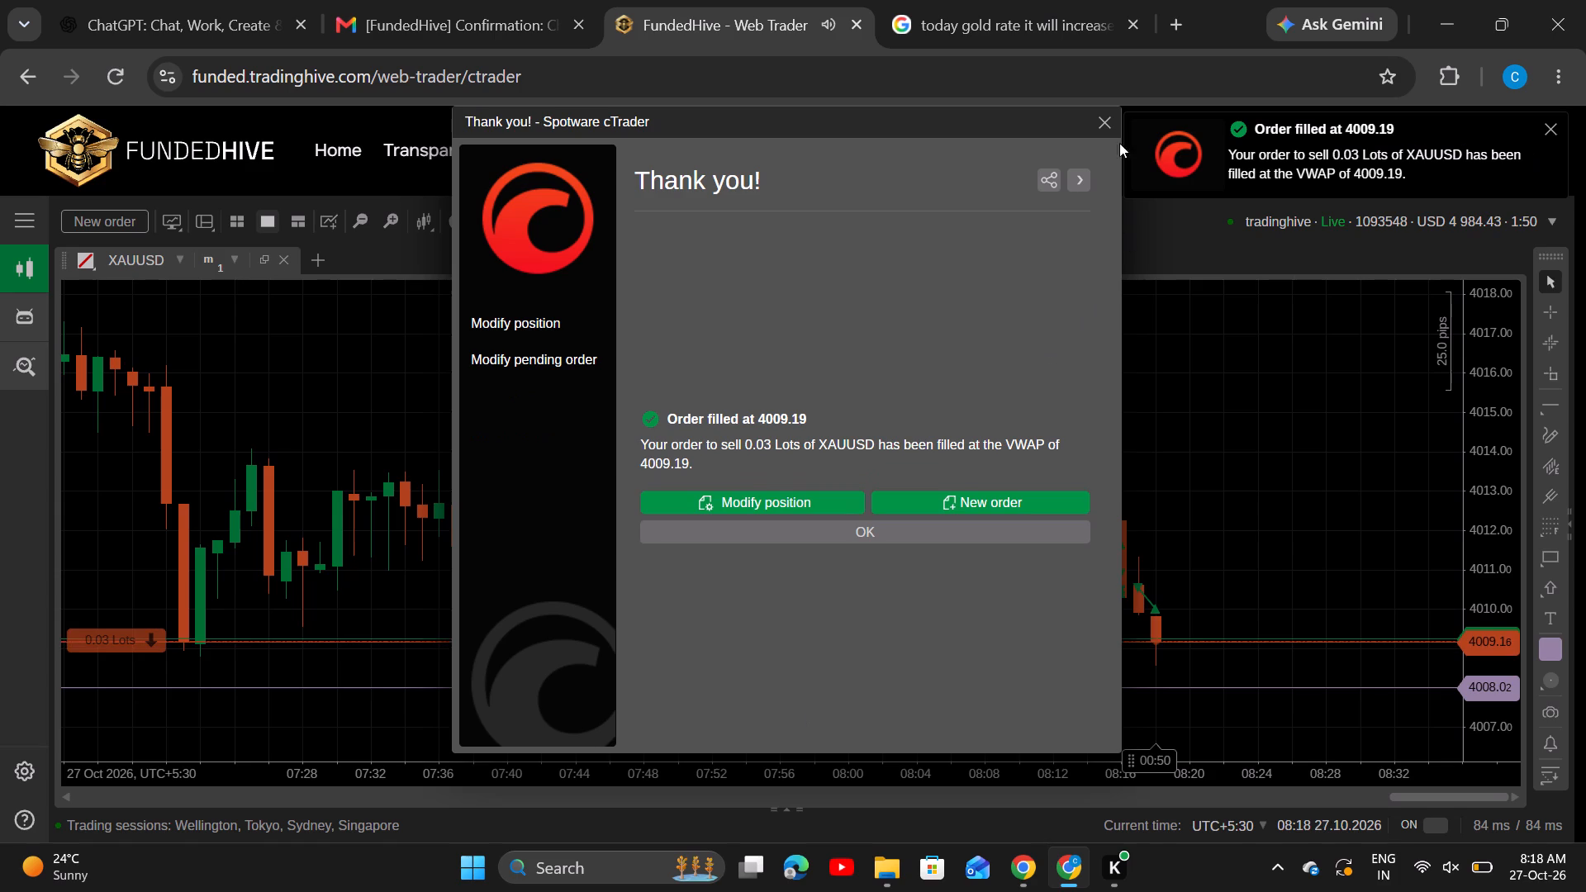
pyautogui.click(1109, 121)
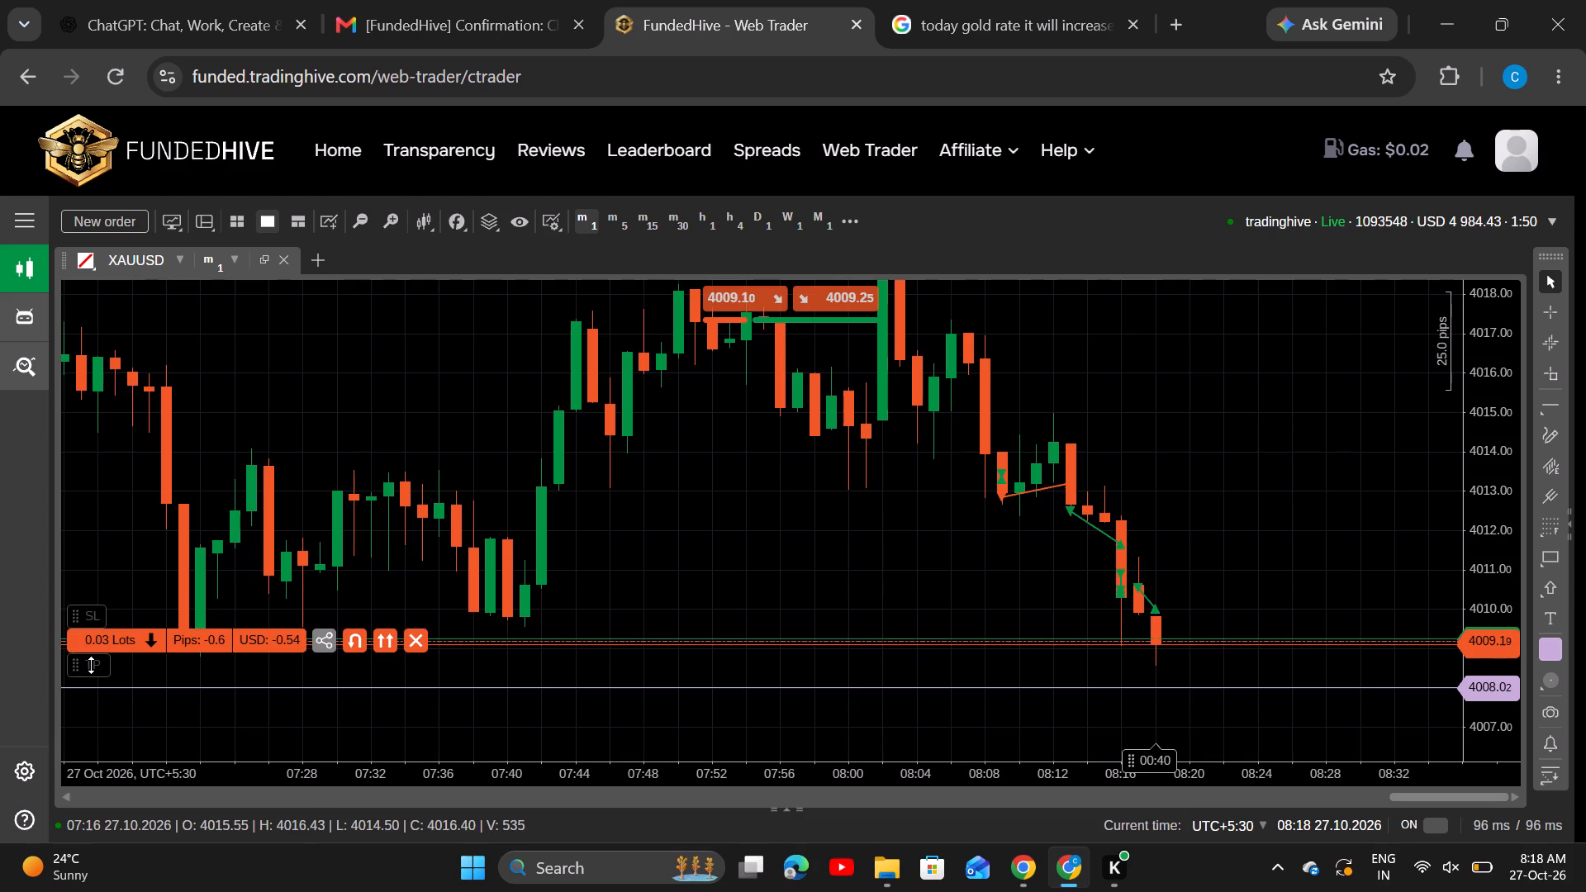
# Attach a take profit to the new sell position on the chart and adjust it to about 4008.32.
pyautogui.moveTo(92, 665); pyautogui.dragTo(93, 676)
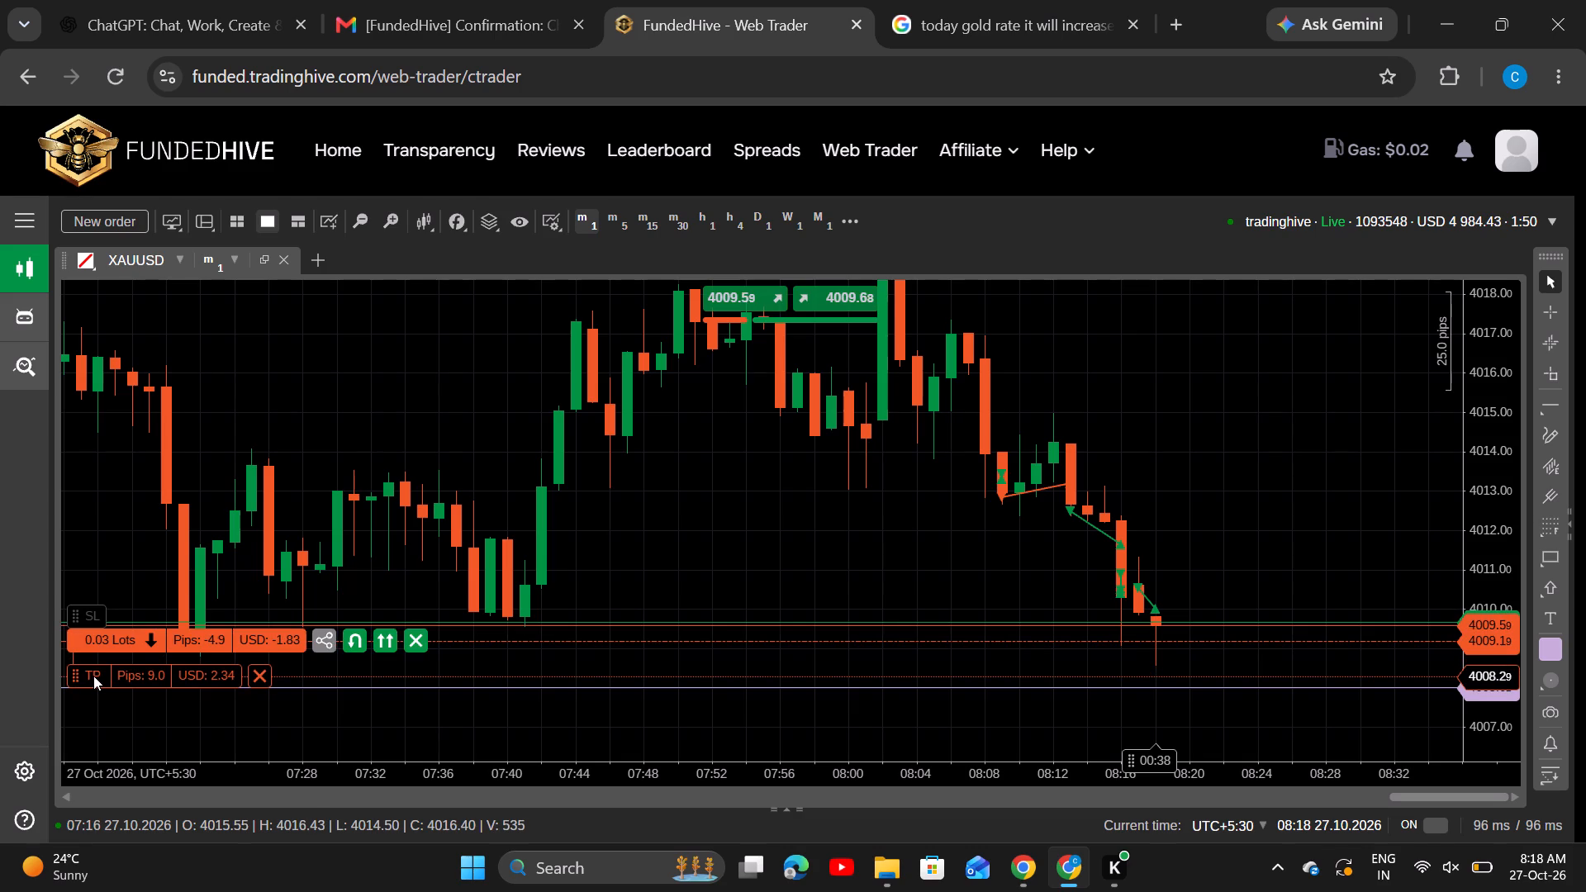
pyautogui.moveTo(93, 676); pyautogui.dragTo(83, 687)
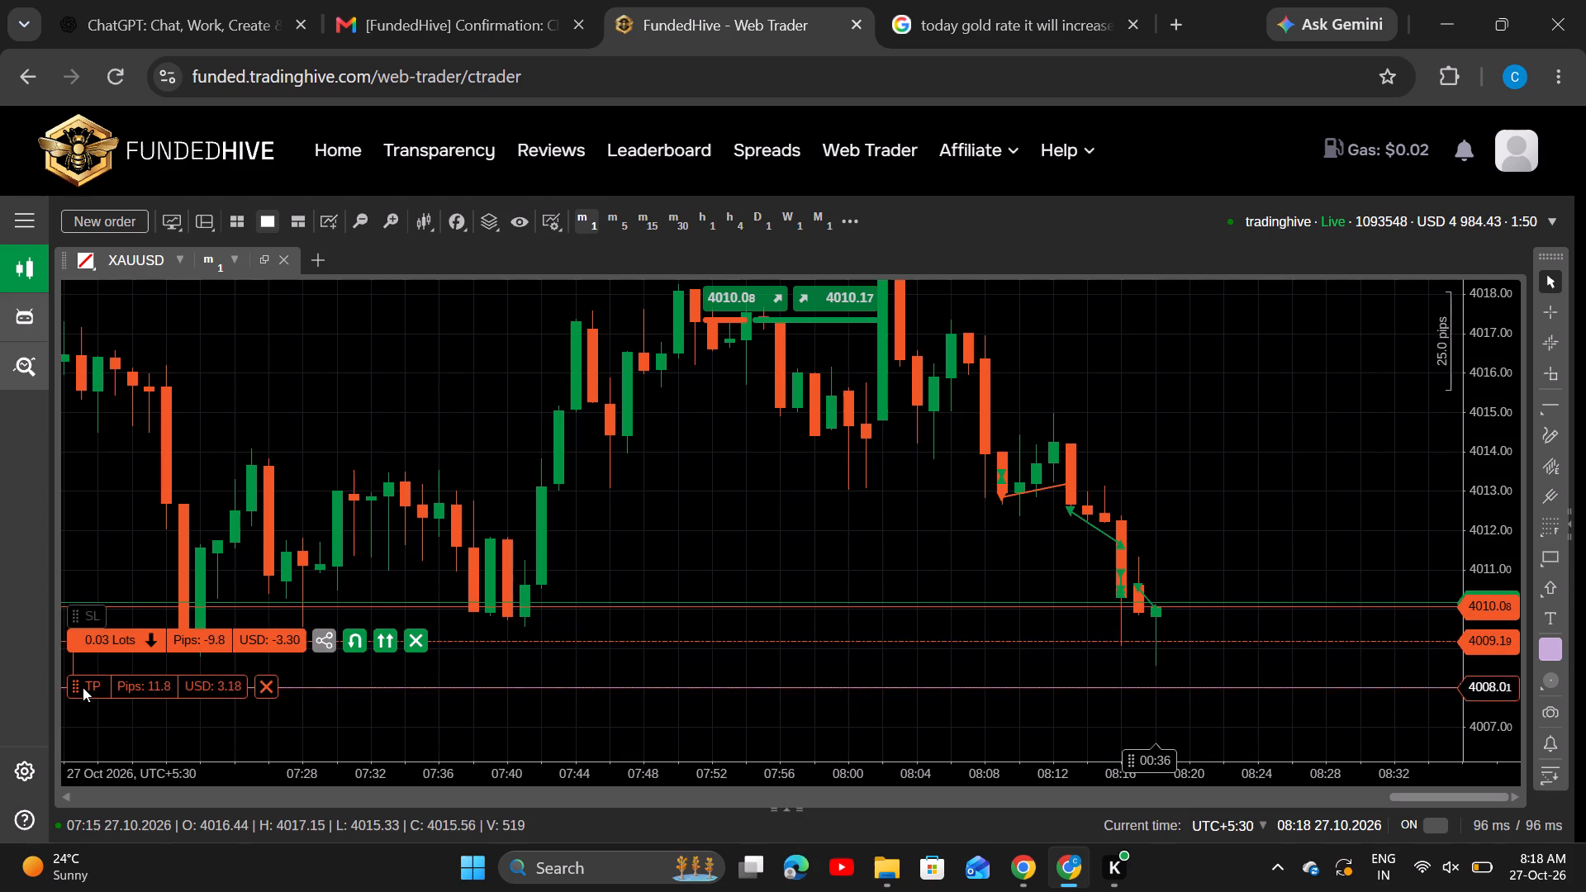
pyautogui.moveTo(83, 687); pyautogui.dragTo(92, 669)
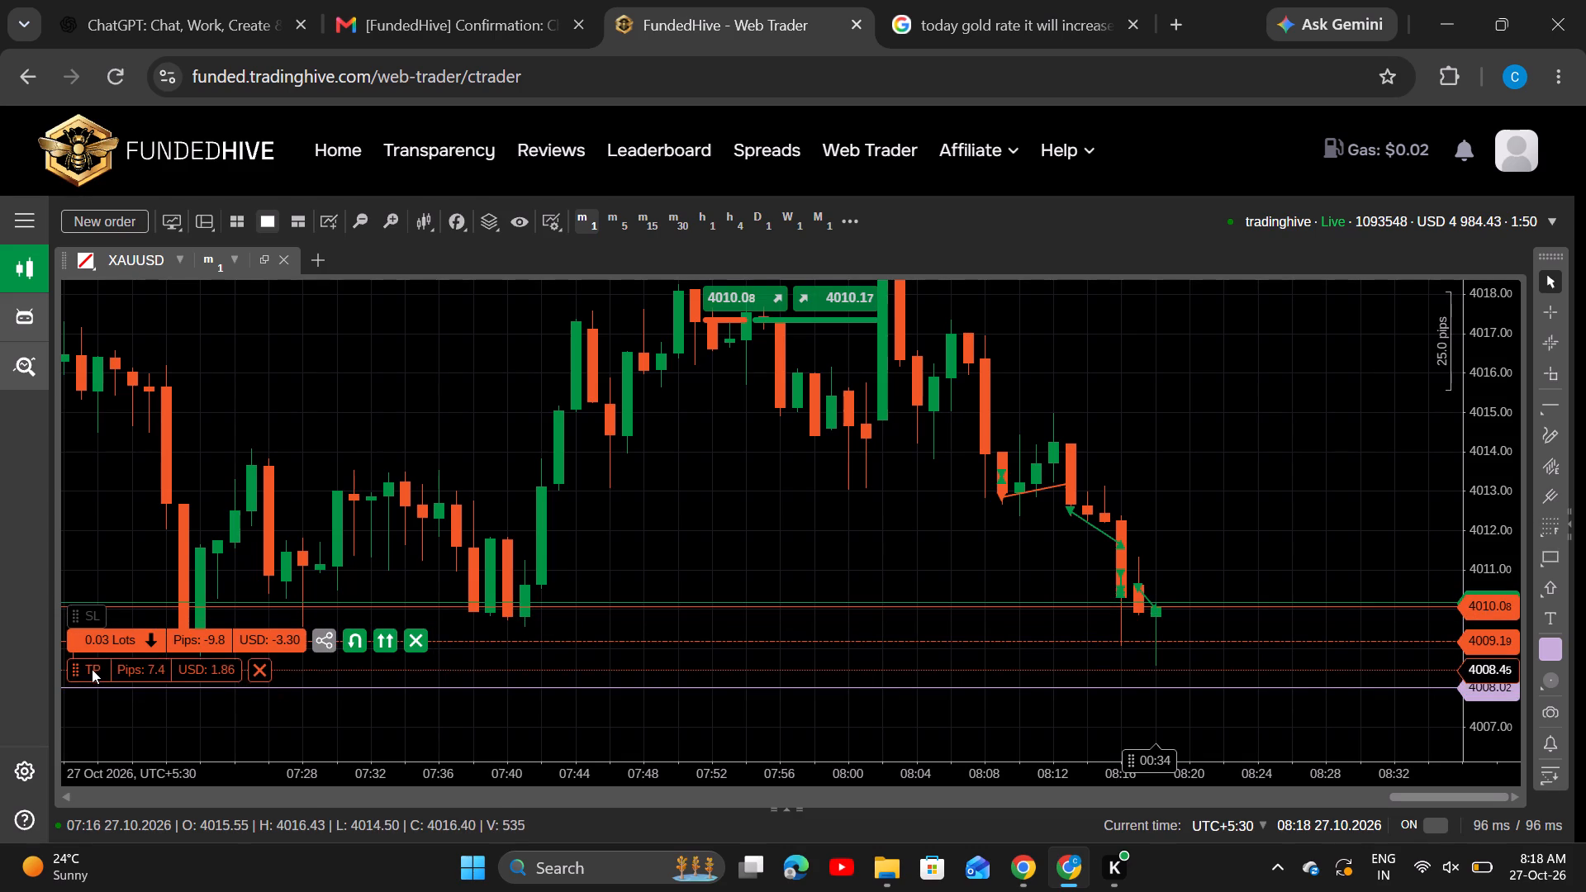
pyautogui.moveTo(92, 669); pyautogui.dragTo(90, 674)
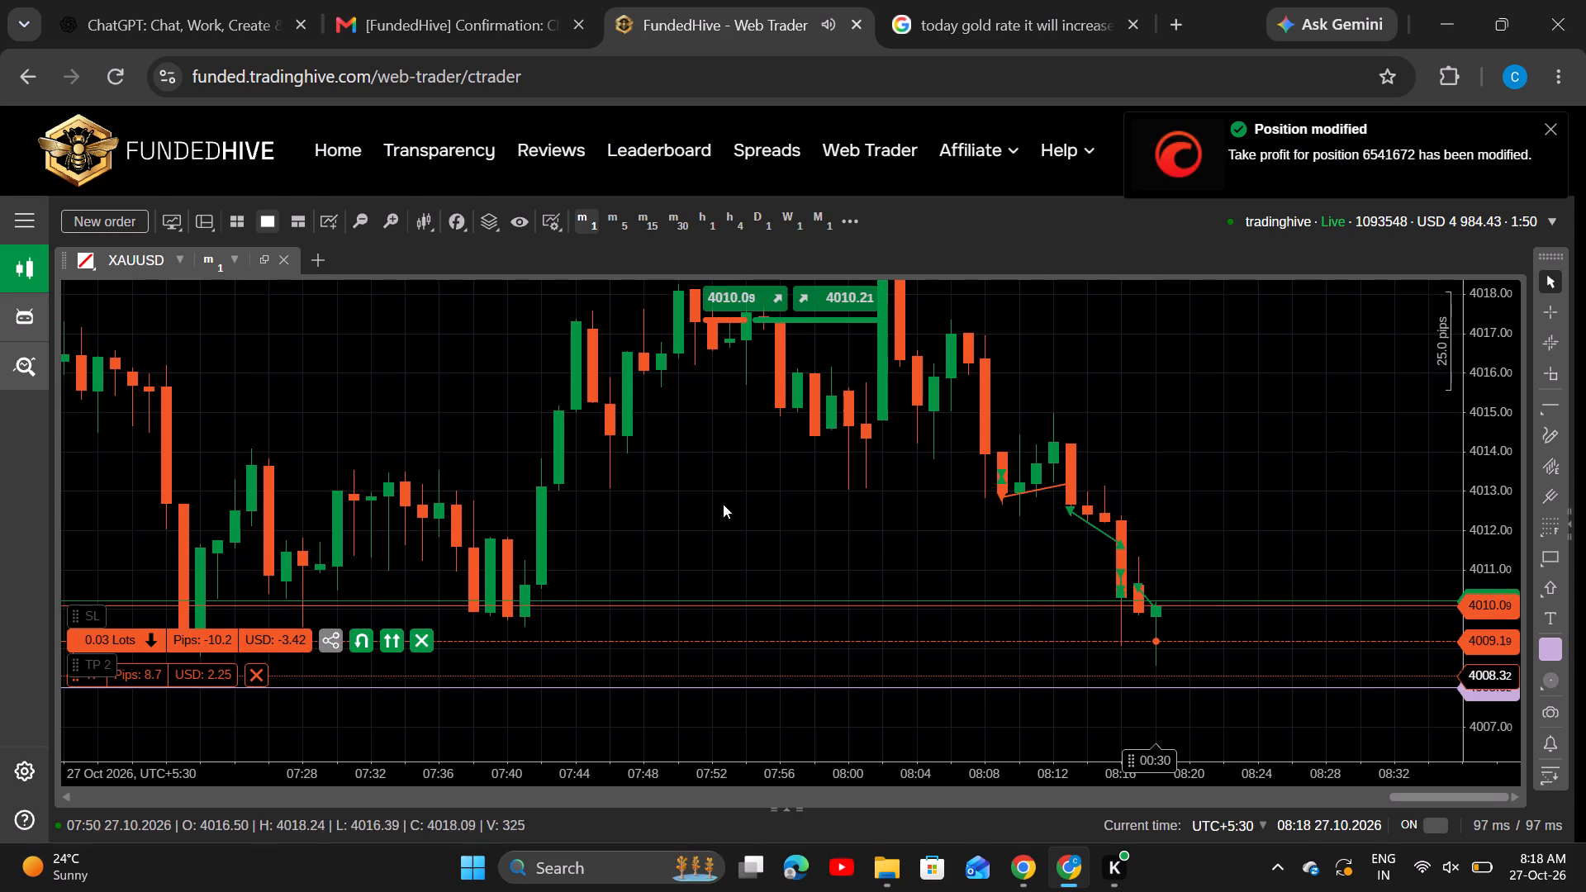
# Attach a stop loss to the sell position on the chart and adjust it to about 4013.55.
pyautogui.moveTo(92, 615); pyautogui.dragTo(140, 521)
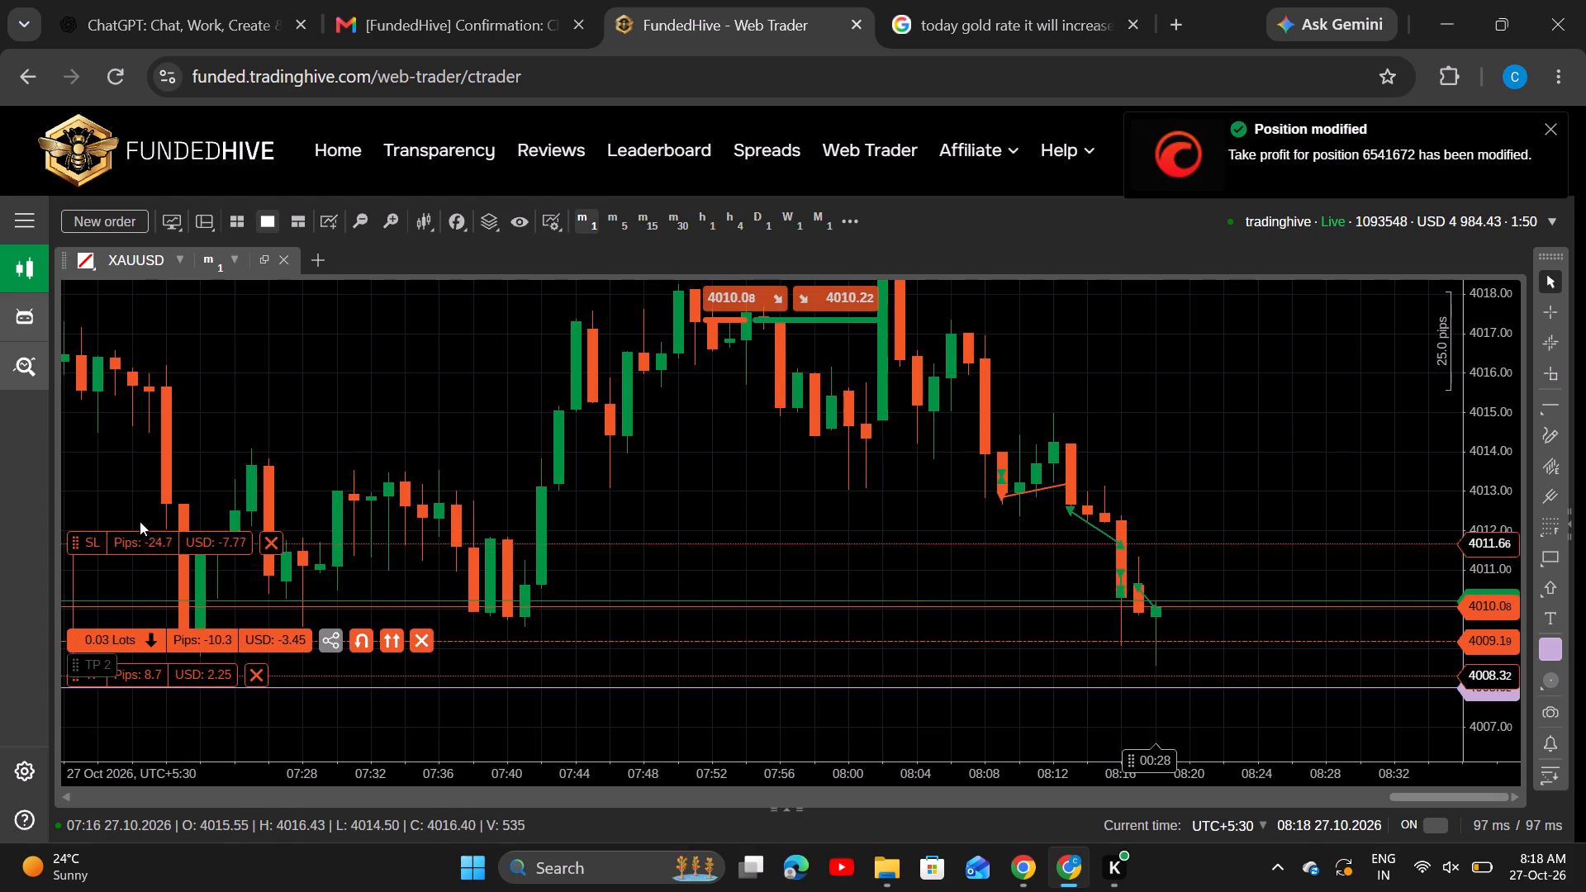
pyautogui.moveTo(140, 521); pyautogui.dragTo(163, 455)
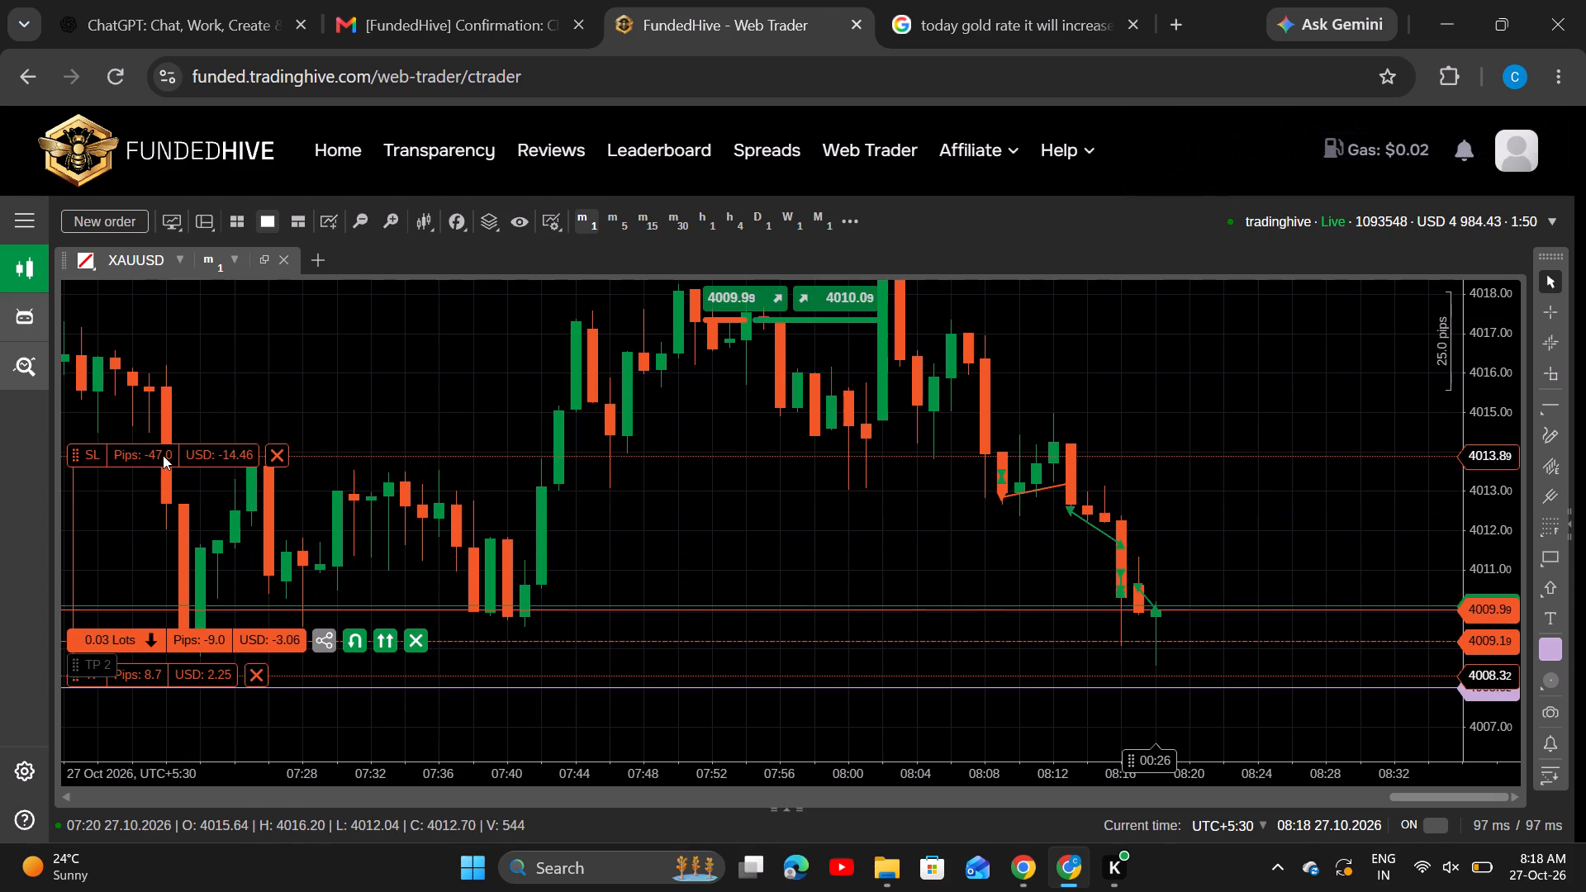
pyautogui.moveTo(163, 455); pyautogui.dragTo(166, 453)
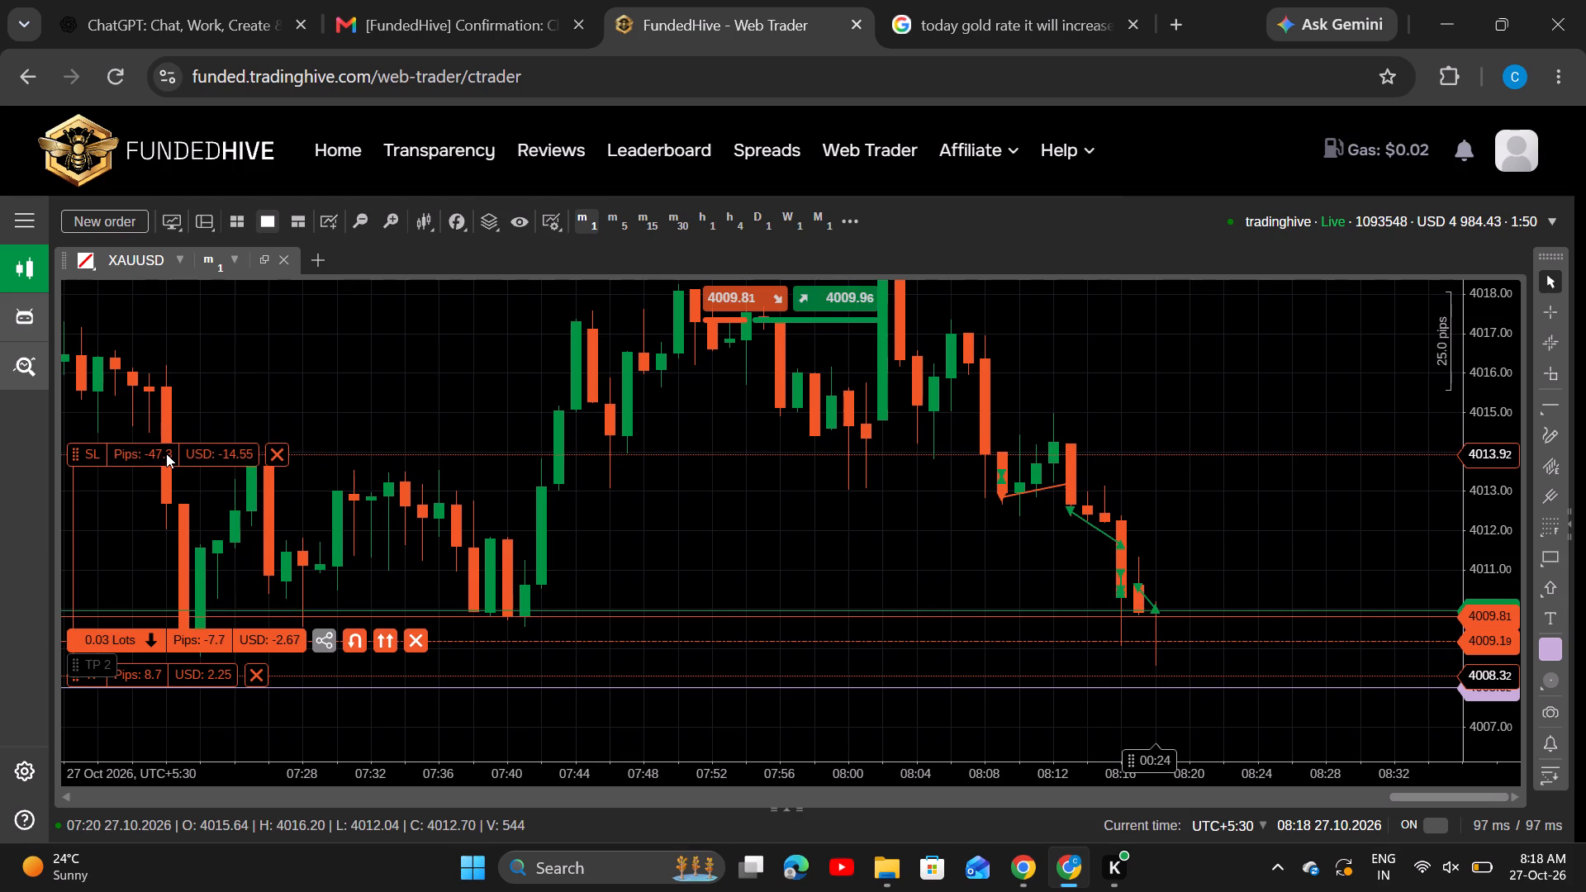
pyautogui.moveTo(166, 453); pyautogui.dragTo(168, 455)
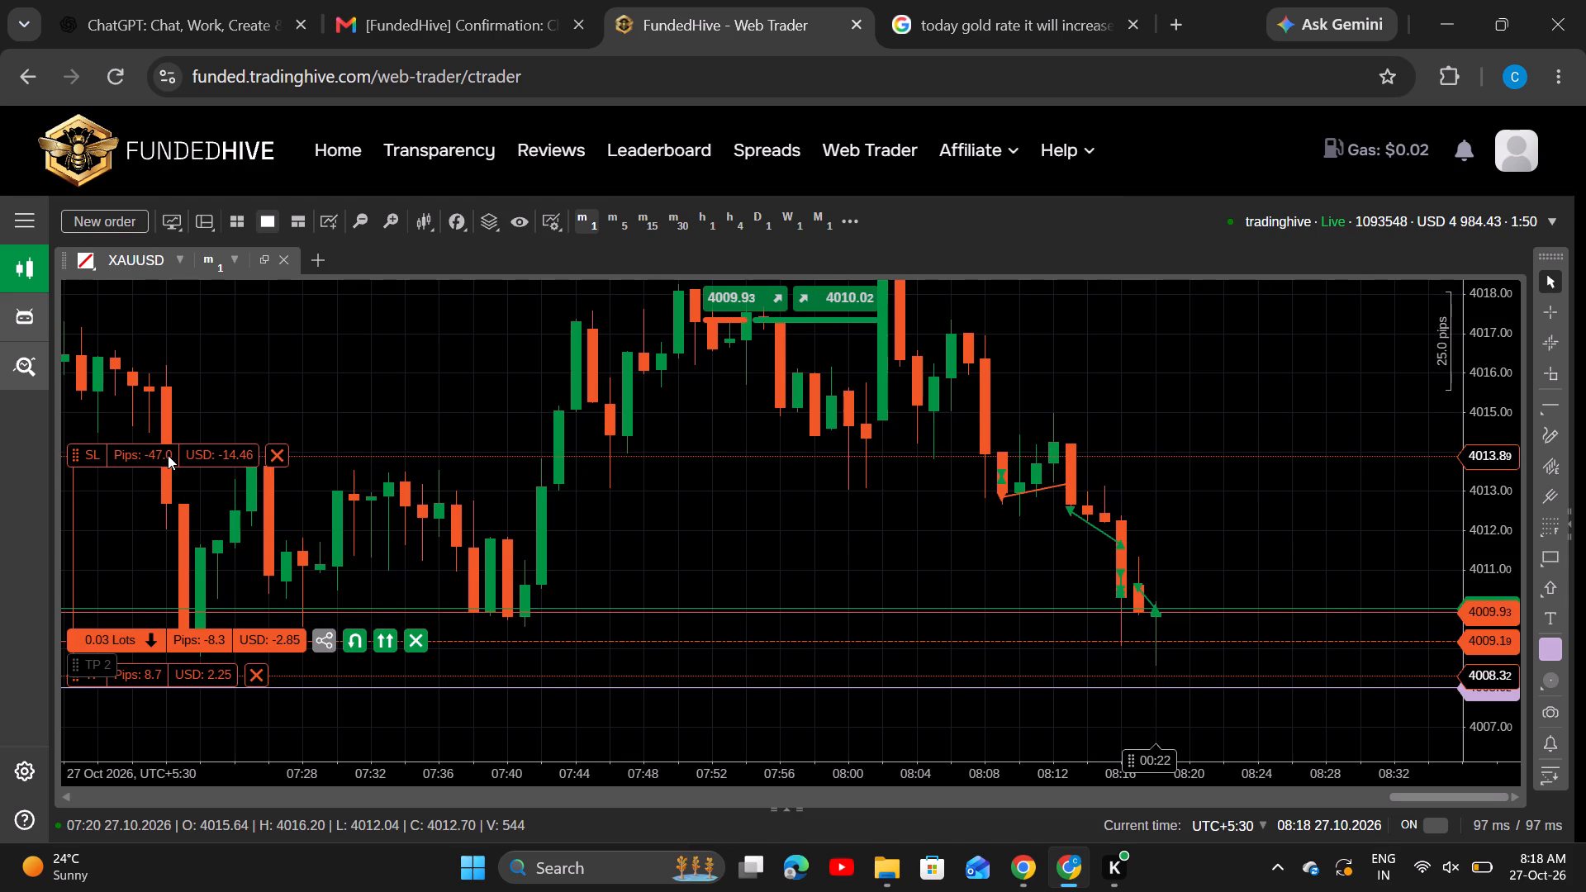
pyautogui.moveTo(168, 455); pyautogui.dragTo(160, 468)
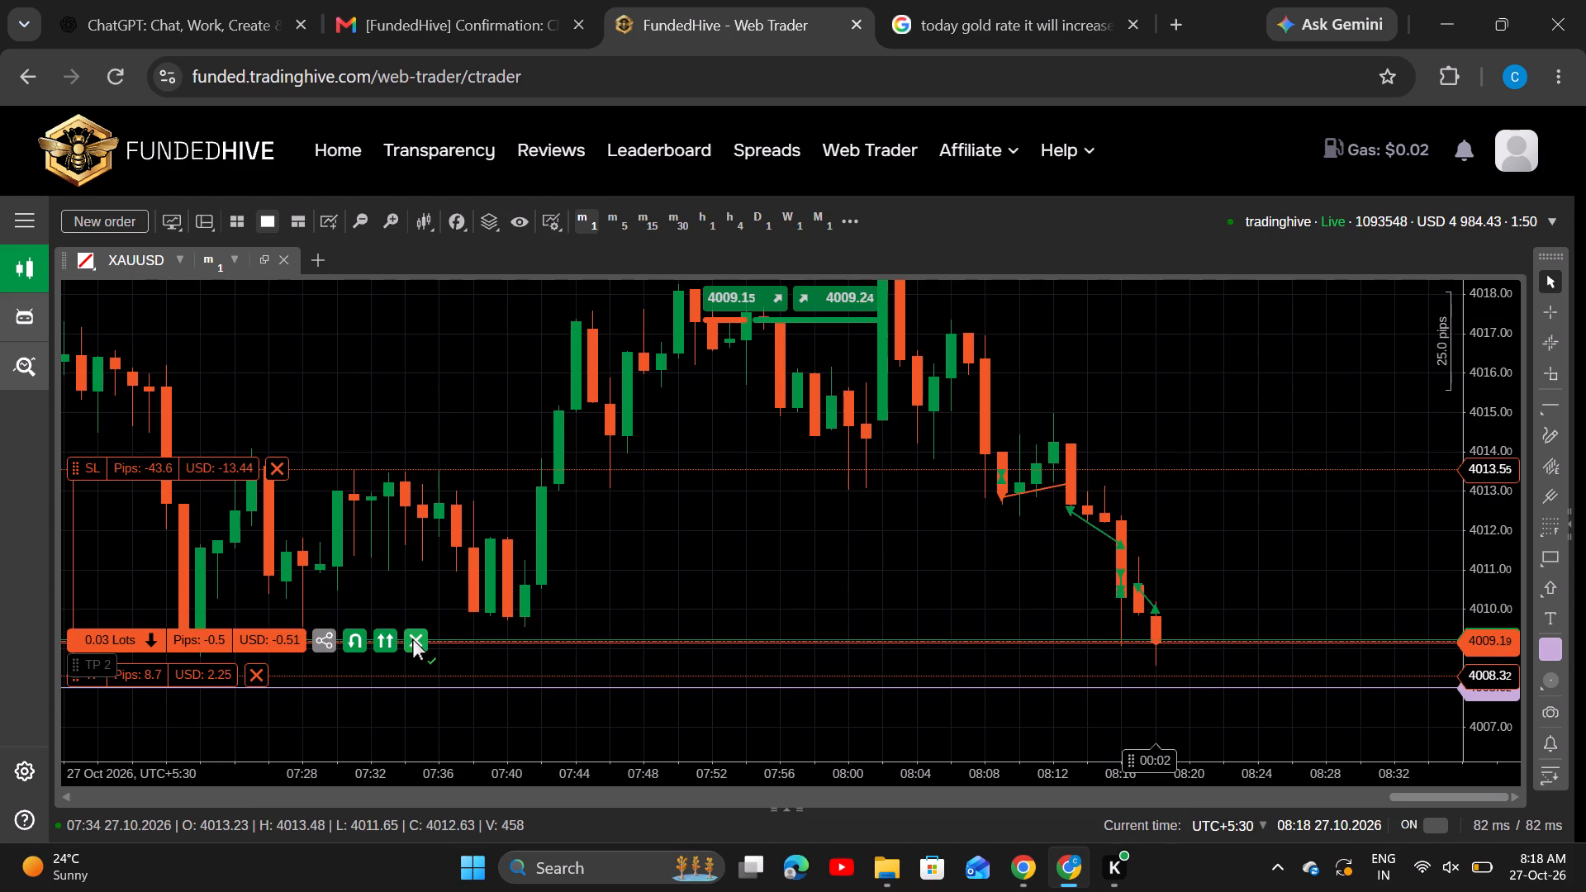
# Close the current 0.03-lot XAUUSD sell position manually on the chart.
pyautogui.click(412, 638)
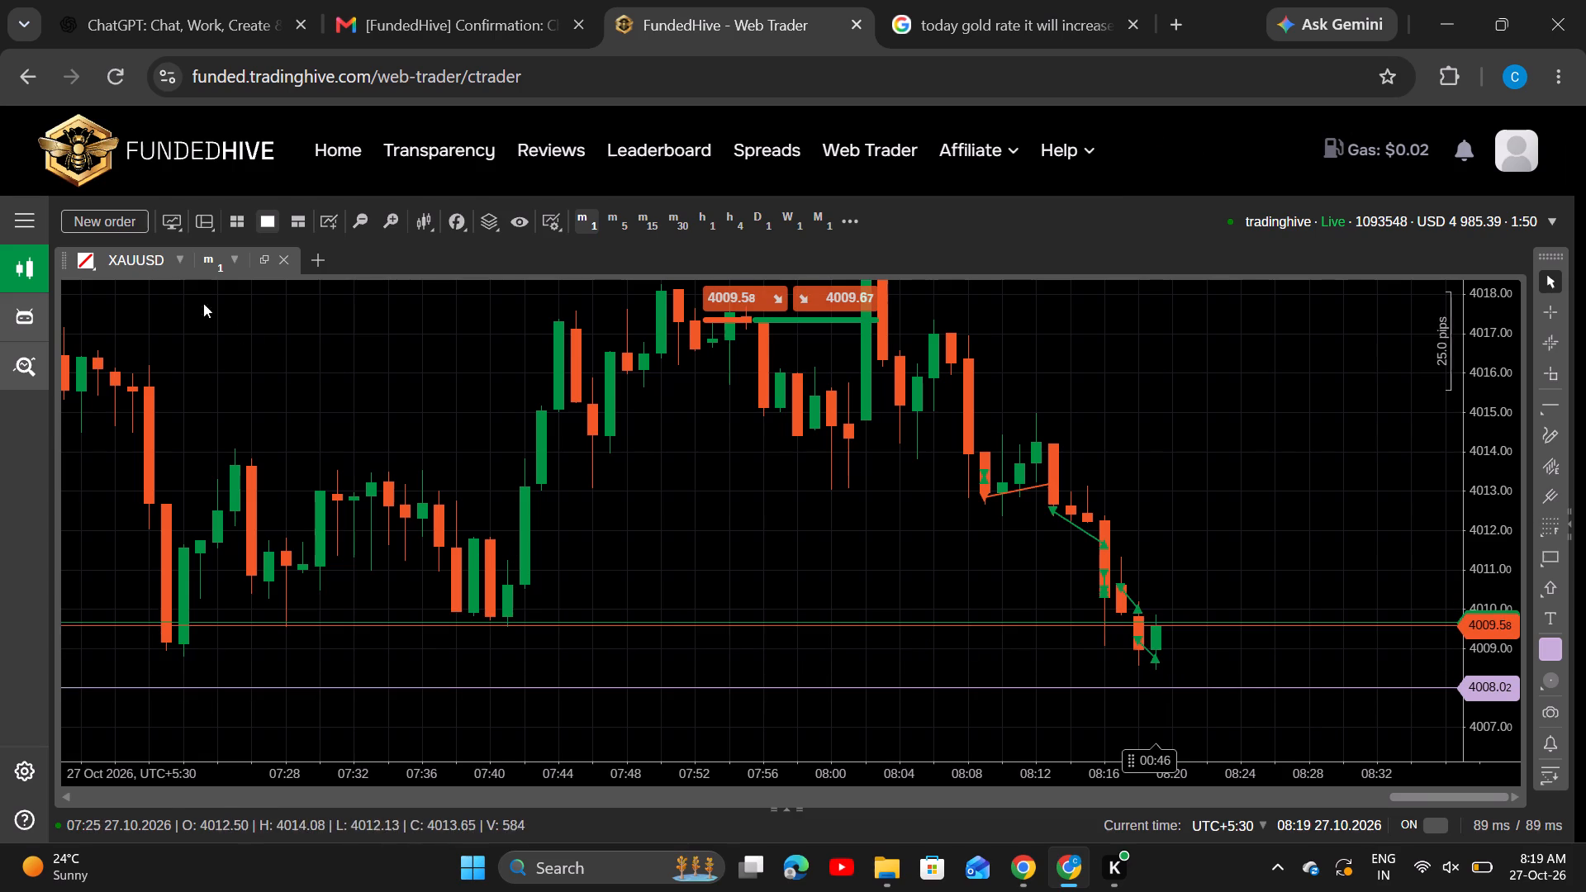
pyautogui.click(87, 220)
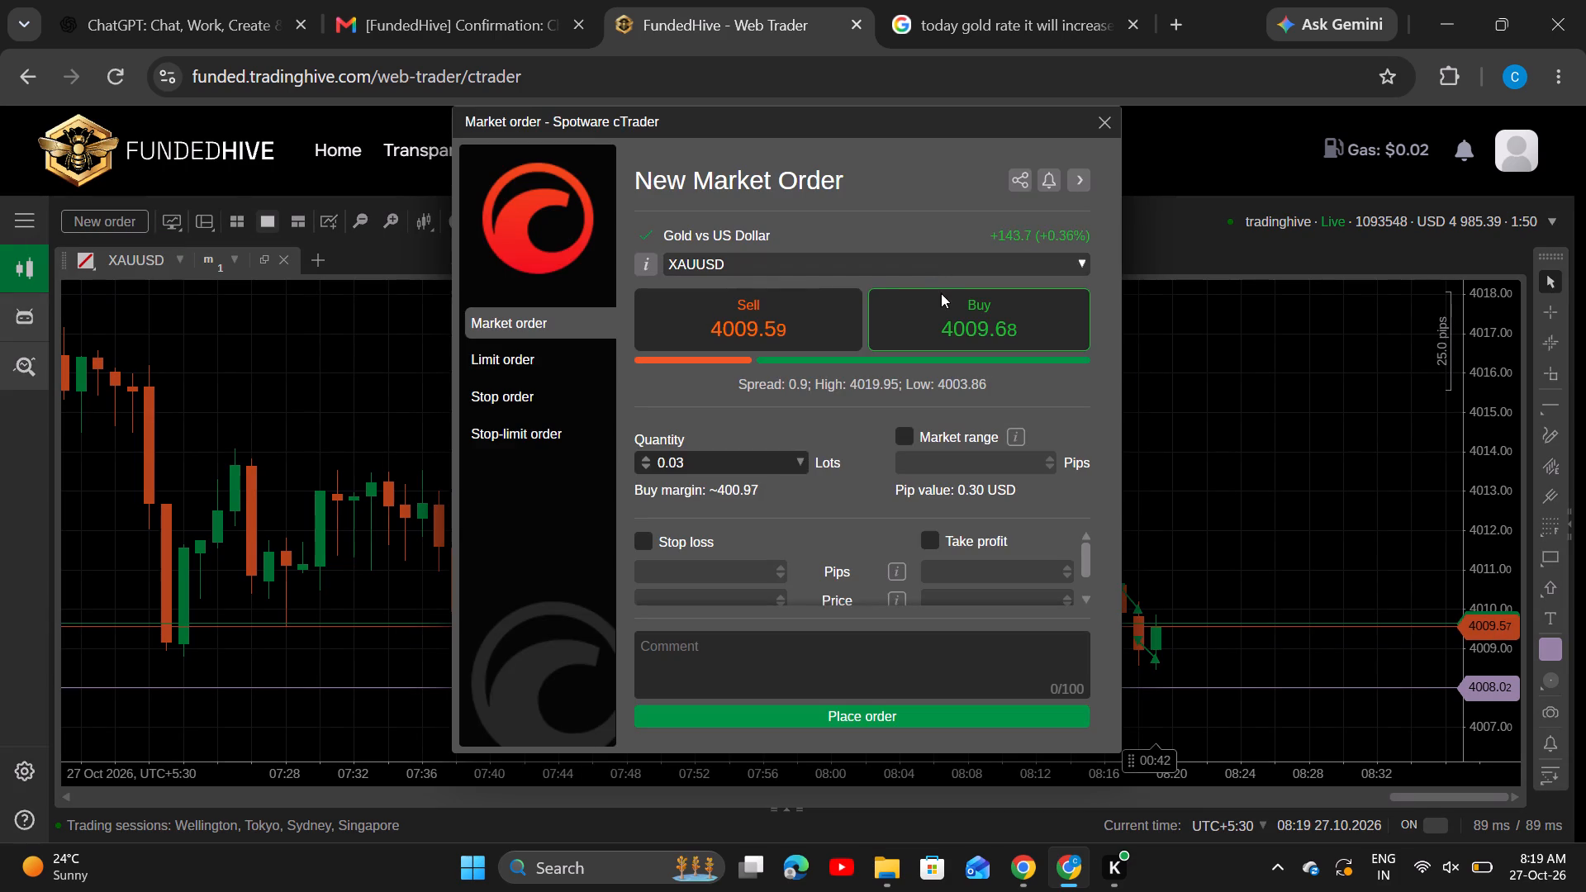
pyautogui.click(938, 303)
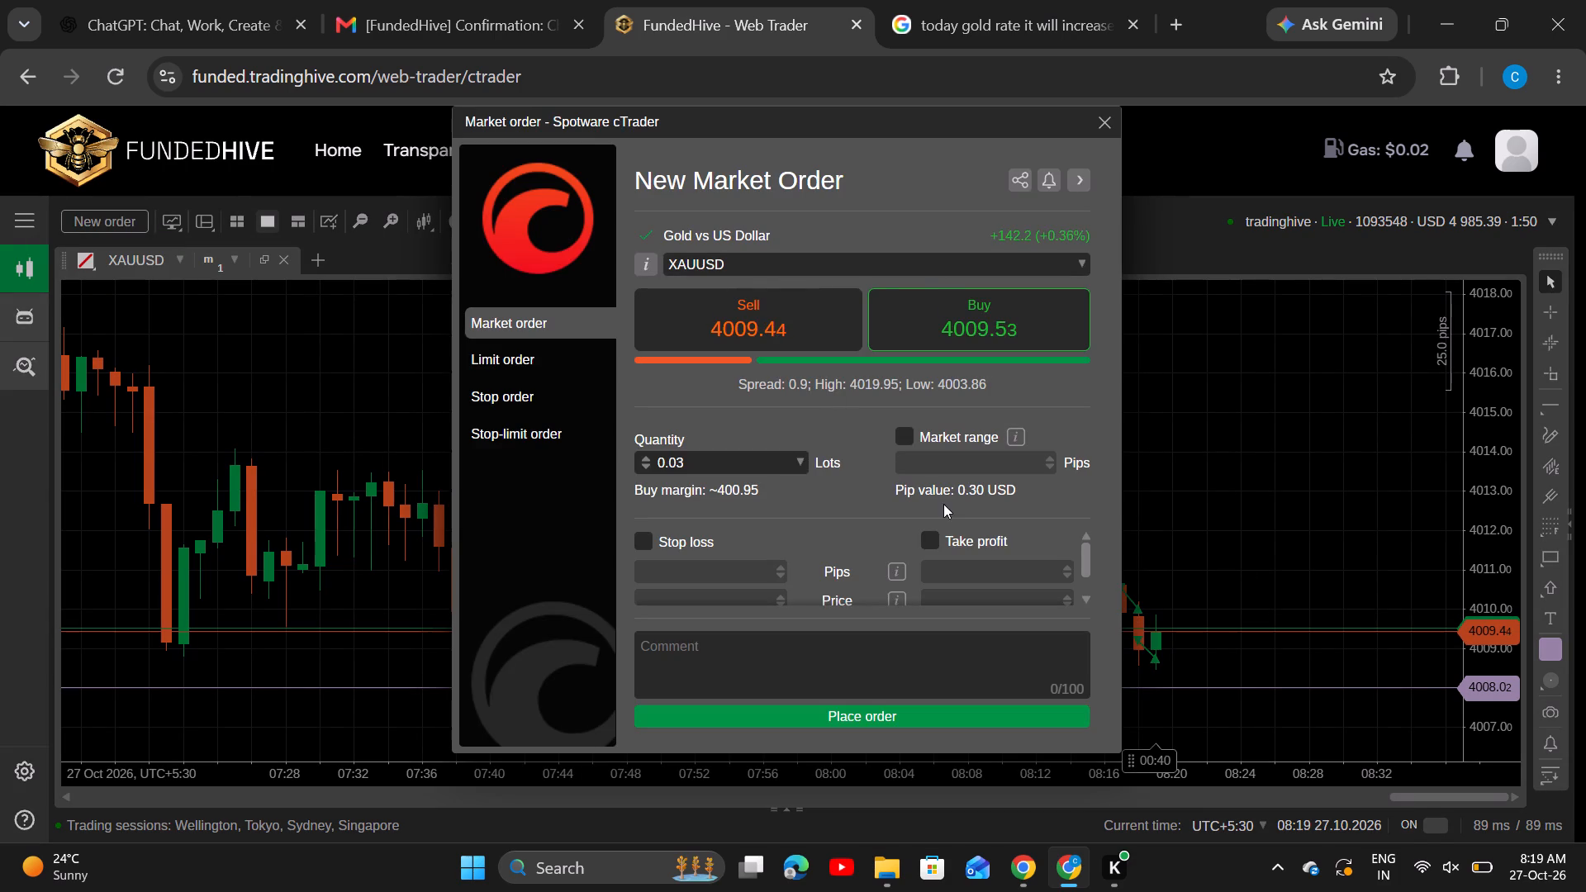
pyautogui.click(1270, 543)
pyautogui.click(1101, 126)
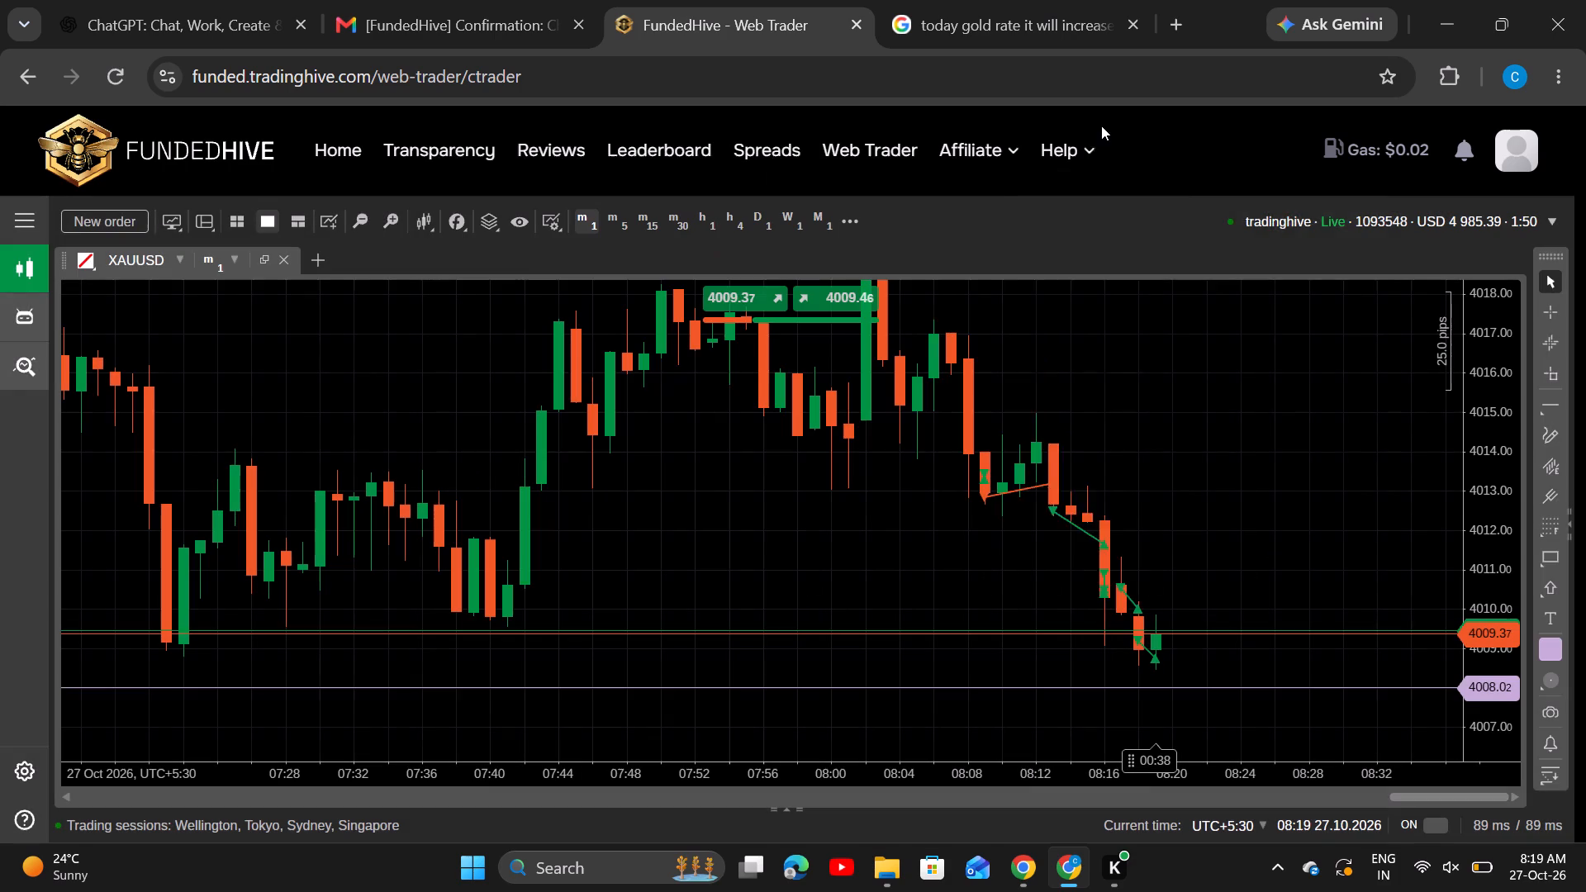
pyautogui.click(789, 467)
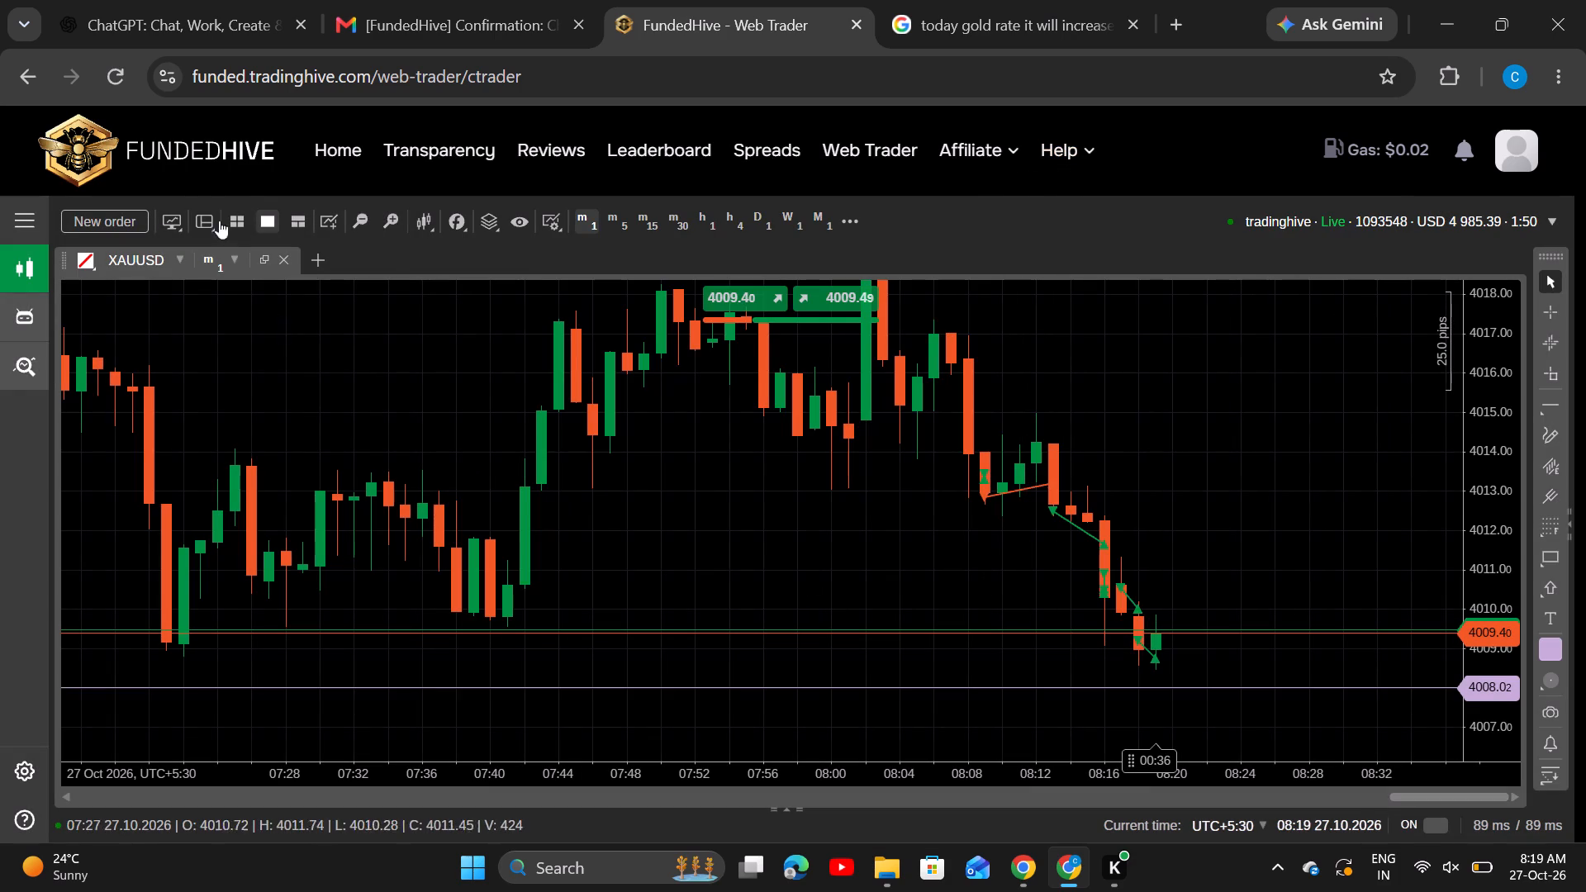
# Place a market order to buy 0.03 lots of XAUUSD without stop loss or take profit and dismiss the order dialog.
pyautogui.click(107, 216)
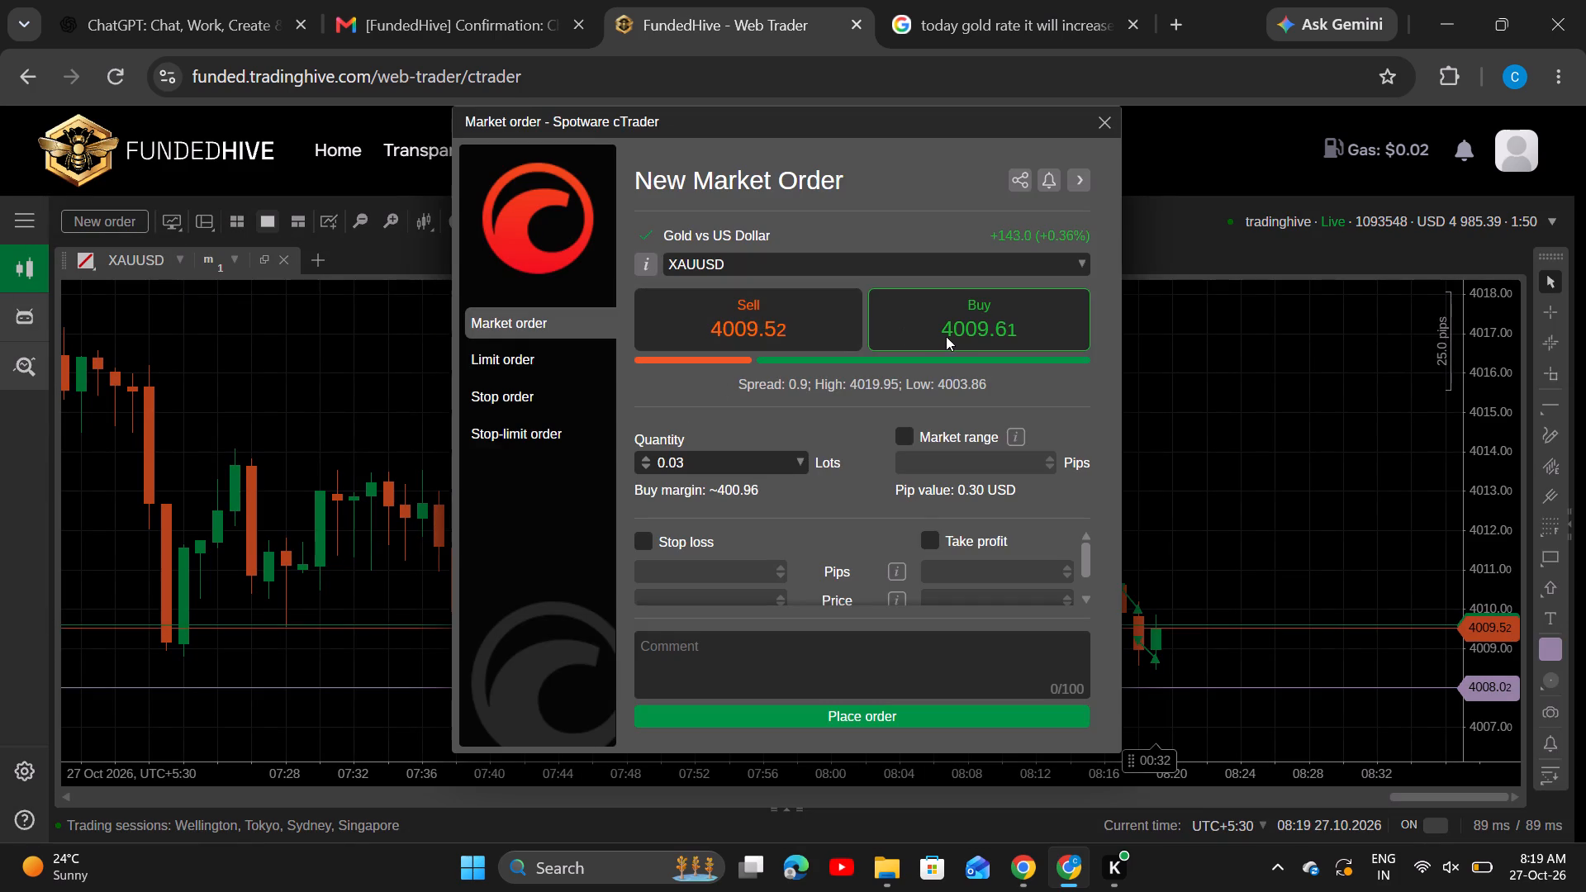
pyautogui.click(971, 339)
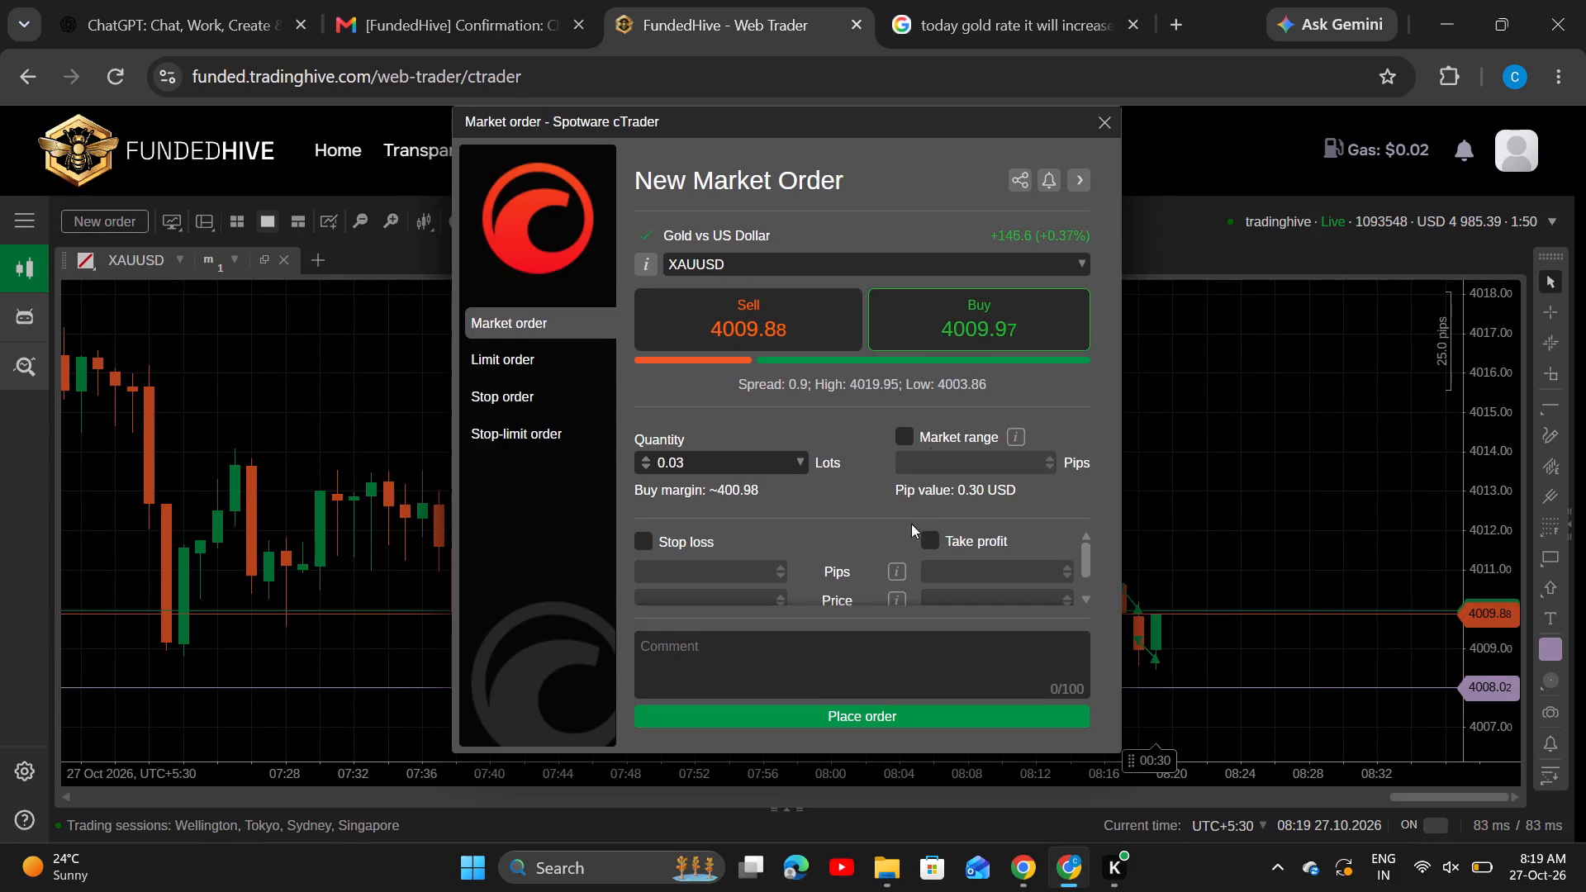
pyautogui.click(814, 719)
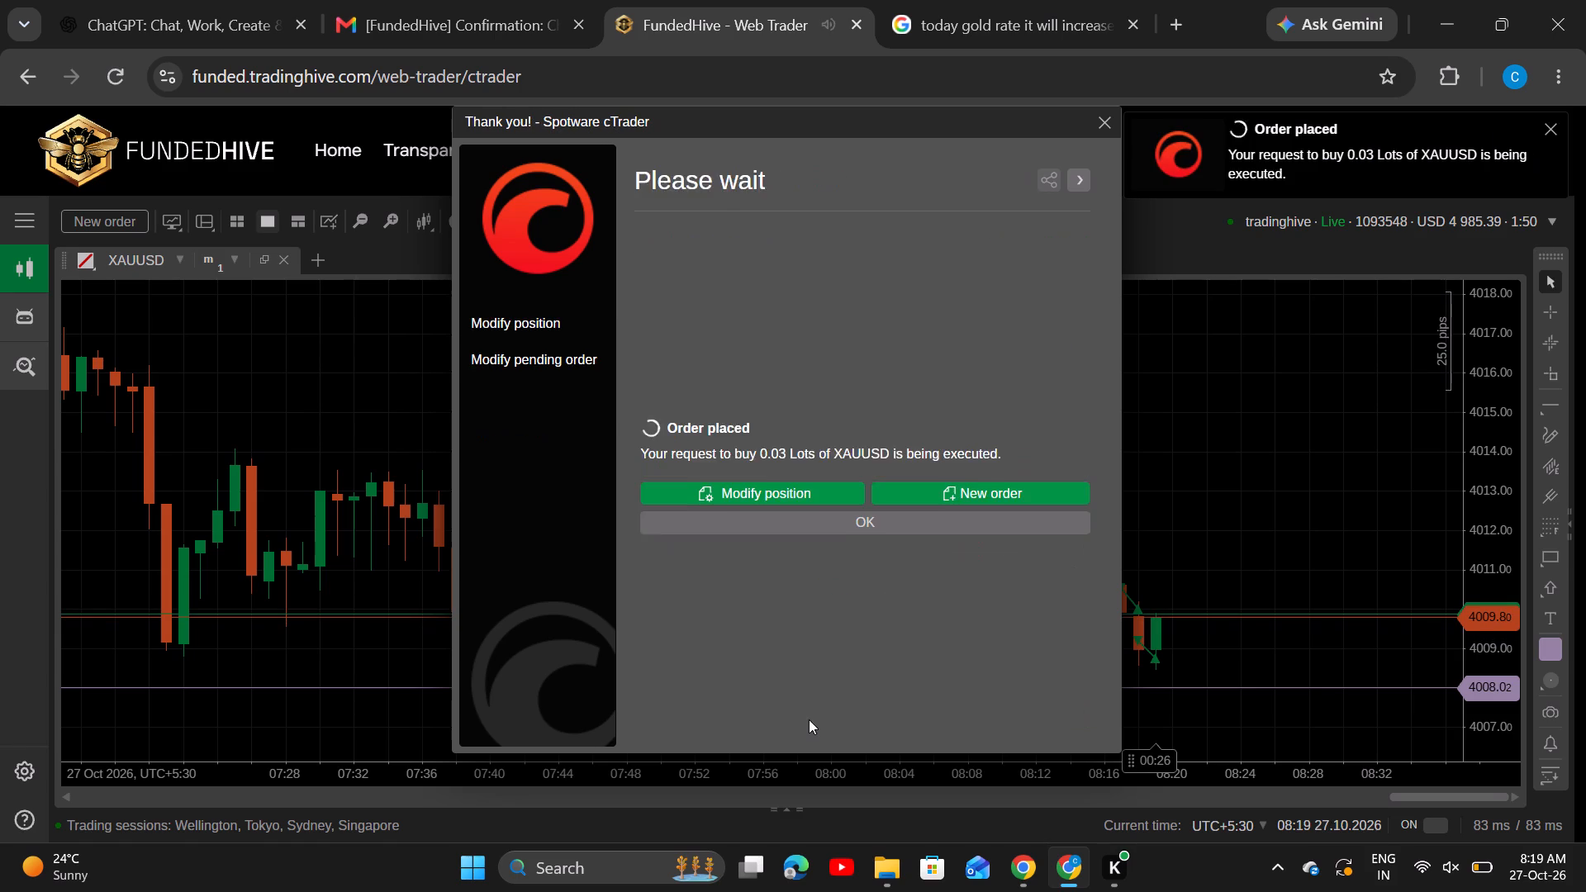
pyautogui.click(1100, 122)
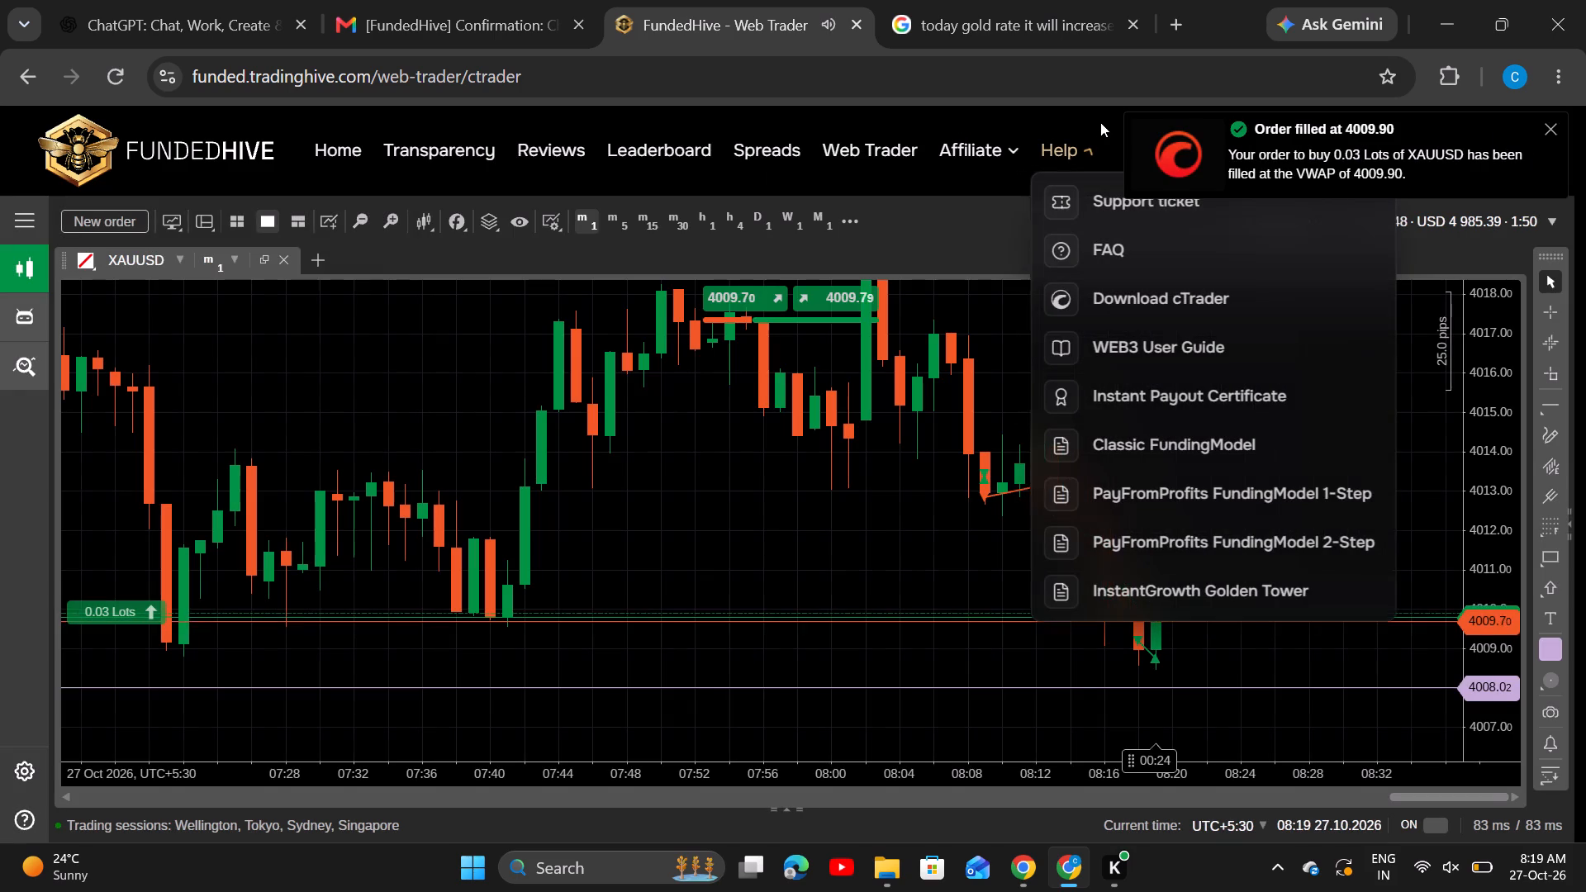
pyautogui.click(648, 481)
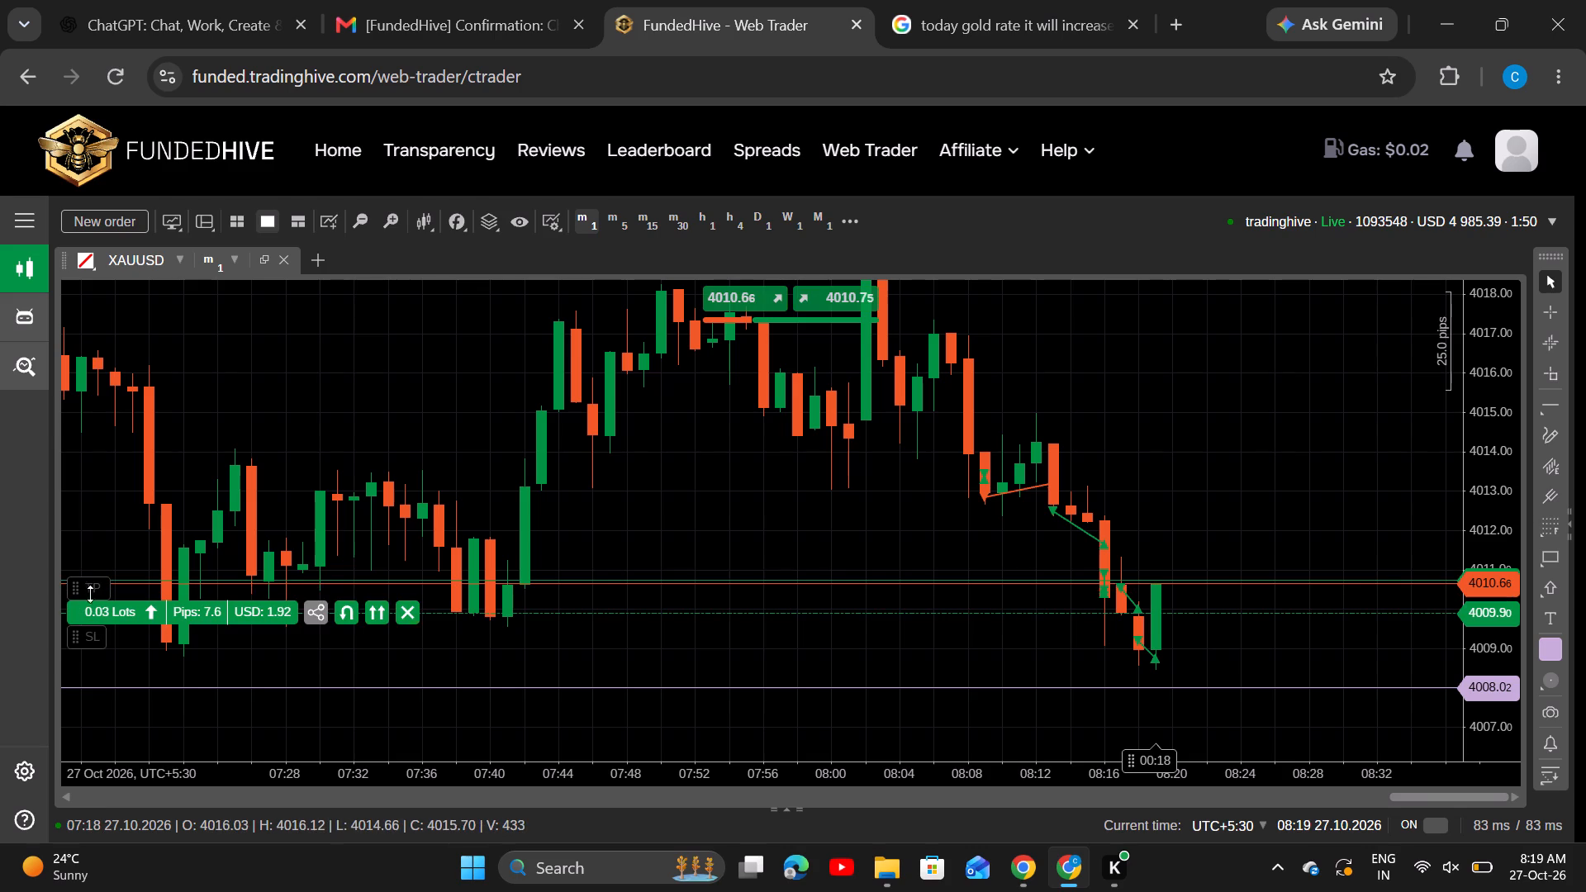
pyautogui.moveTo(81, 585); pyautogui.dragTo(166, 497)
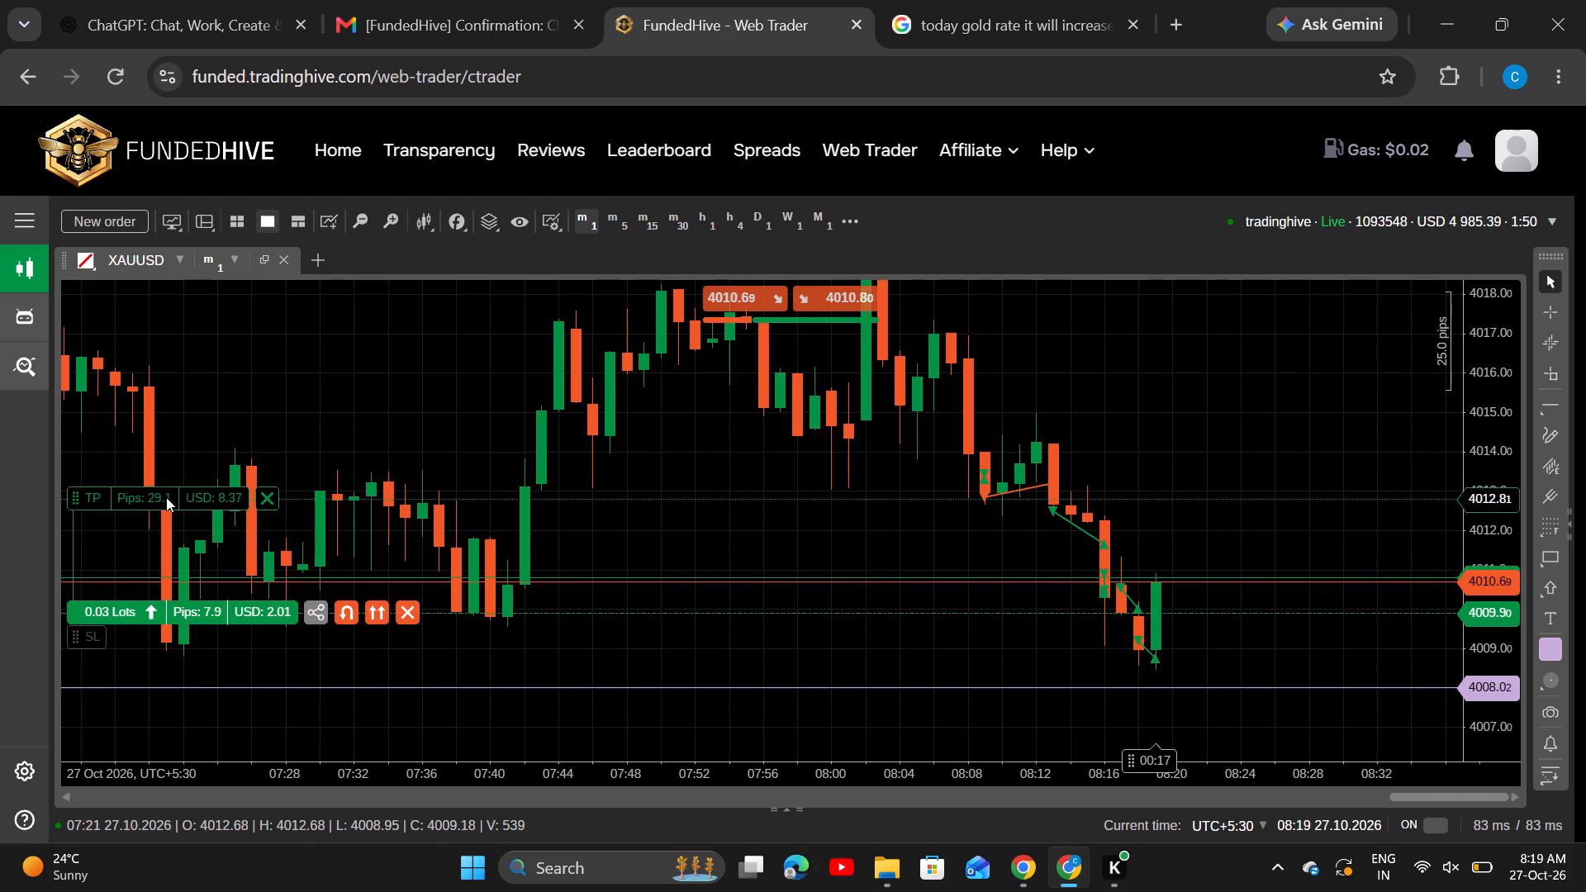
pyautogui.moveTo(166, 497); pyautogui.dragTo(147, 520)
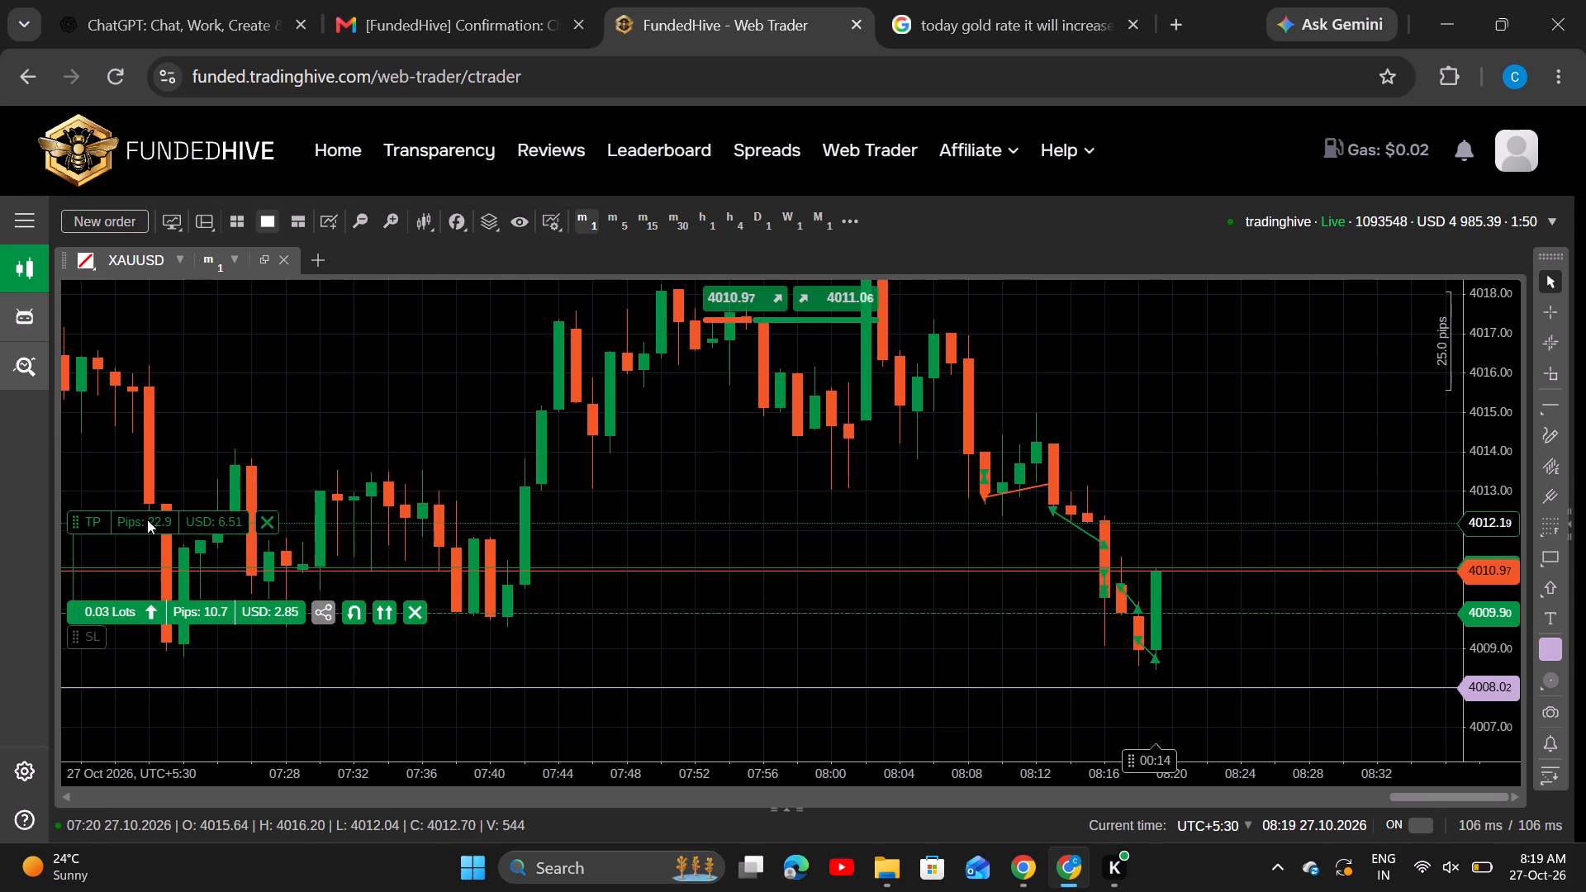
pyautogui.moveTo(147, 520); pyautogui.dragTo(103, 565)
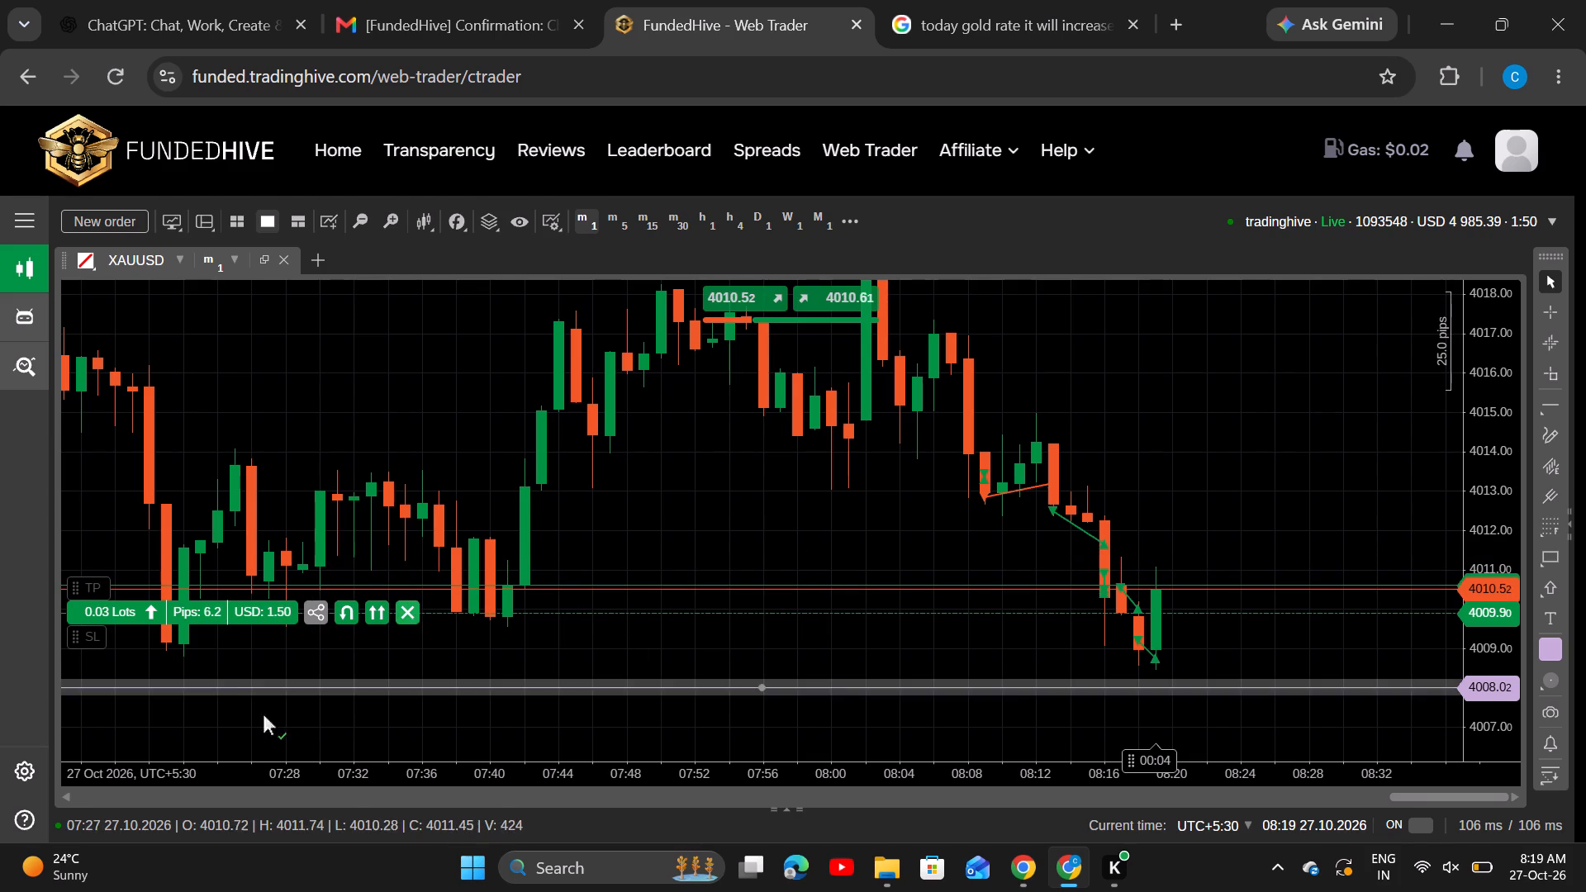
# Attach a take profit to the open buy position on the chart at about 4011.20.
pyautogui.moveTo(89, 587); pyautogui.dragTo(97, 576)
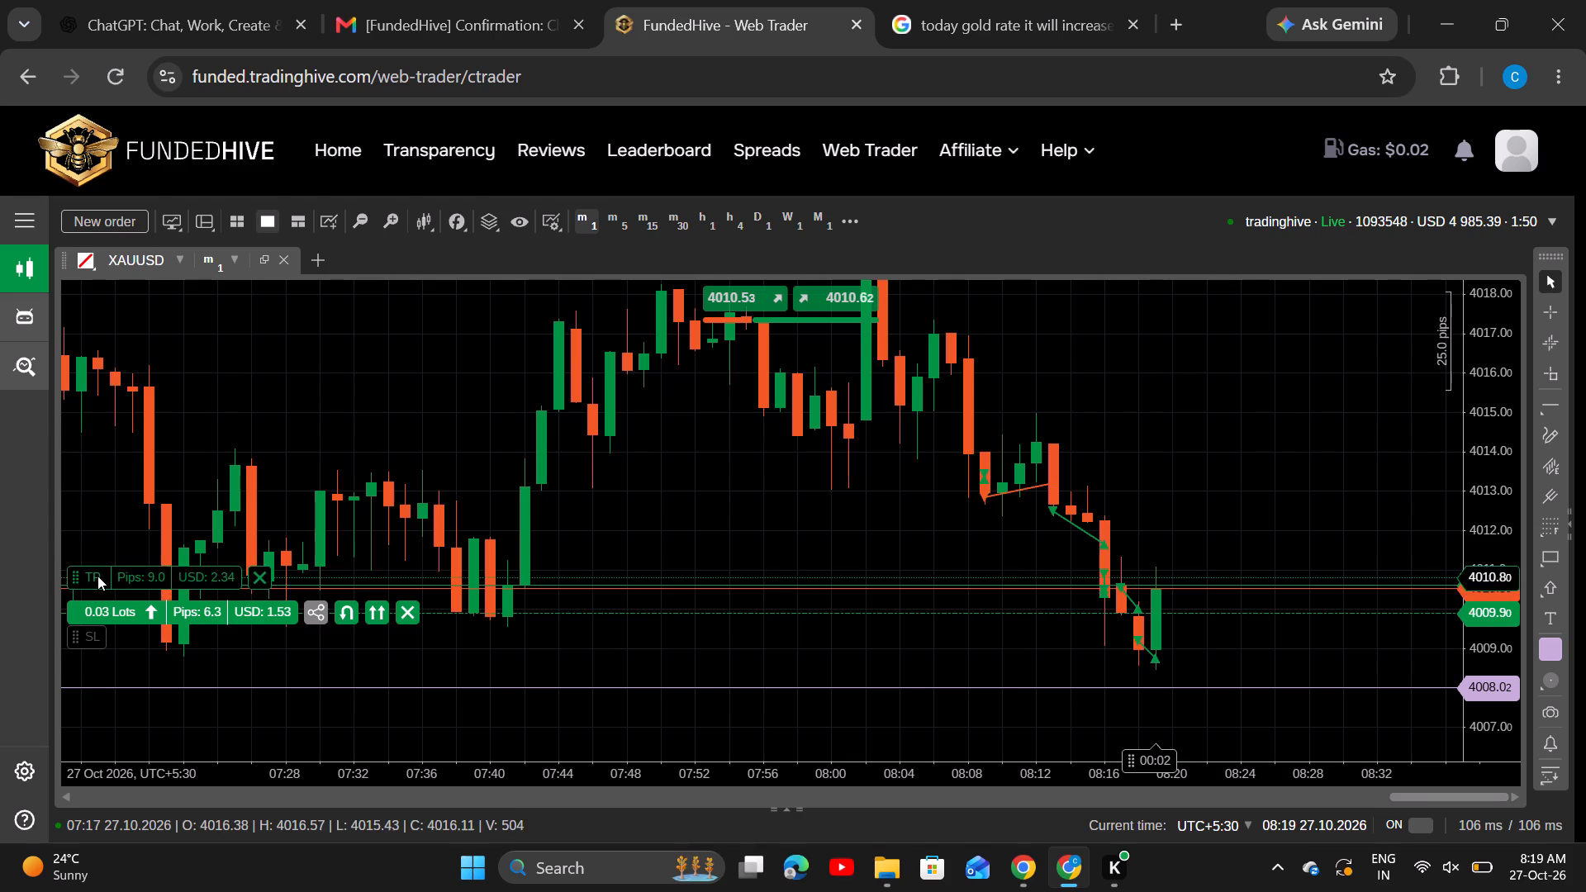
pyautogui.moveTo(97, 576); pyautogui.dragTo(109, 567)
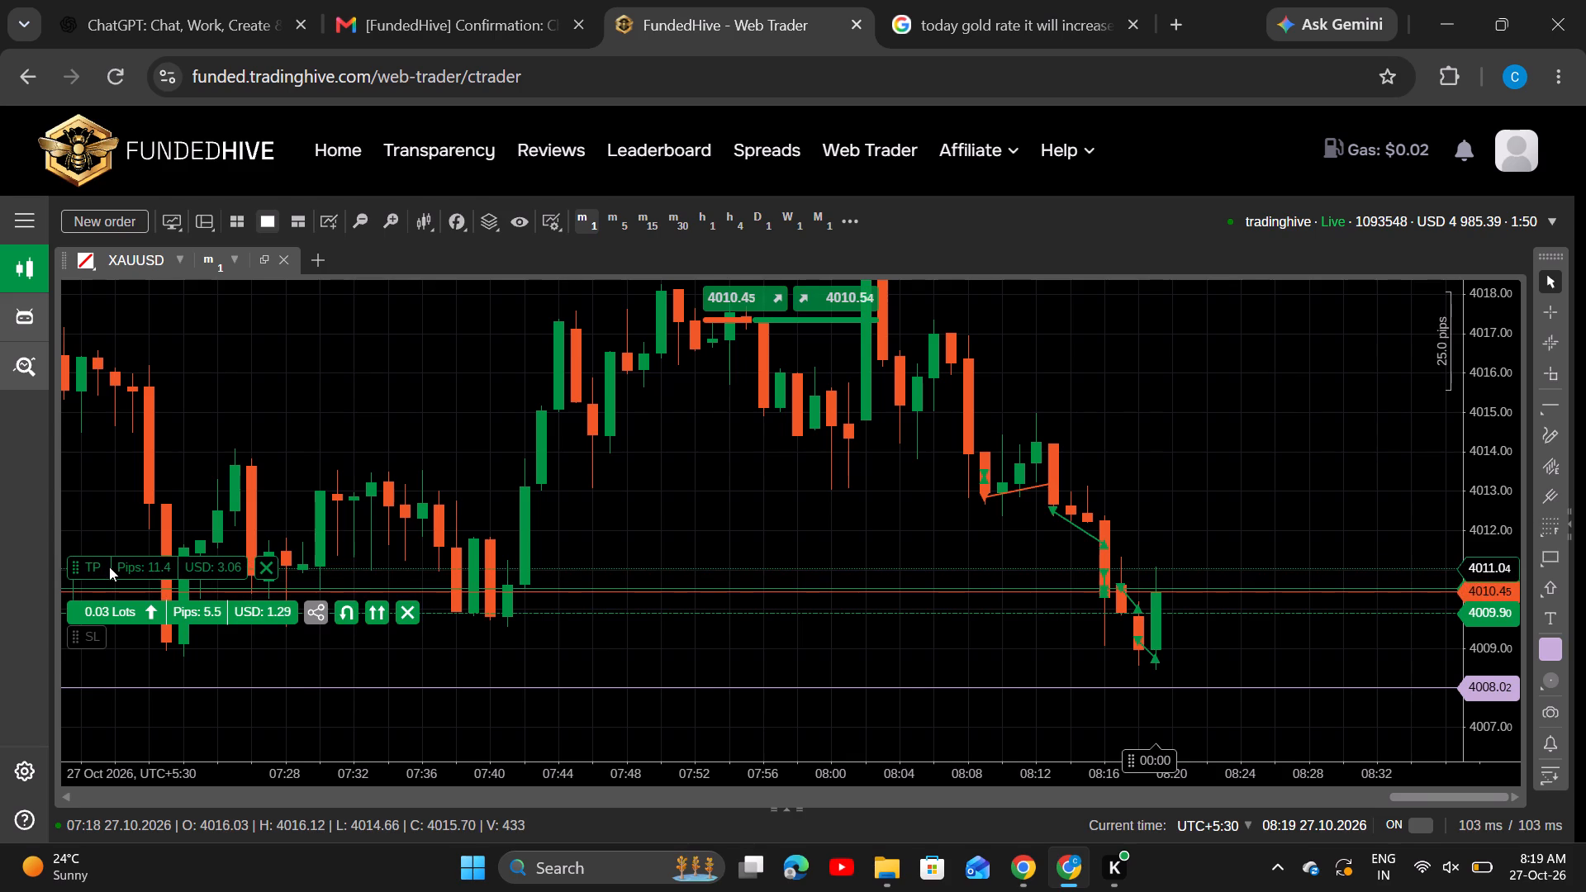
pyautogui.moveTo(109, 567); pyautogui.dragTo(117, 560)
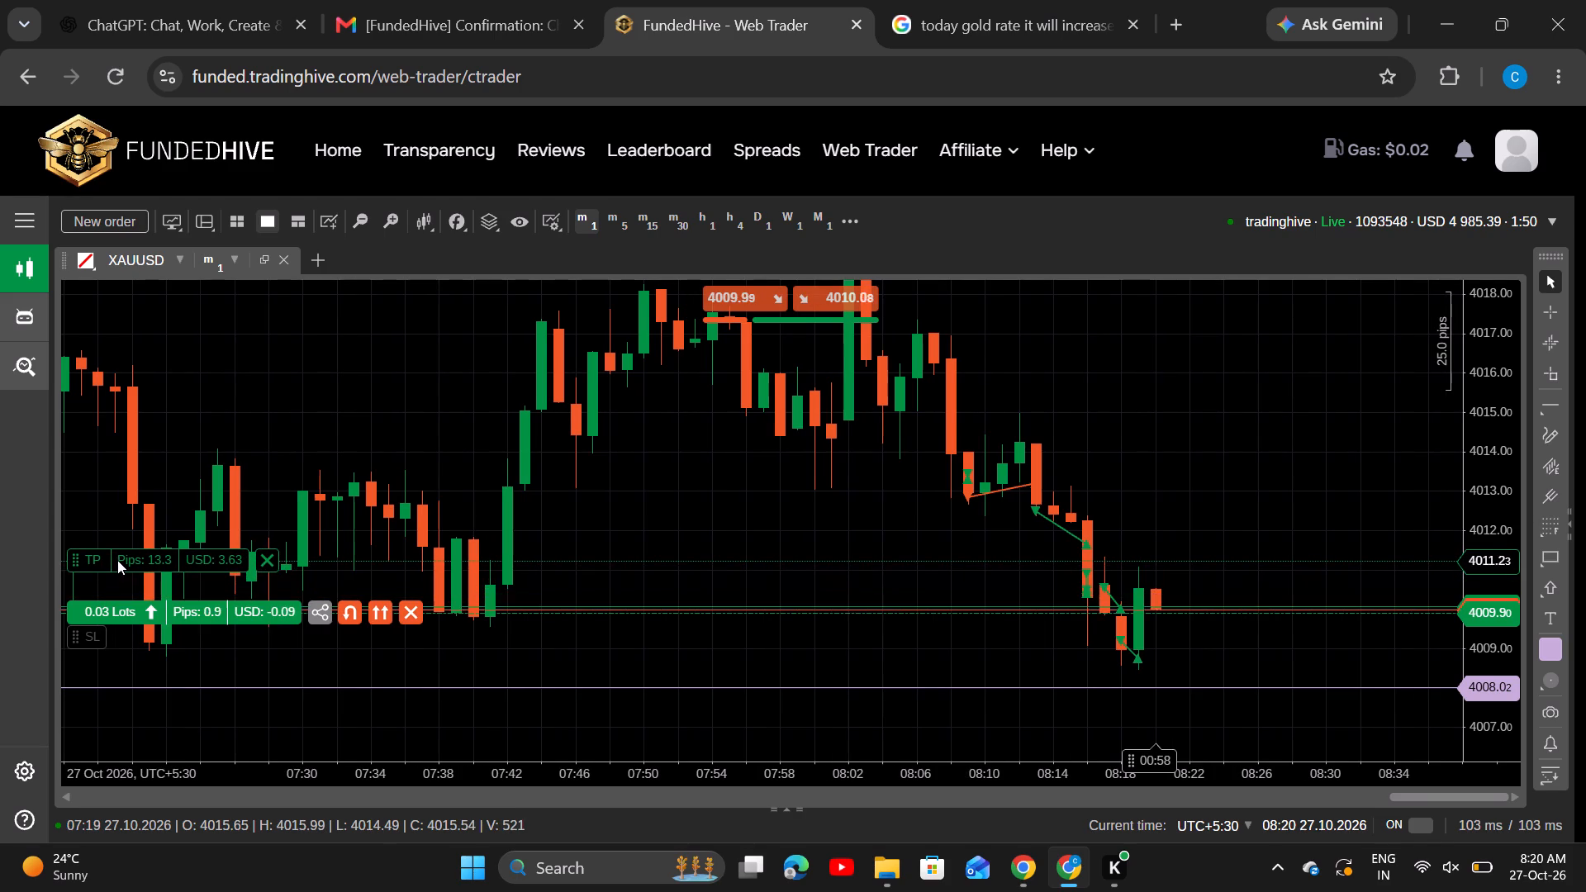
pyautogui.moveTo(117, 560); pyautogui.dragTo(117, 561)
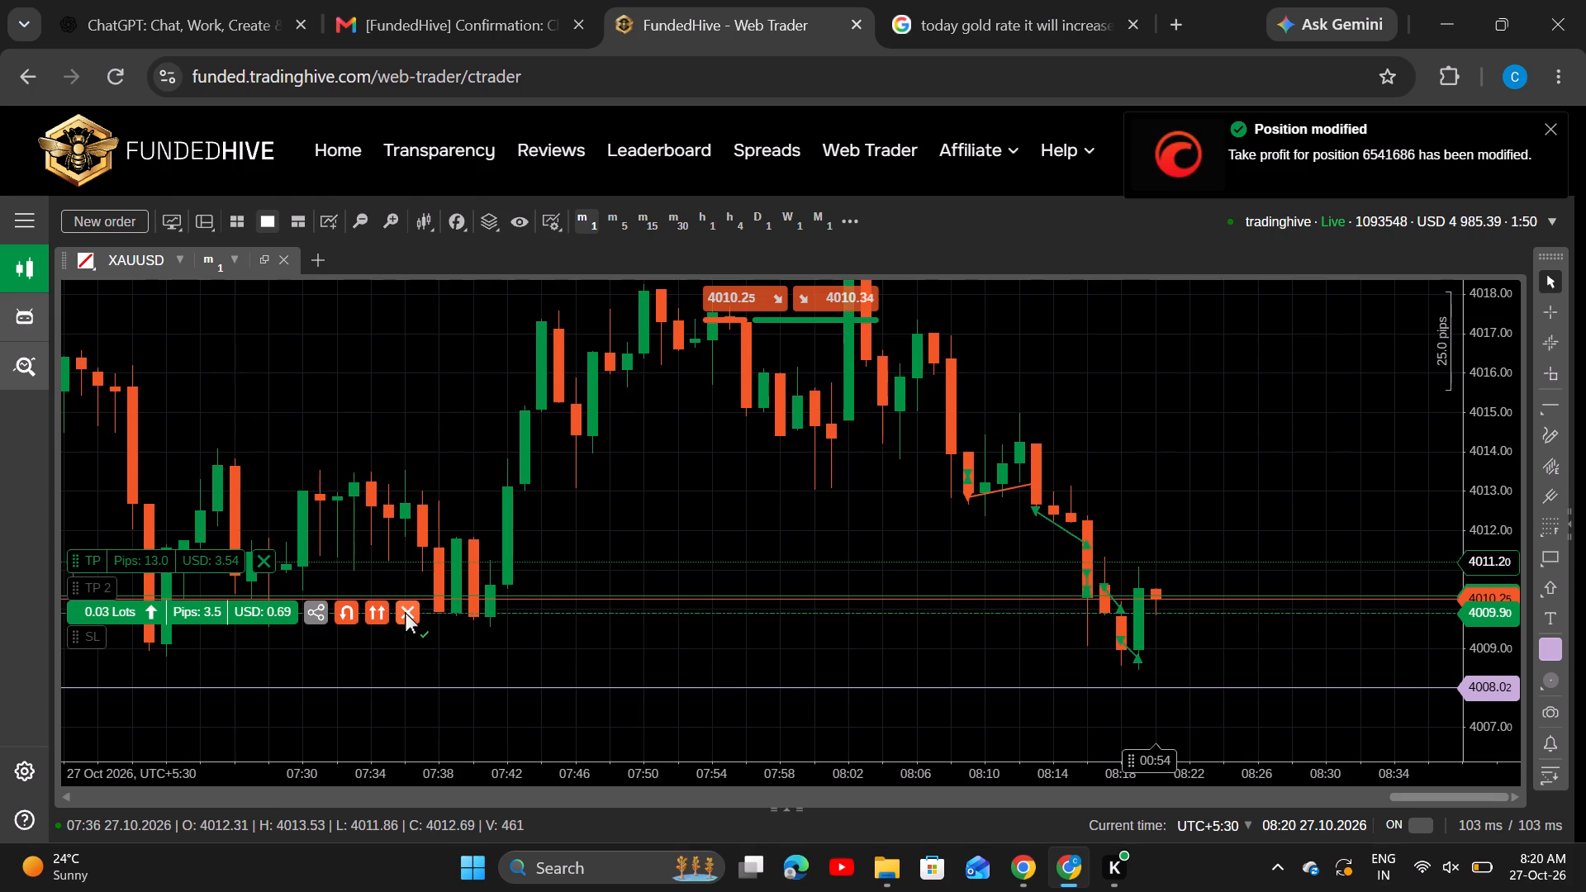
# Attach a stop loss to the buy position on the chart at about 4007.52.
pyautogui.moveTo(94, 637); pyautogui.dragTo(74, 706)
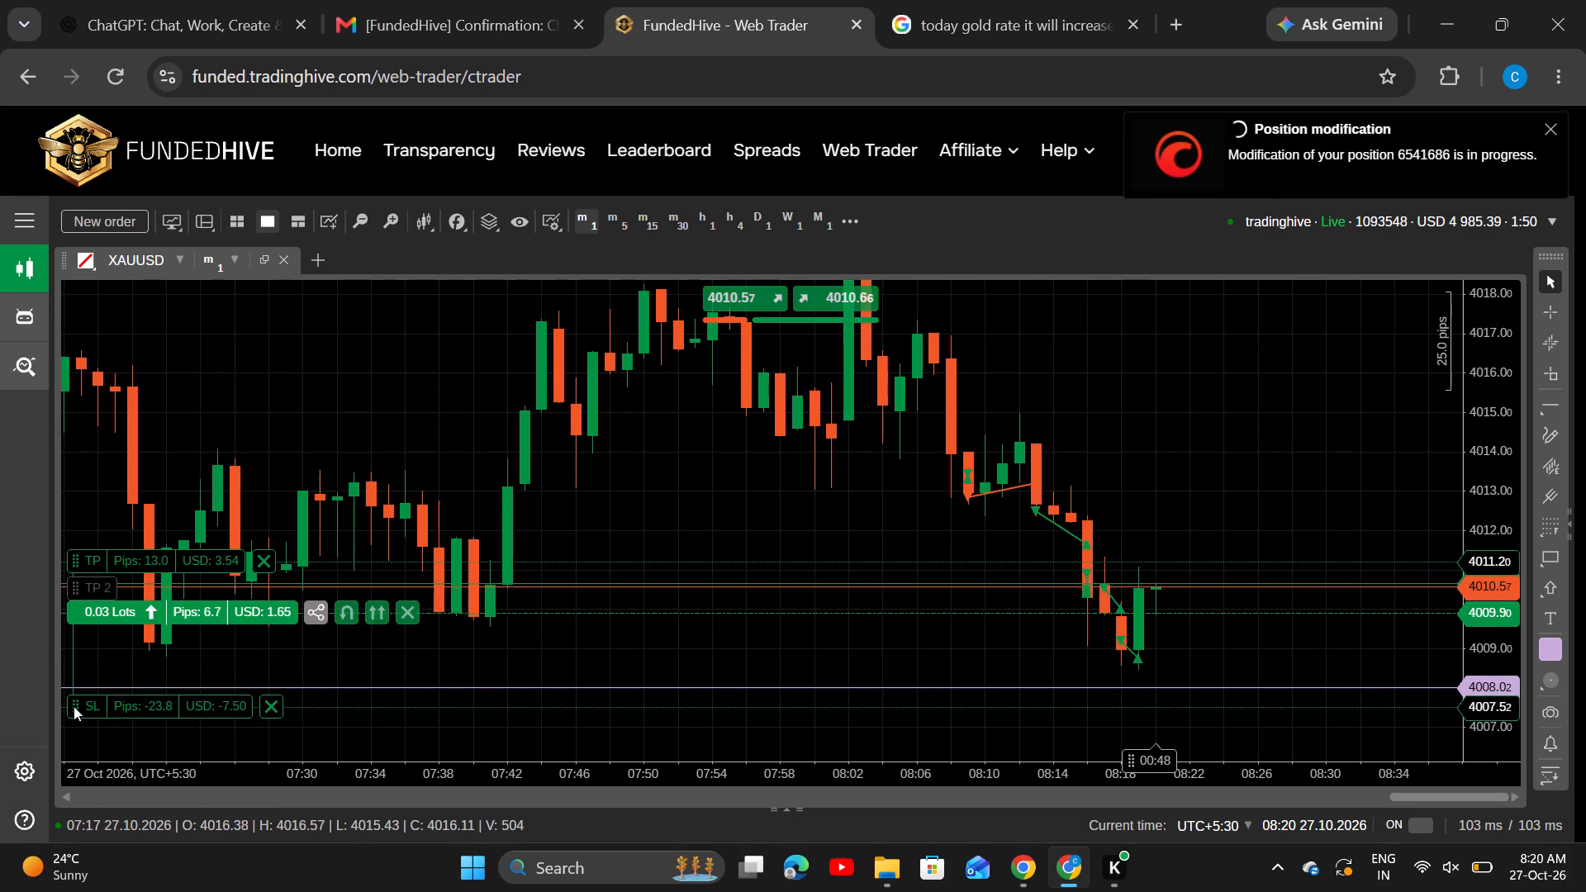
# Close the current 0.03-lot XAUUSD buy position manually on the chart.
pyautogui.click(405, 614)
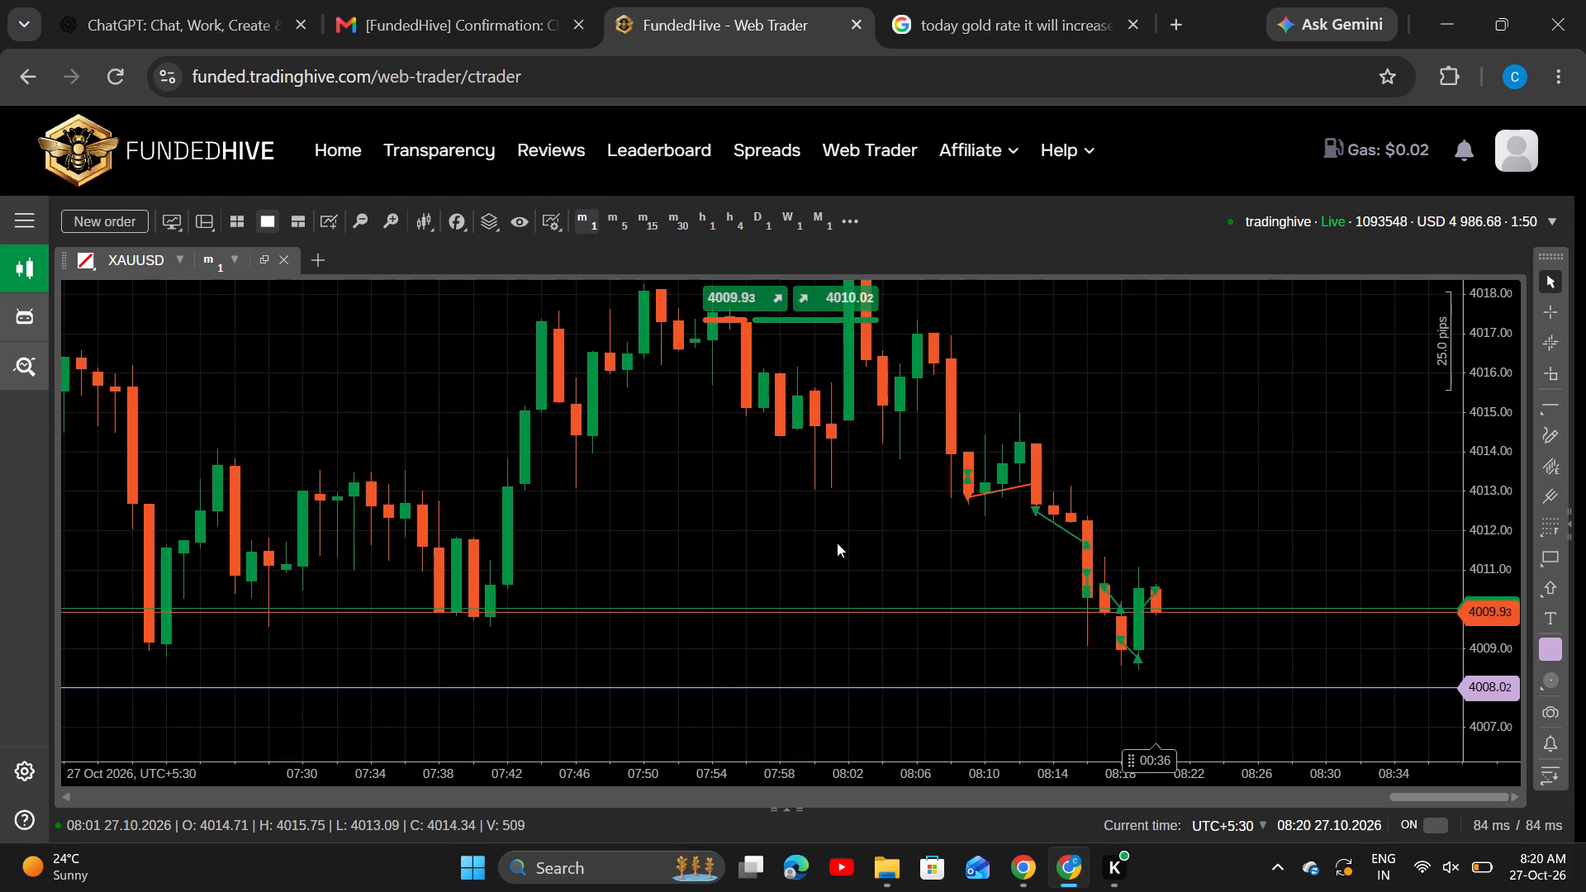
# Open the Pay From Profits $5,000 challenge page and check its loss limits, profit target and statistics.
pyautogui.click(338, 154)
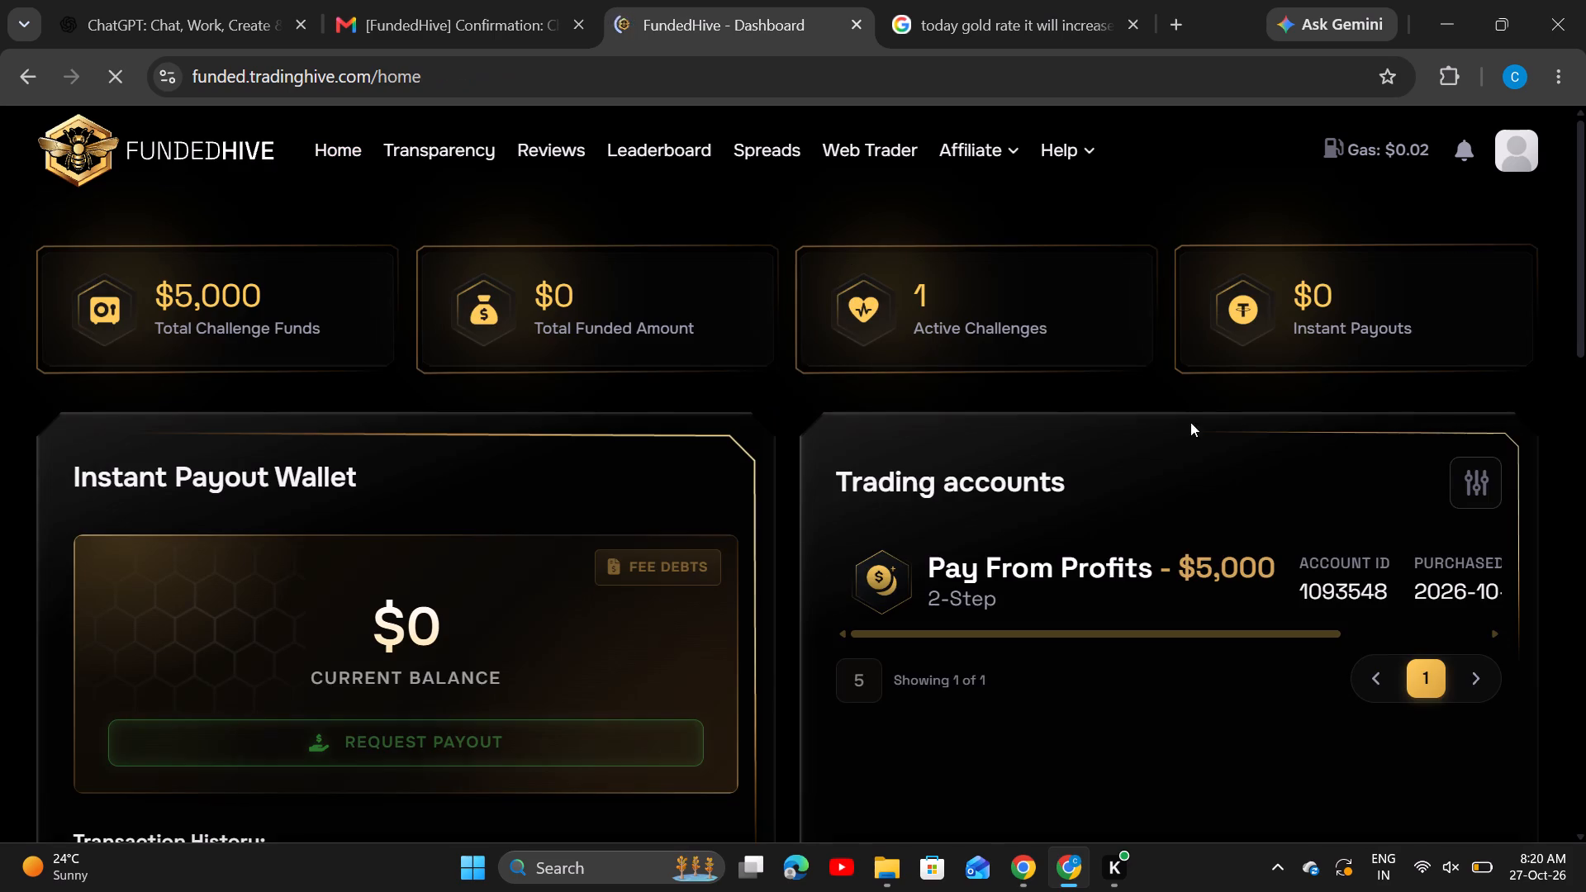
pyautogui.click(1031, 566)
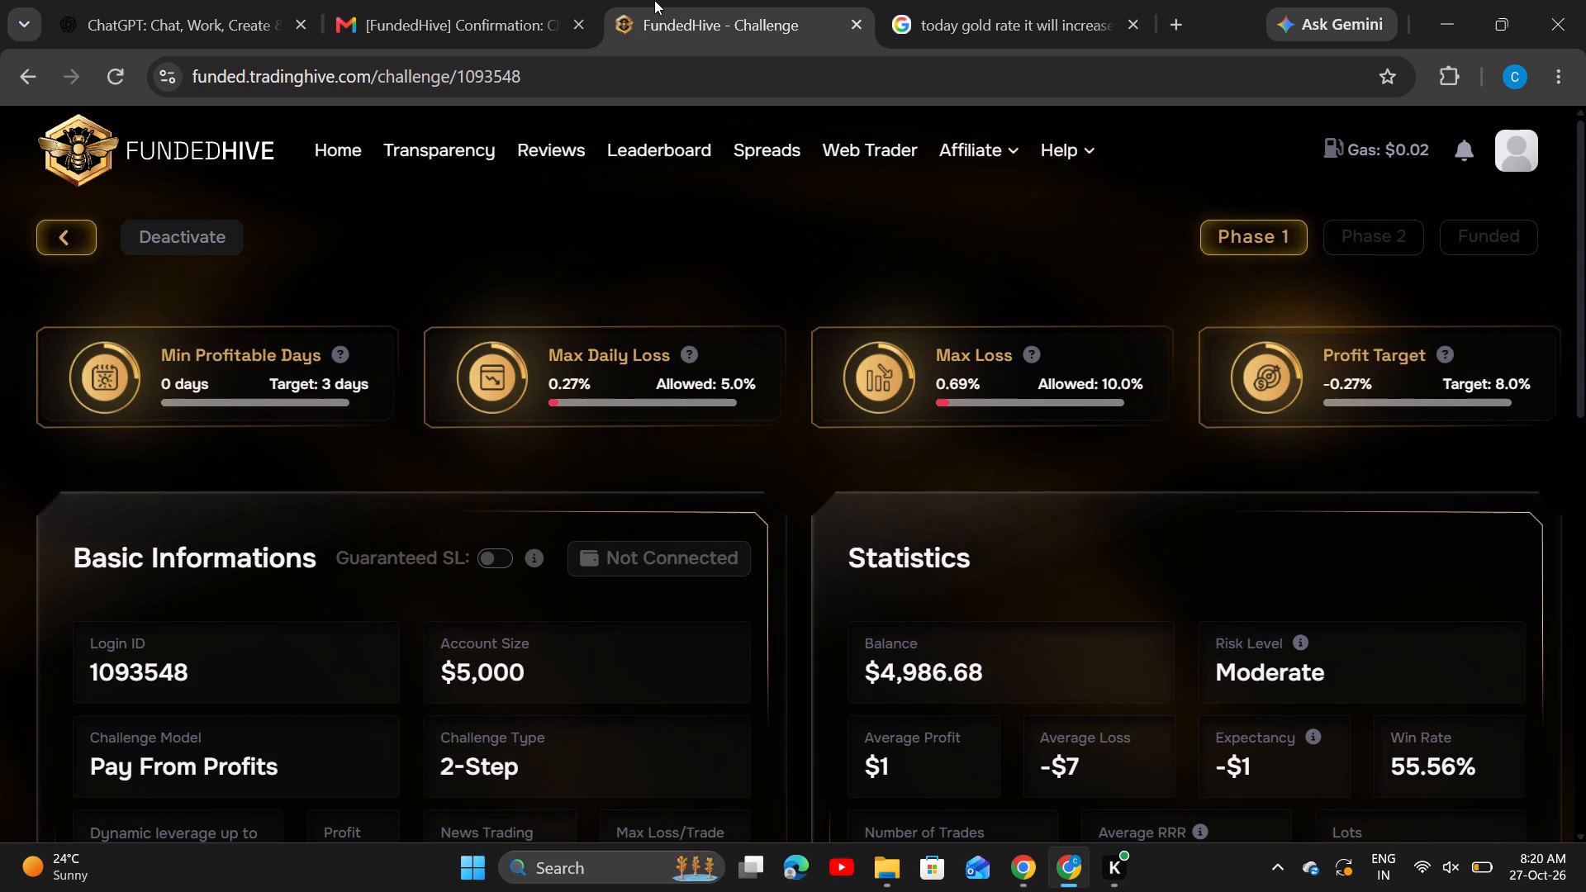
# Return to the Web Trader, place a market order to buy 0.03 lots of XAUUSD and dismiss the order dialog.
pyautogui.click(861, 156)
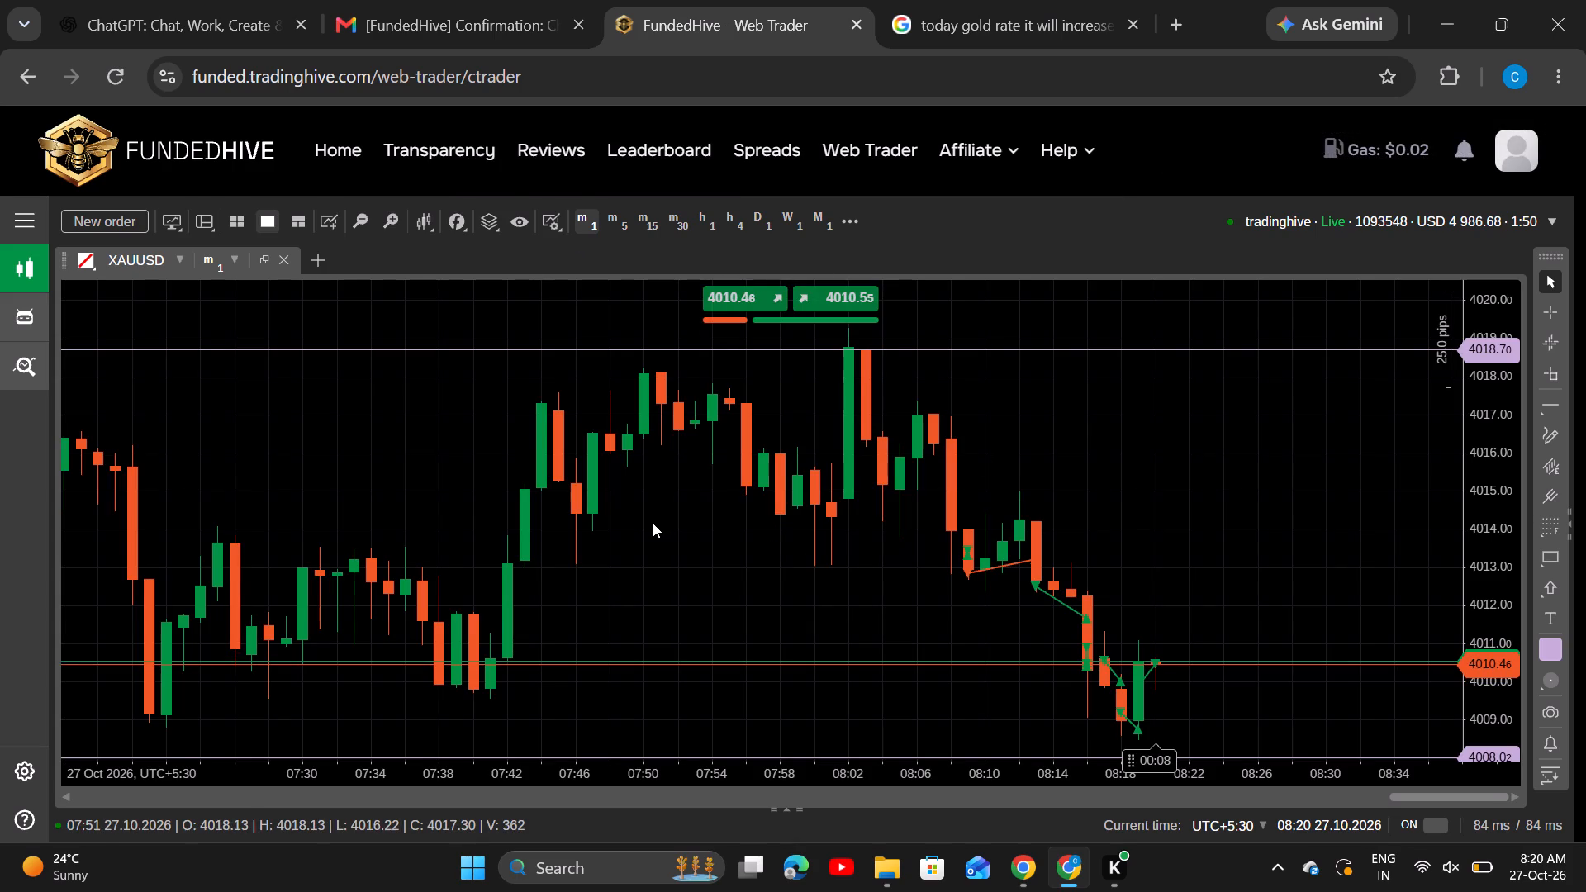
pyautogui.click(119, 220)
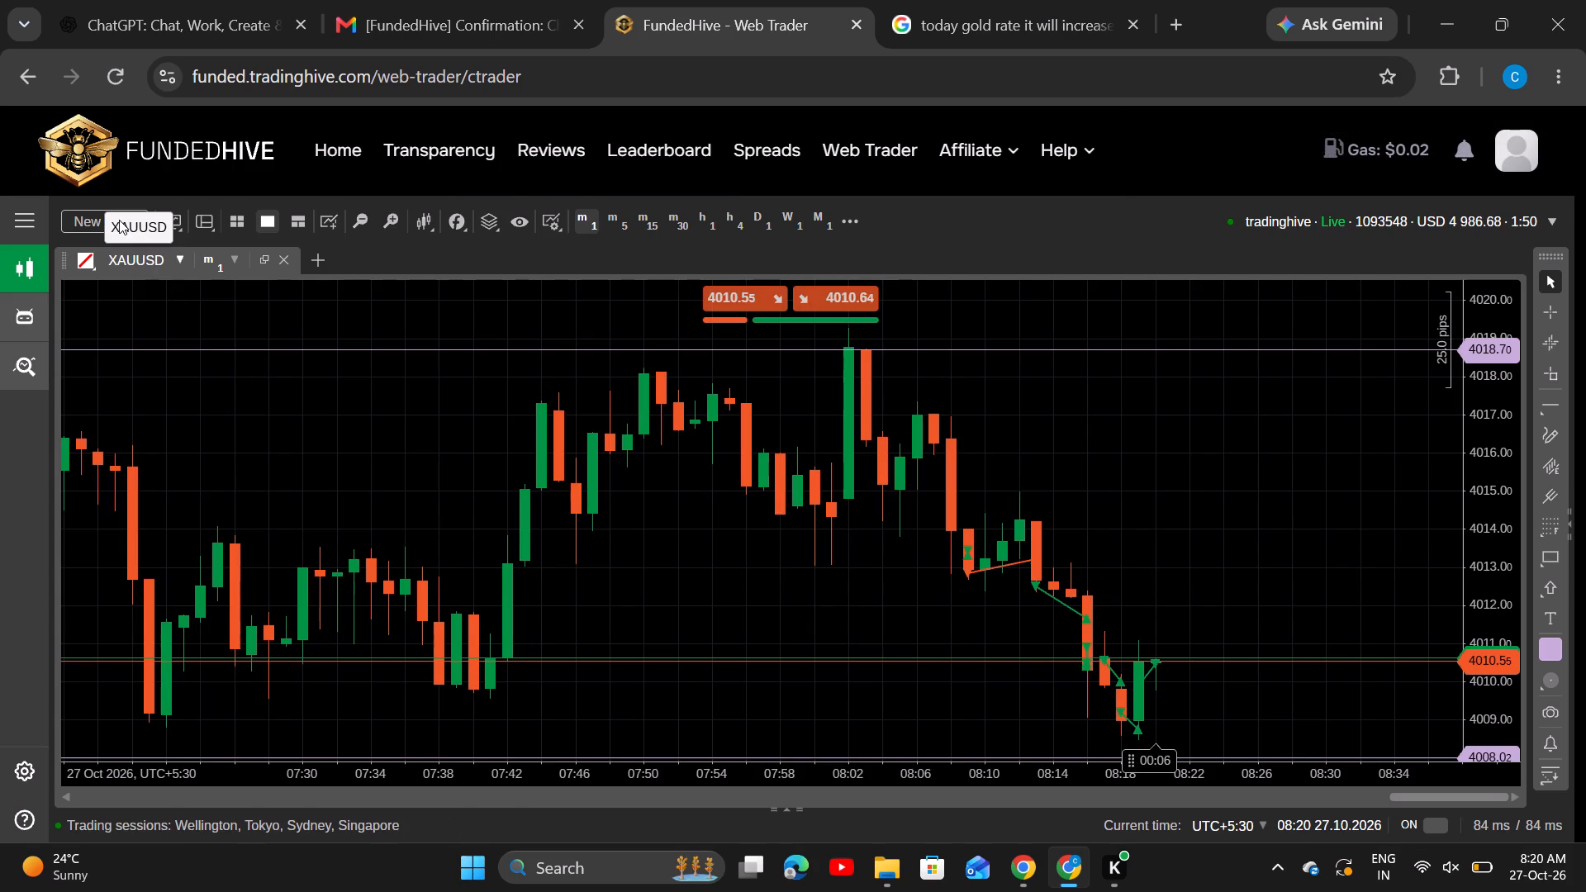
pyautogui.click(79, 227)
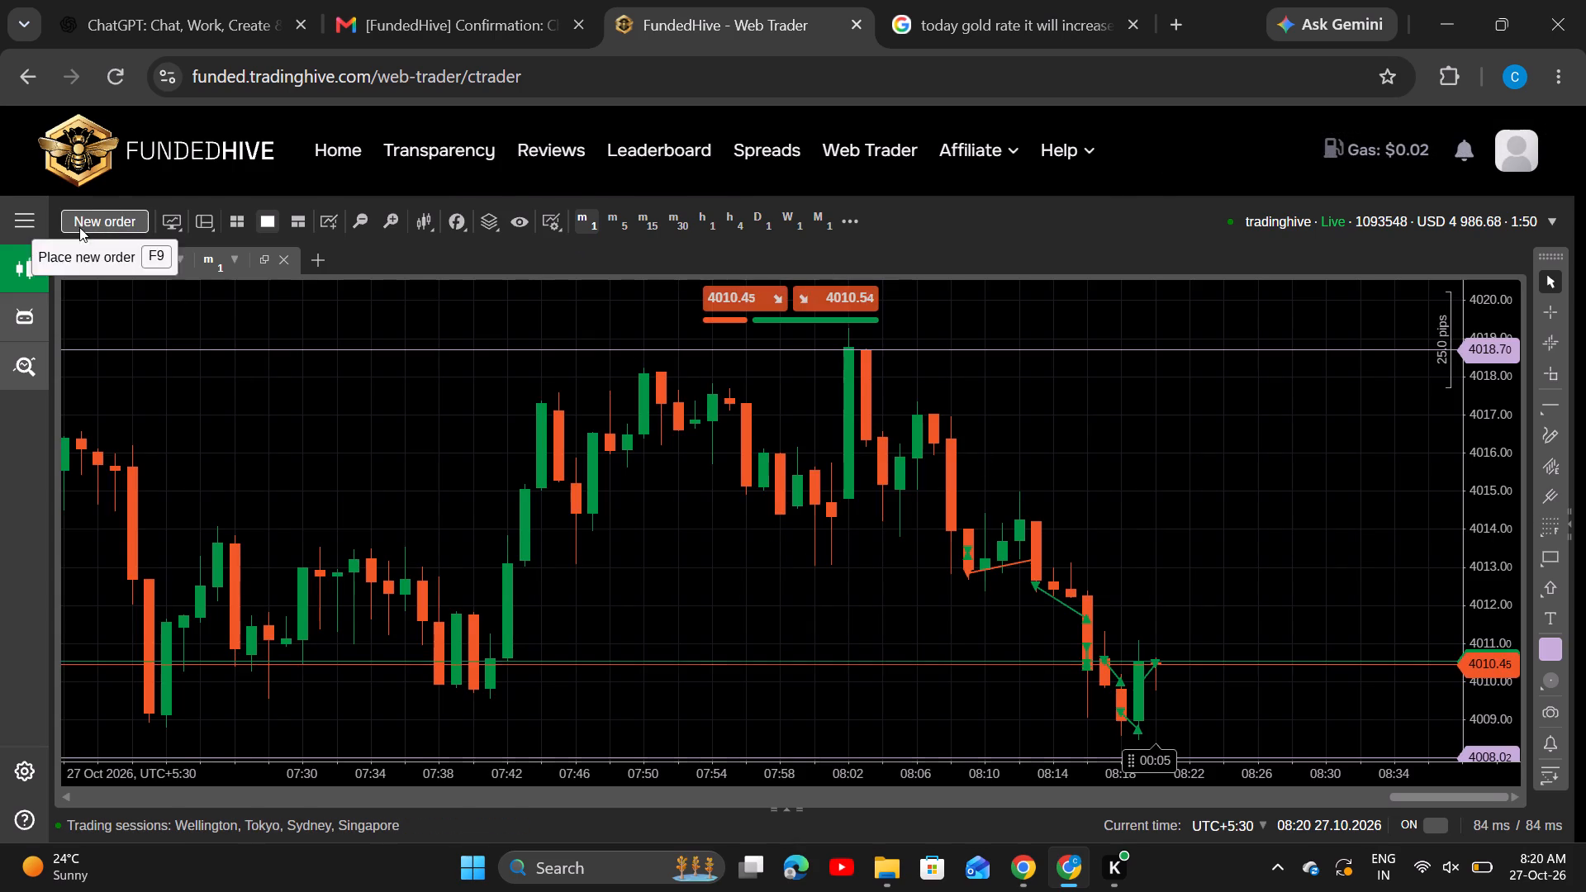
pyautogui.click(939, 320)
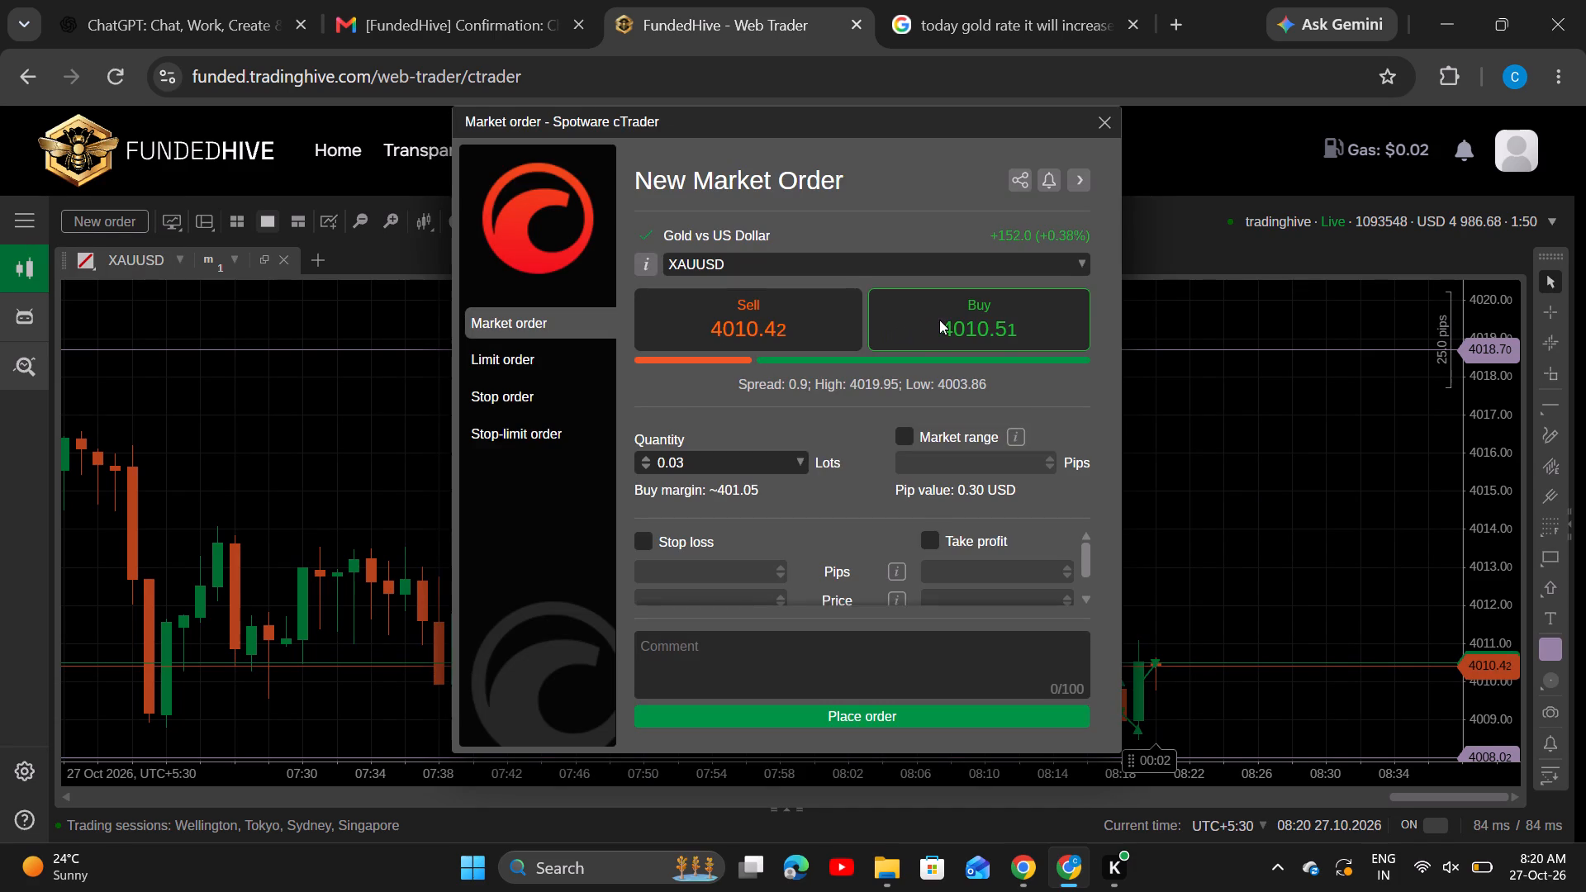
pyautogui.click(776, 724)
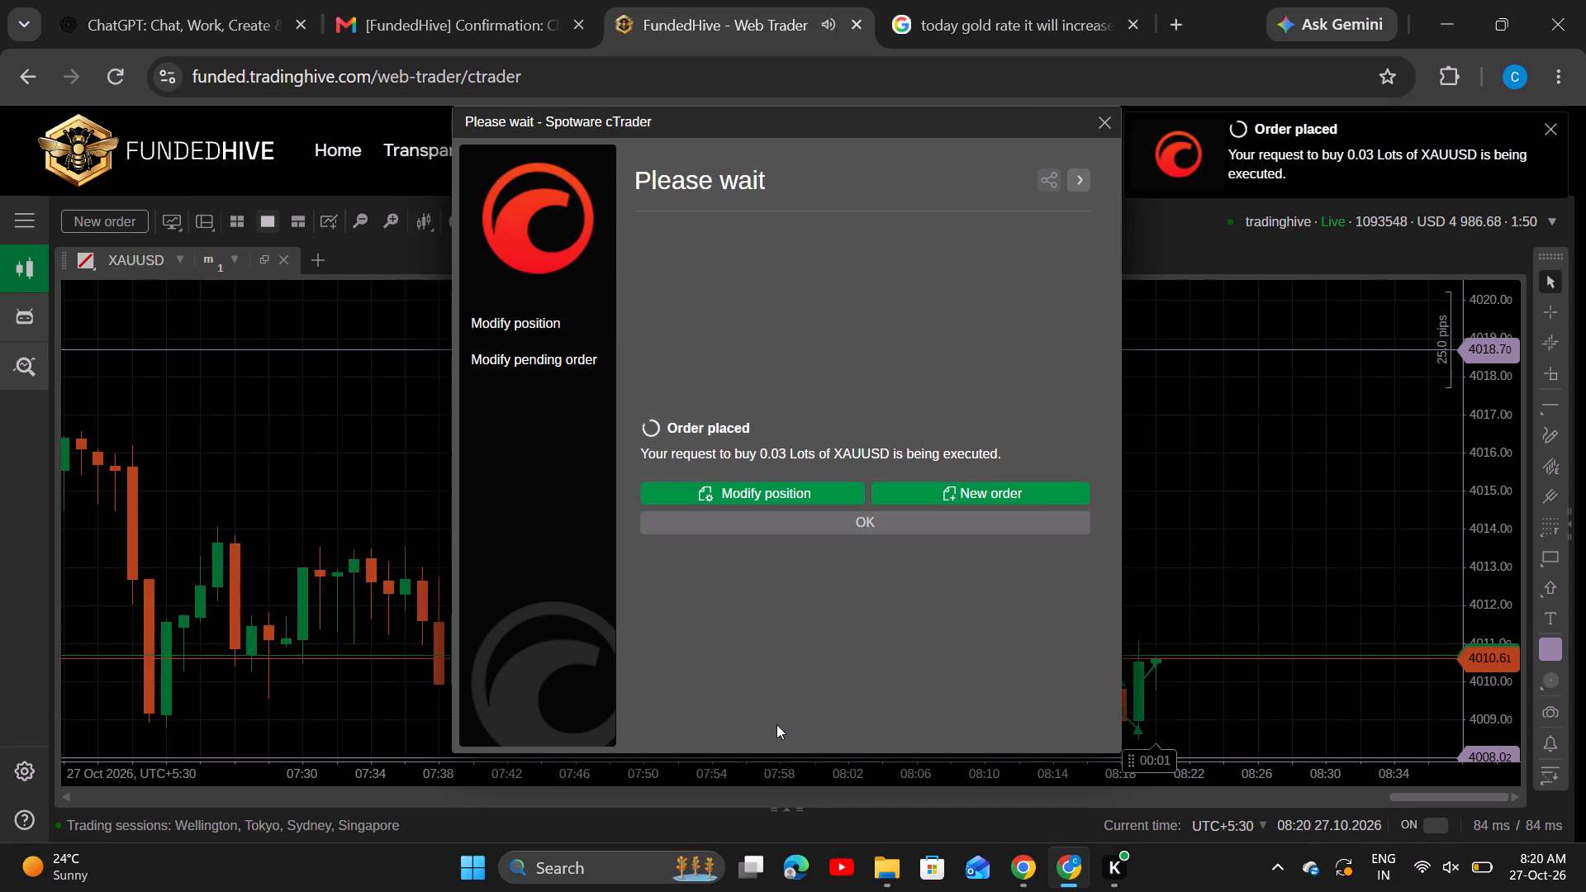
pyautogui.click(1106, 132)
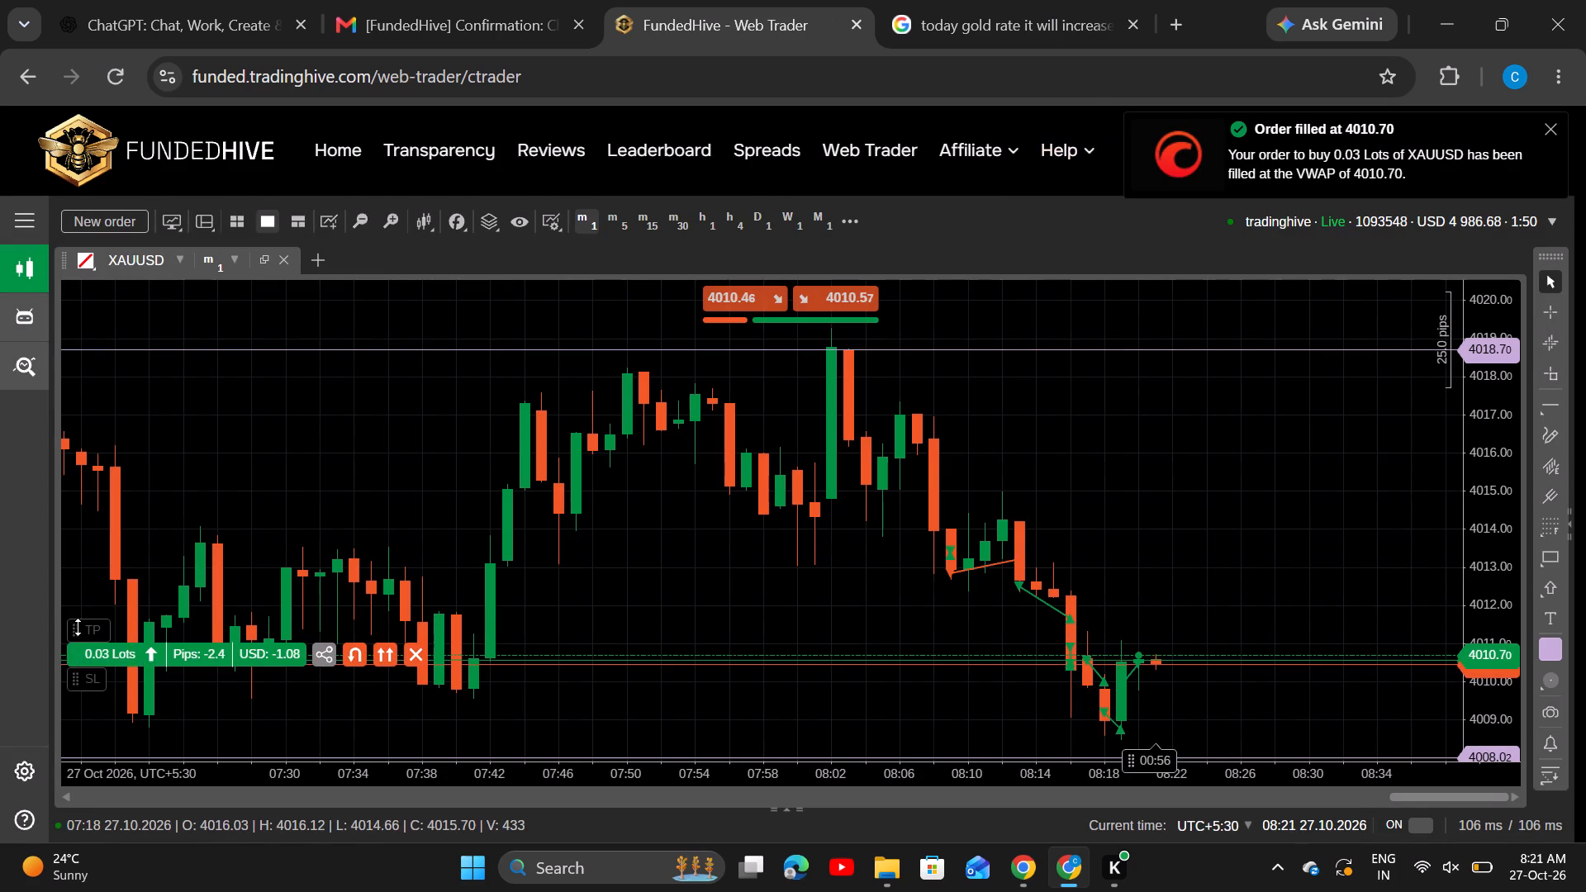
# Attach a take profit to the new buy position on the chart at about 4013.13.
pyautogui.moveTo(82, 629); pyautogui.dragTo(91, 562)
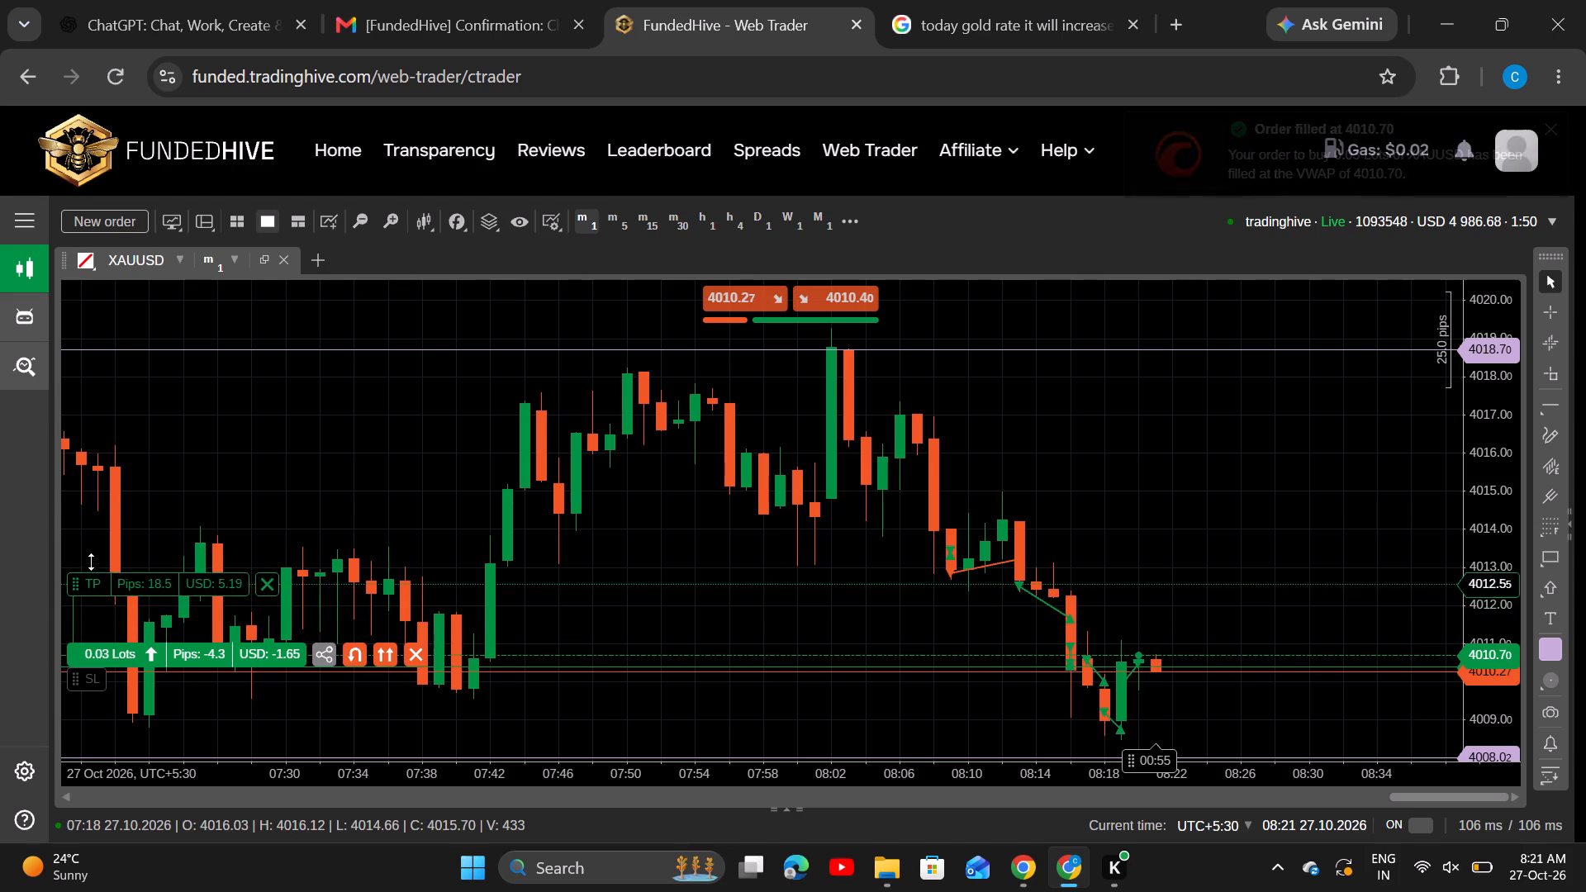
pyautogui.moveTo(91, 562); pyautogui.dragTo(90, 561)
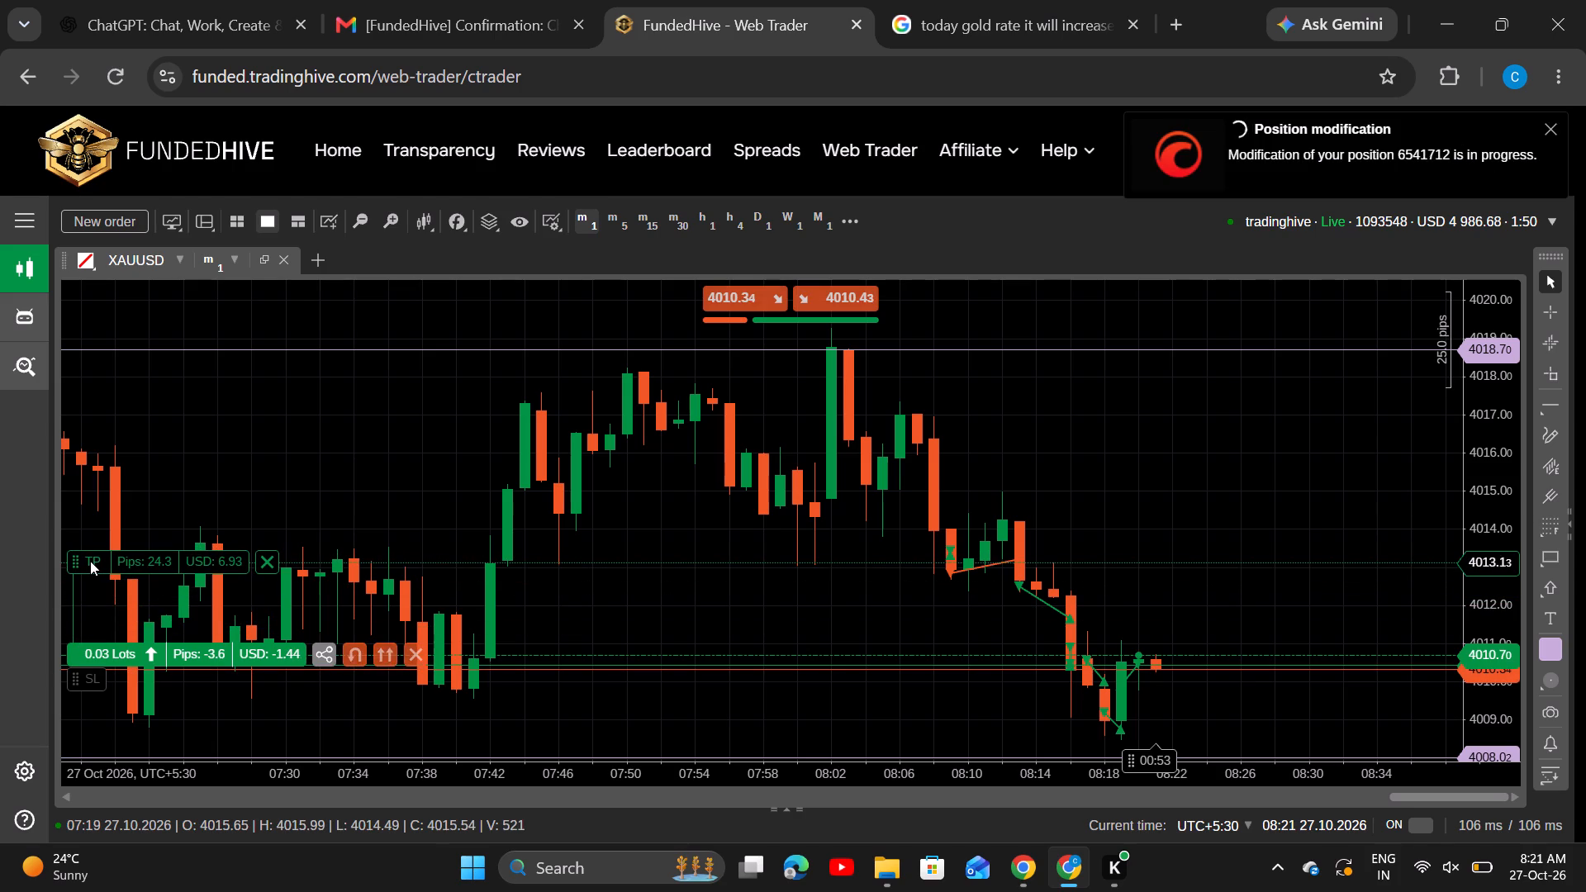
# Attach a stop loss to the new buy position on the chart at about 4007.54.
pyautogui.moveTo(371, 440); pyautogui.dragTo(378, 359)
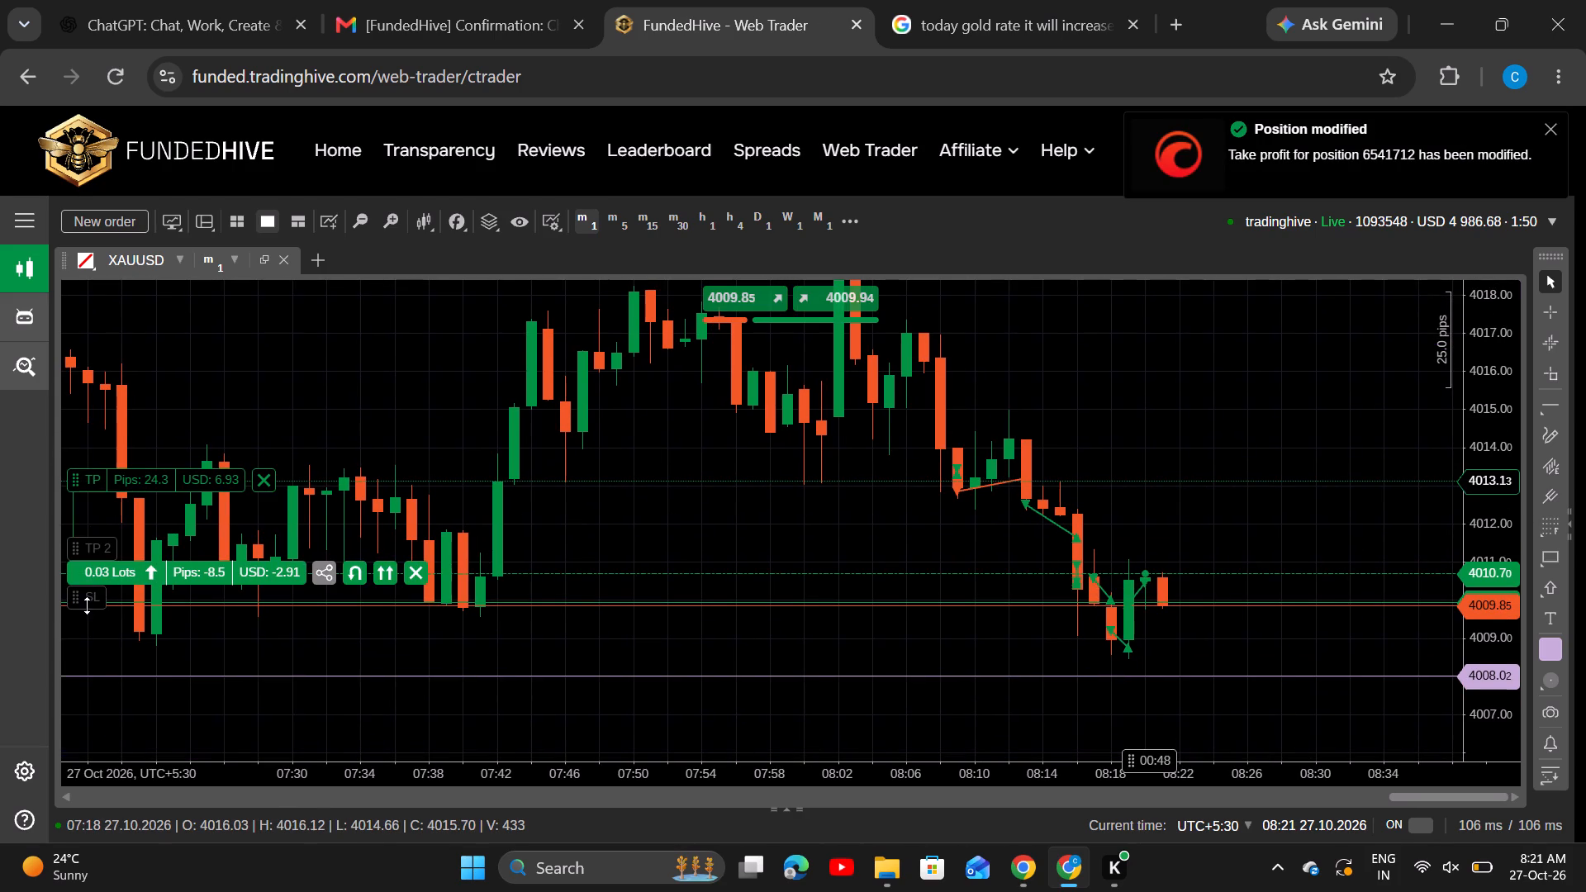
pyautogui.moveTo(88, 607); pyautogui.dragTo(72, 704)
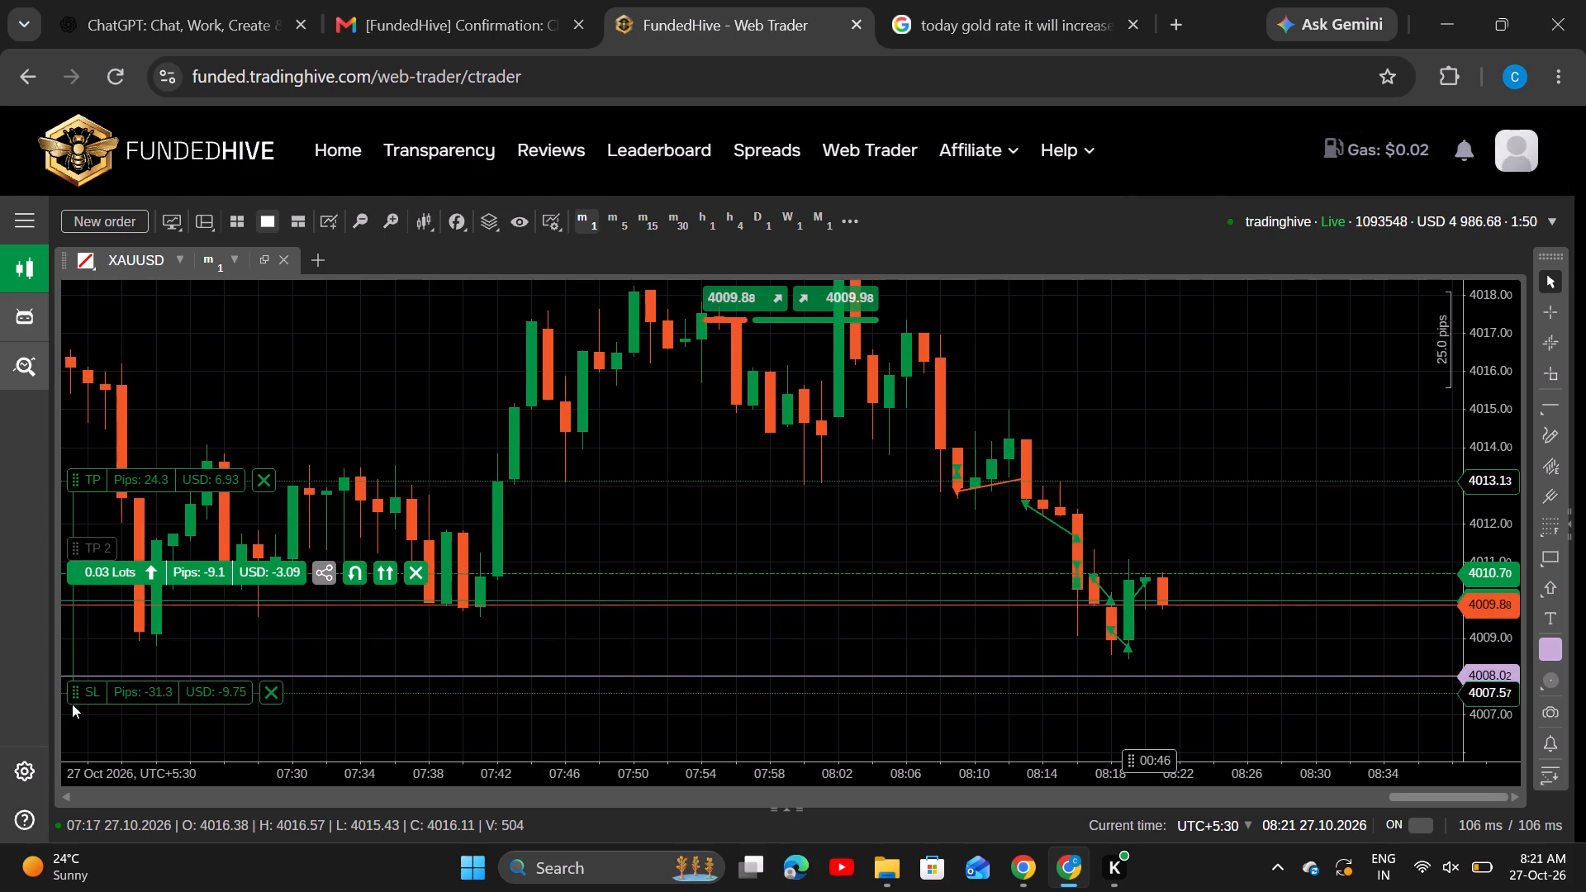
pyautogui.moveTo(72, 704); pyautogui.dragTo(71, 704)
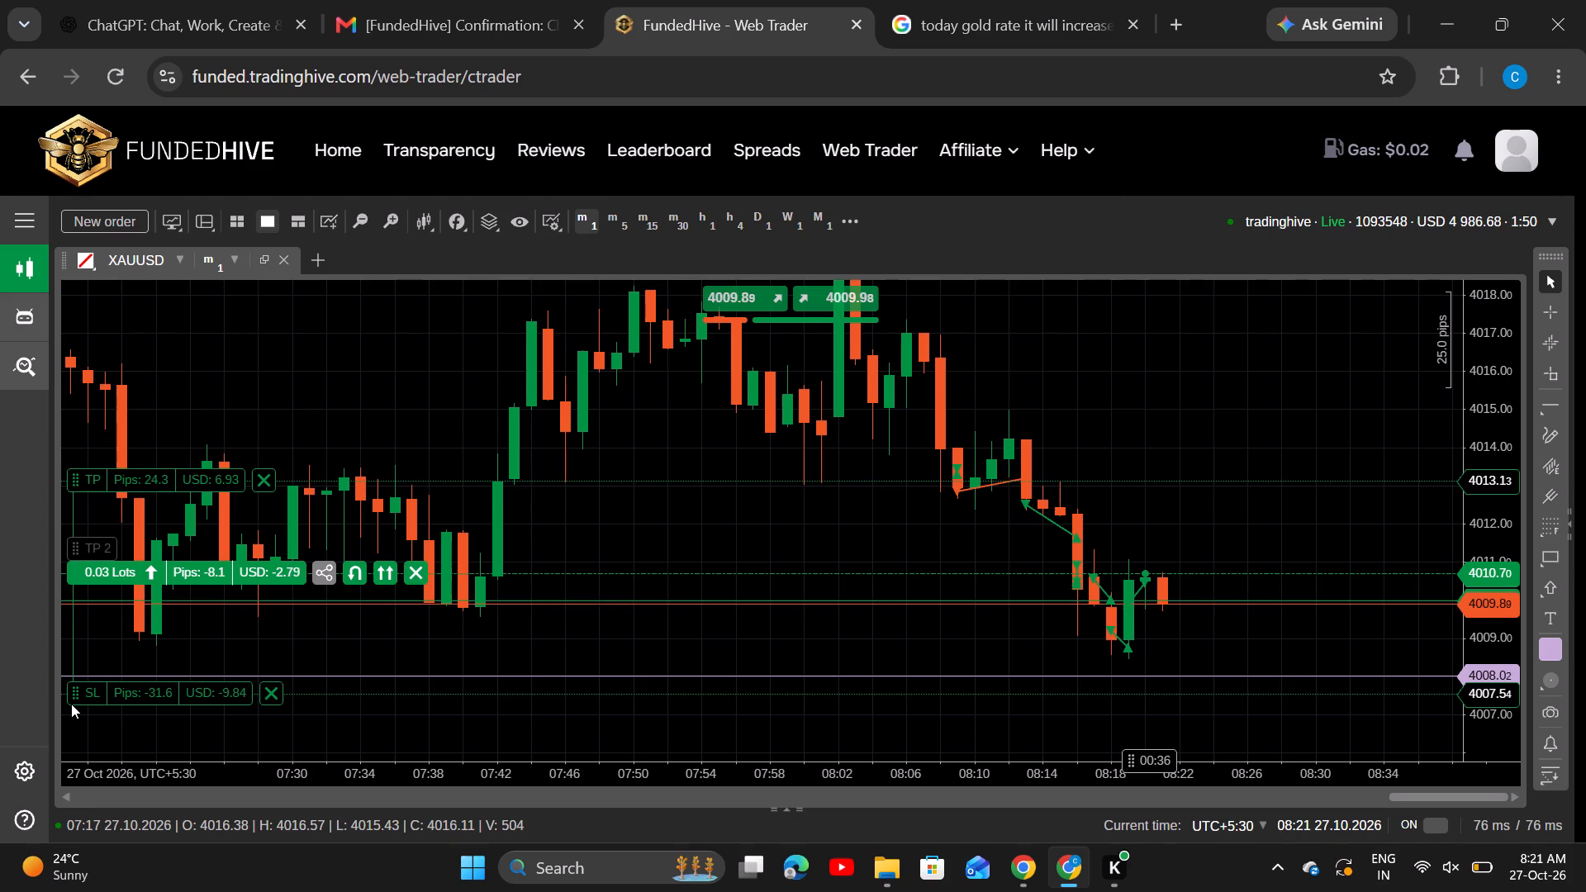
# Lower the buy position's stop loss in stages through about 4005.94 and 4004.92 down to about 4003.45.
pyautogui.moveTo(779, 540); pyautogui.dragTo(787, 482)
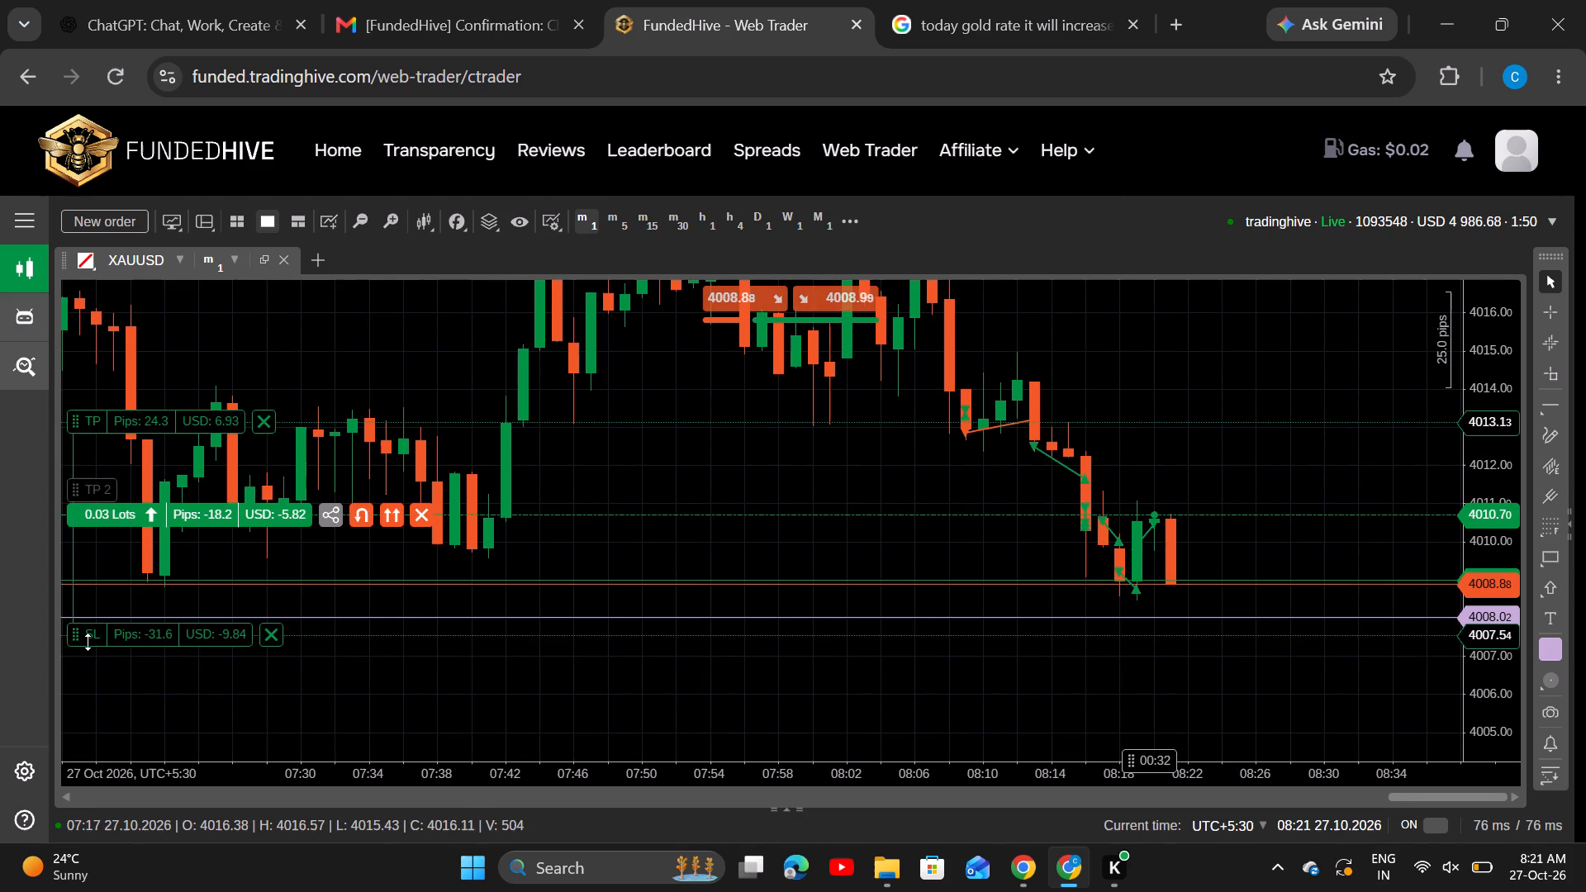
pyautogui.moveTo(88, 642); pyautogui.dragTo(89, 683)
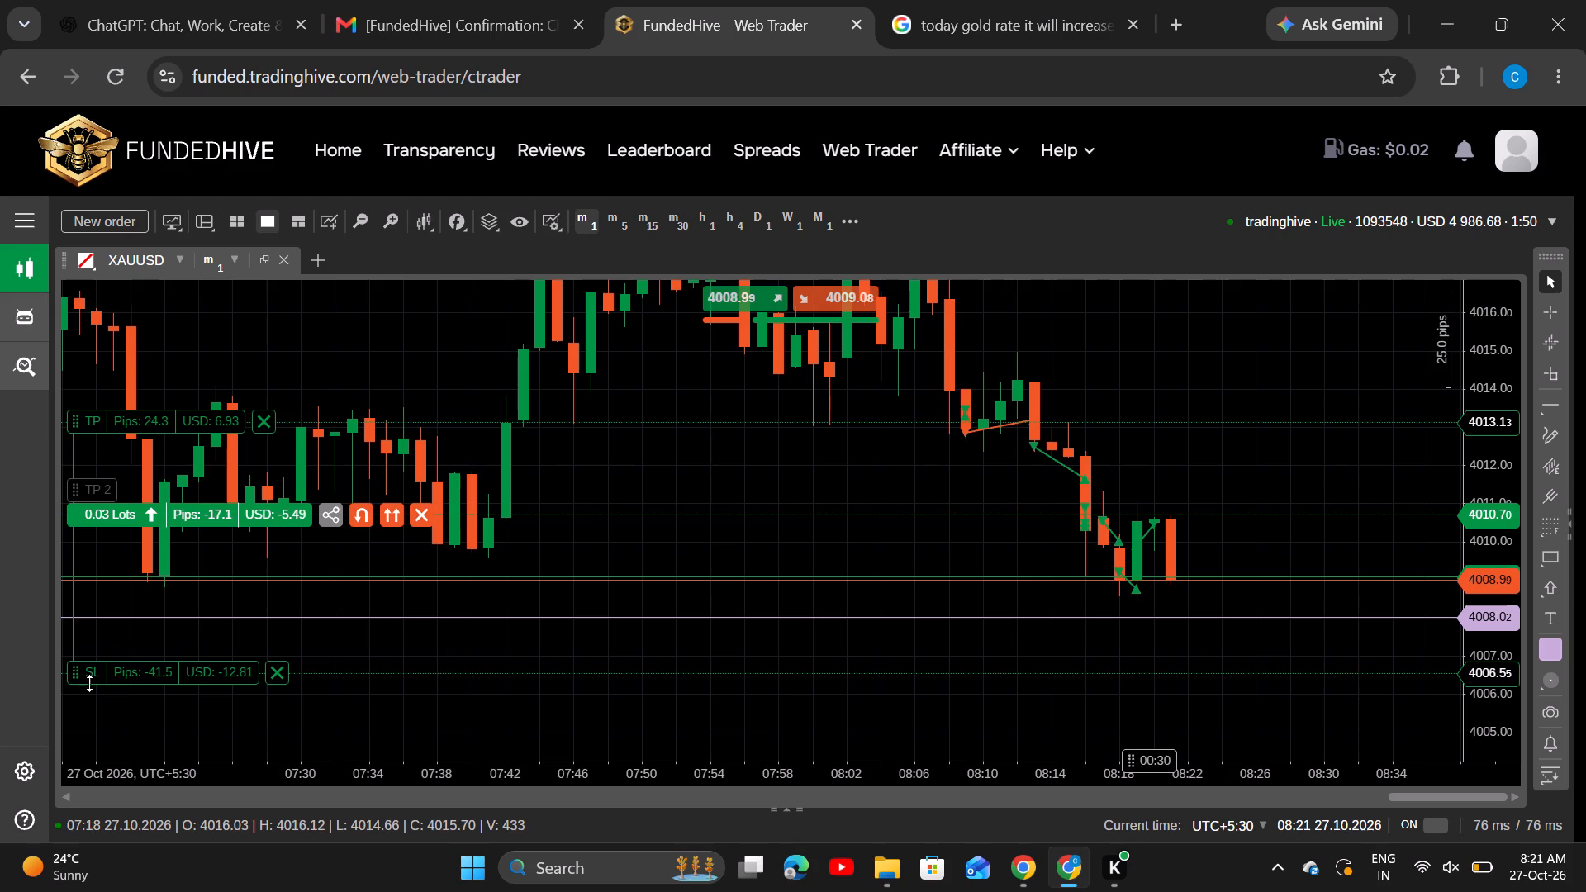
pyautogui.moveTo(89, 683); pyautogui.dragTo(86, 703)
pyautogui.moveTo(698, 466); pyautogui.dragTo(729, 424)
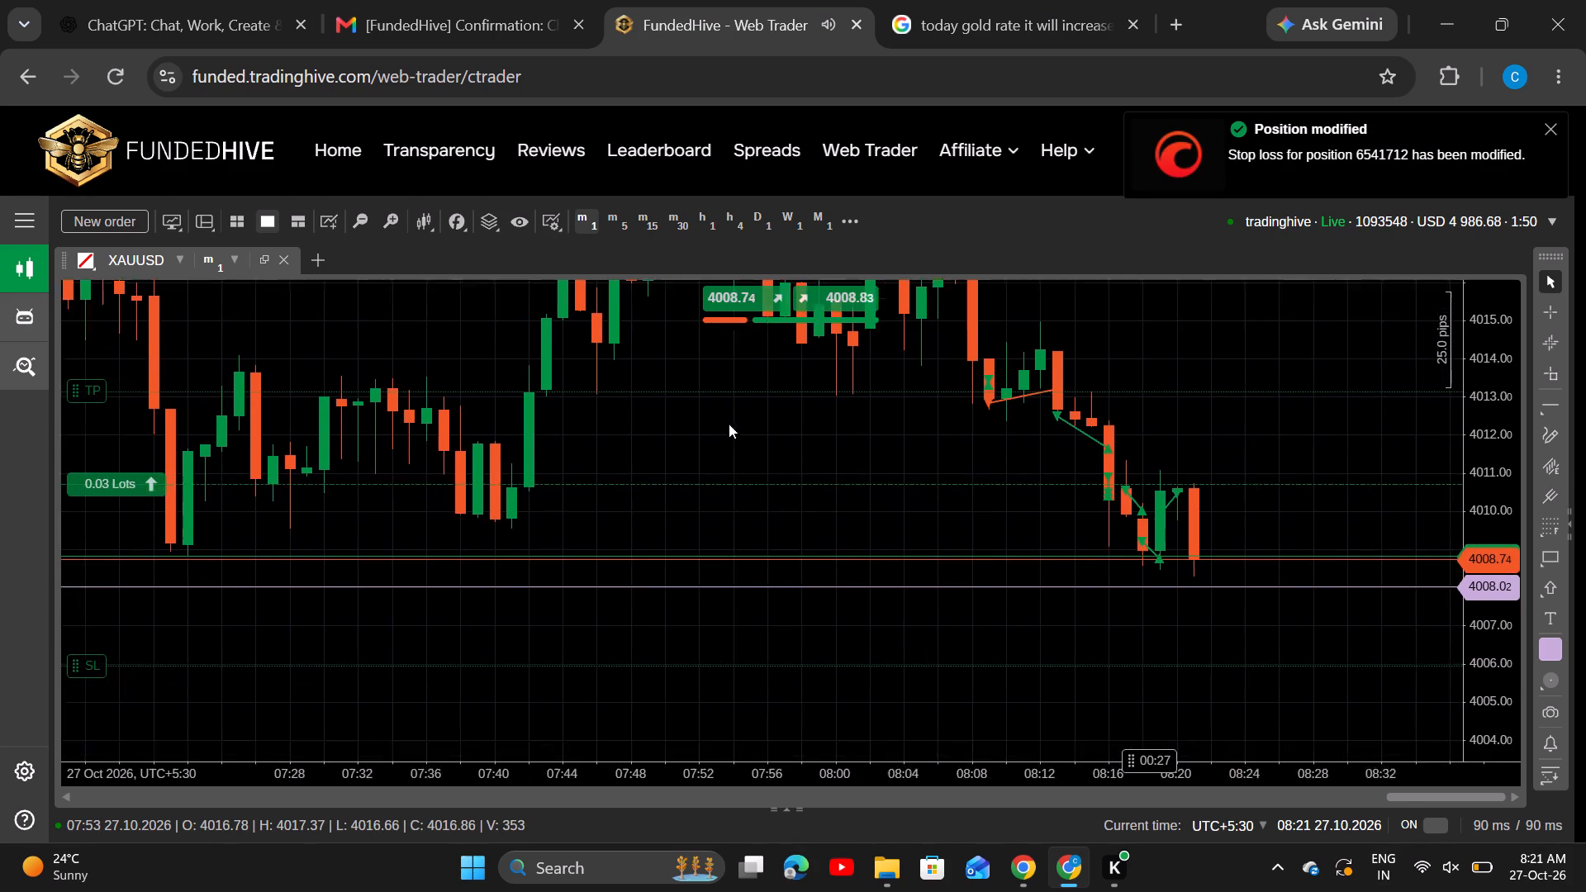
pyautogui.moveTo(729, 424); pyautogui.dragTo(738, 398)
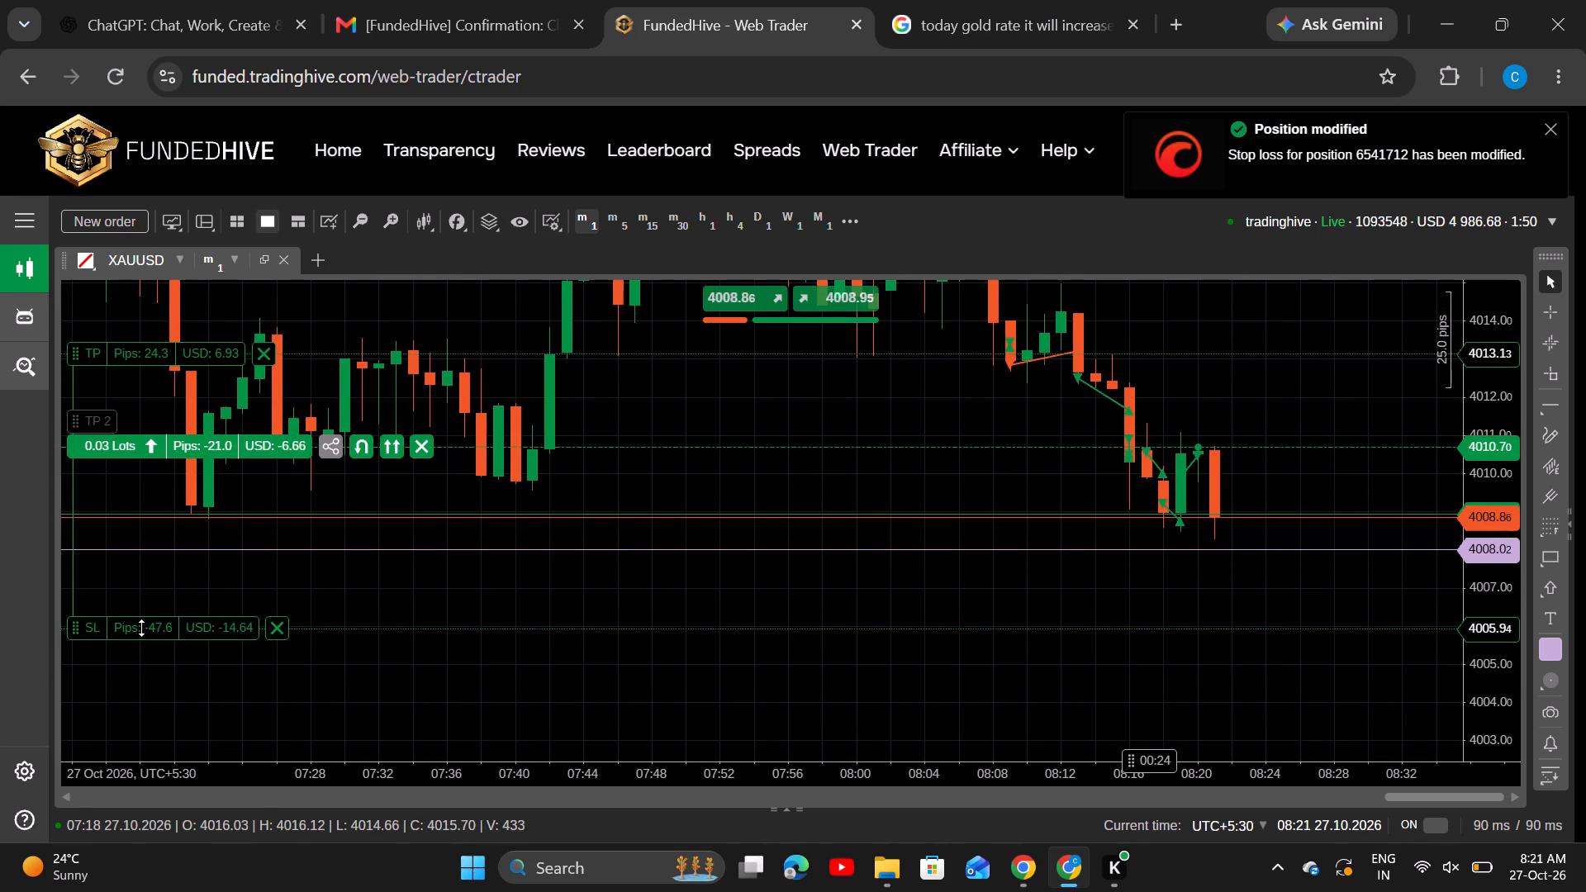
pyautogui.moveTo(141, 628); pyautogui.dragTo(141, 662)
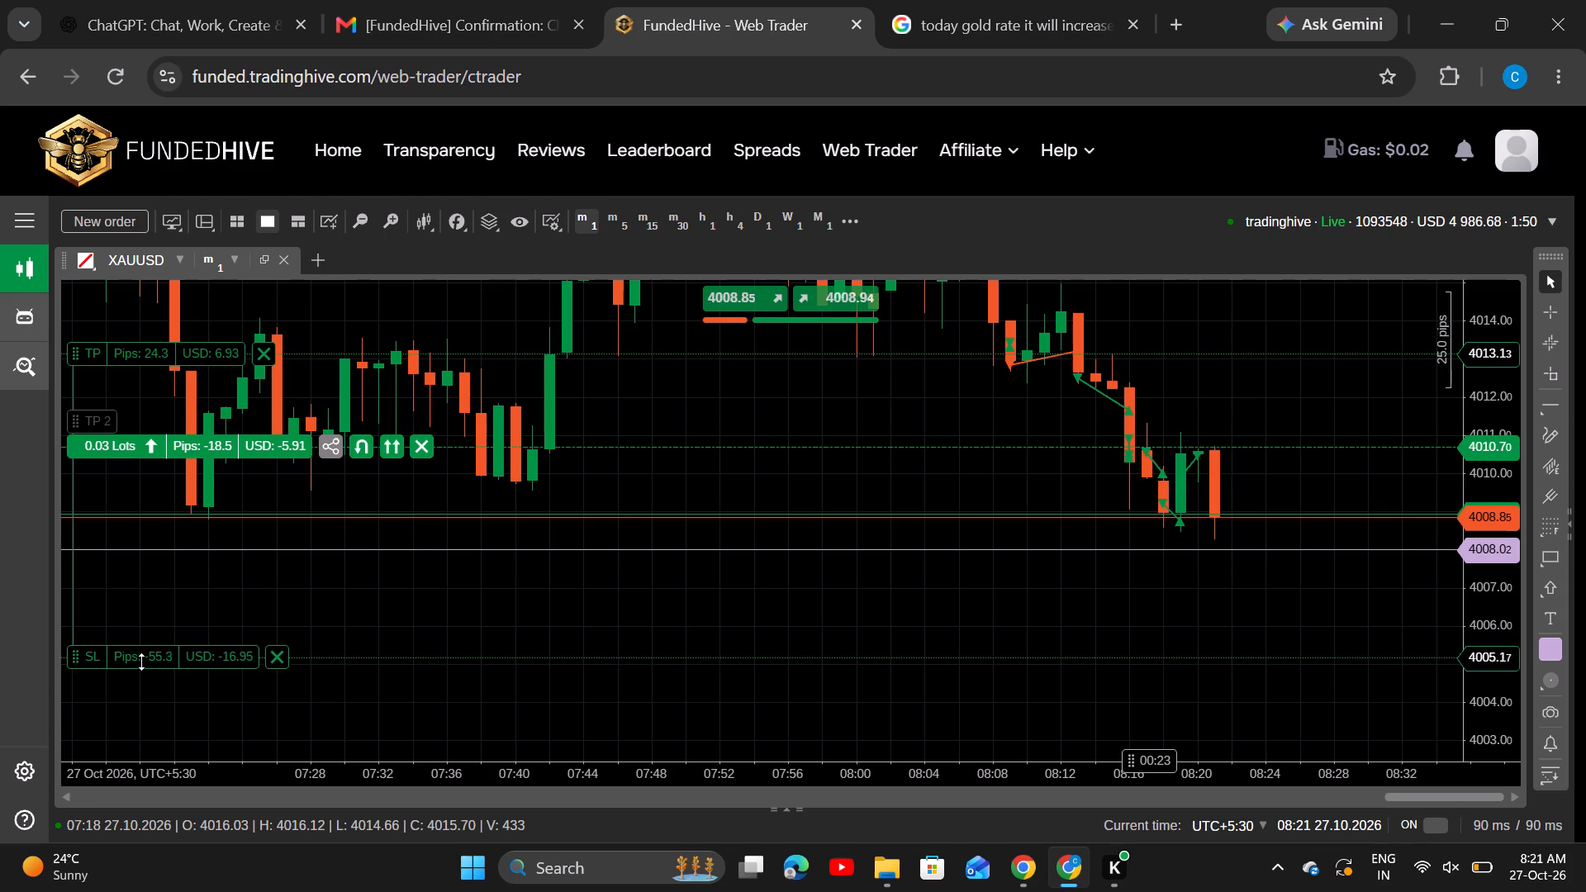
pyautogui.moveTo(141, 662); pyautogui.dragTo(141, 665)
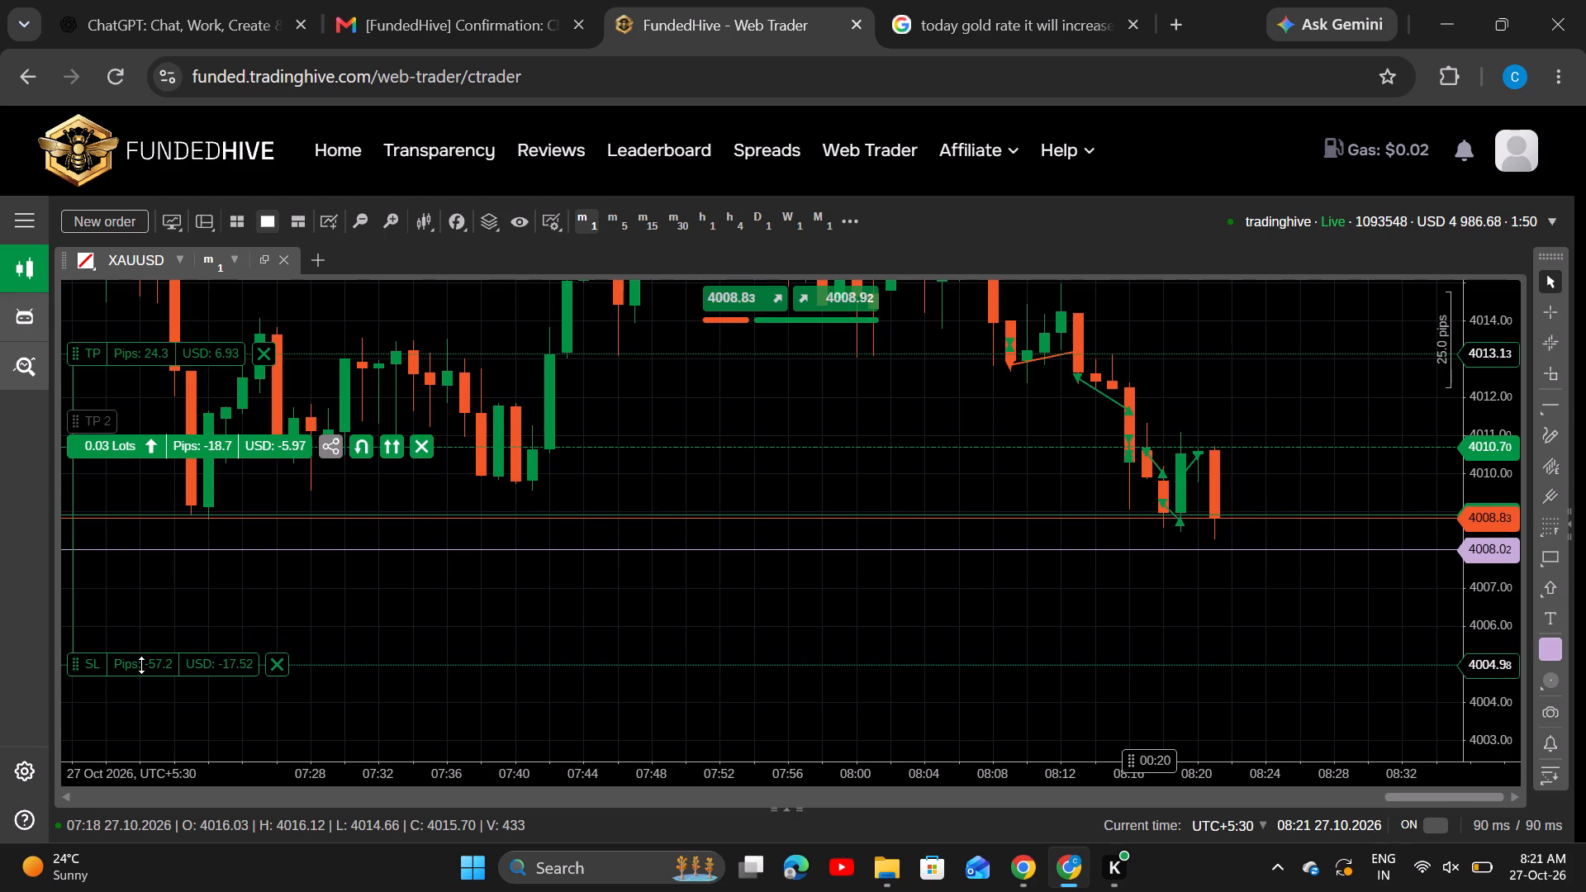
pyautogui.moveTo(141, 665); pyautogui.dragTo(140, 667)
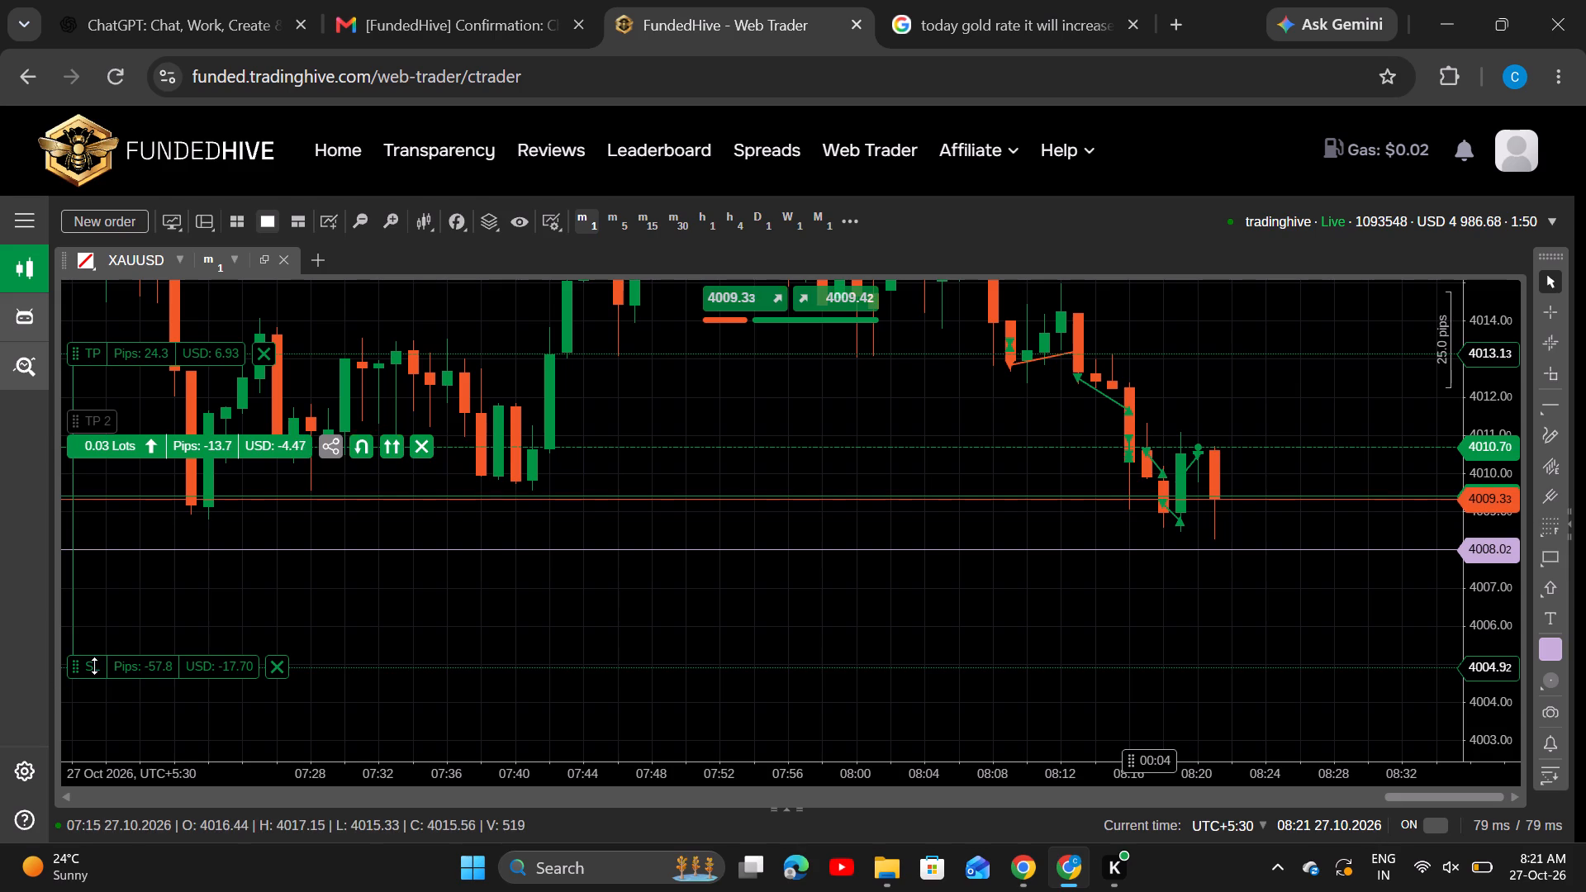
pyautogui.moveTo(94, 666); pyautogui.dragTo(97, 722)
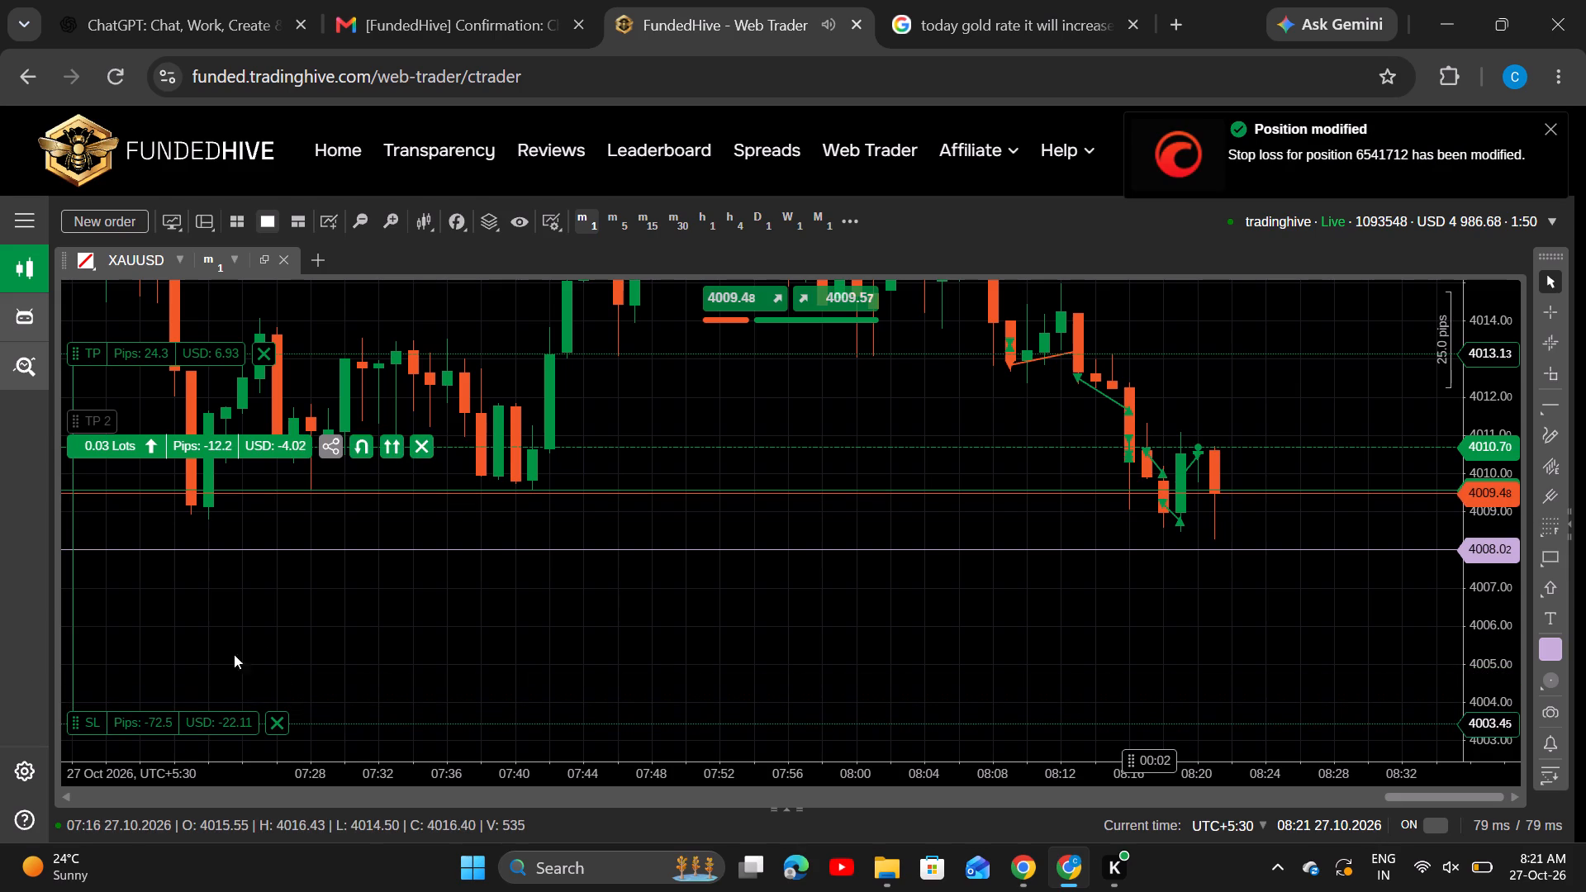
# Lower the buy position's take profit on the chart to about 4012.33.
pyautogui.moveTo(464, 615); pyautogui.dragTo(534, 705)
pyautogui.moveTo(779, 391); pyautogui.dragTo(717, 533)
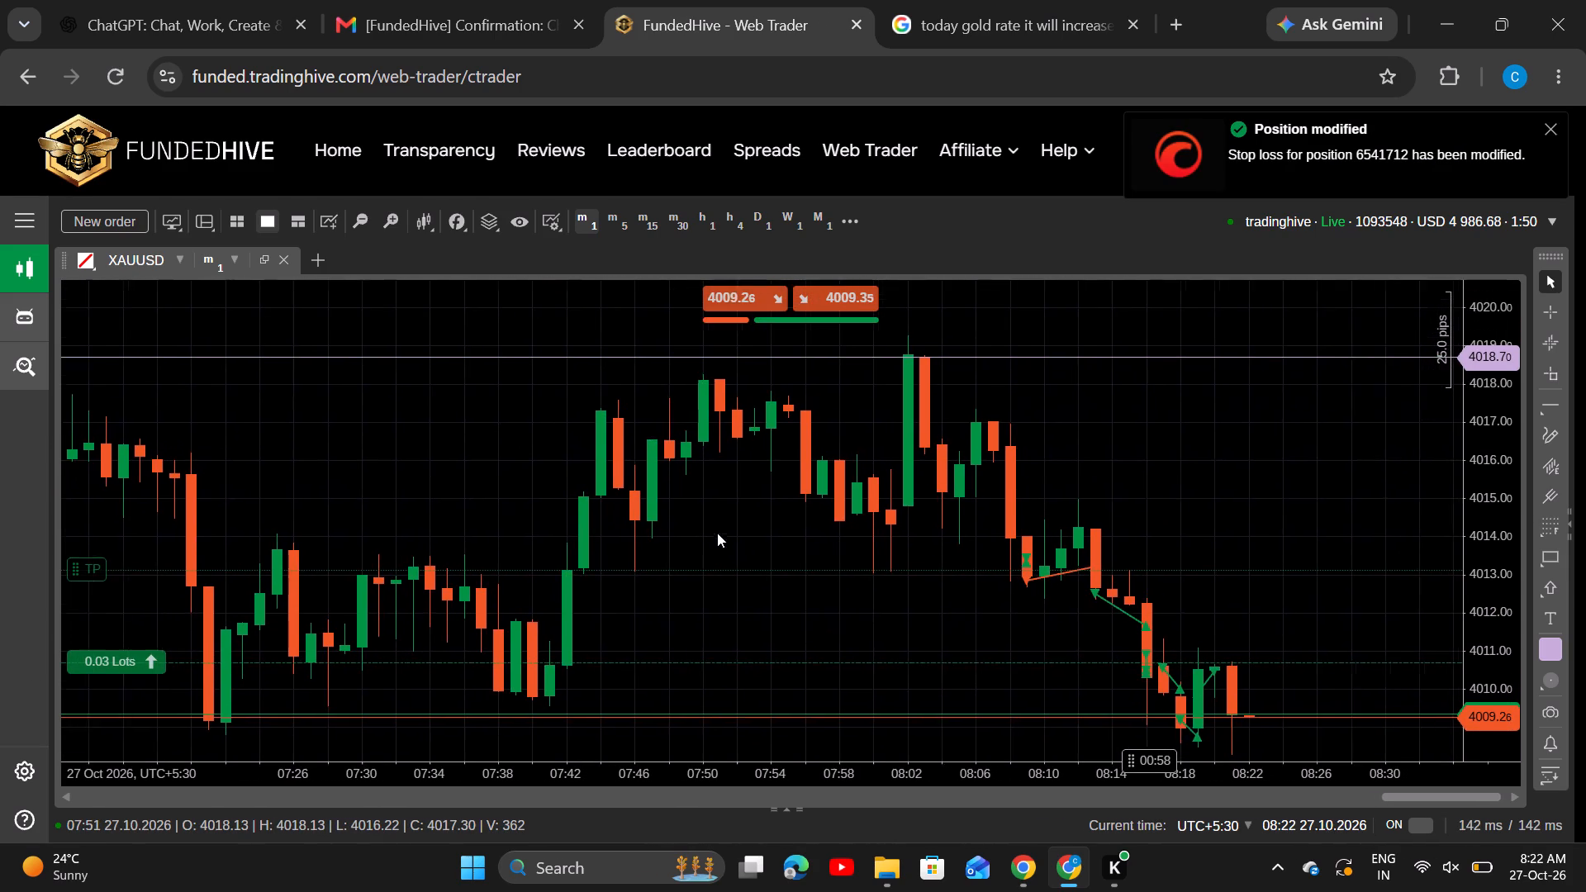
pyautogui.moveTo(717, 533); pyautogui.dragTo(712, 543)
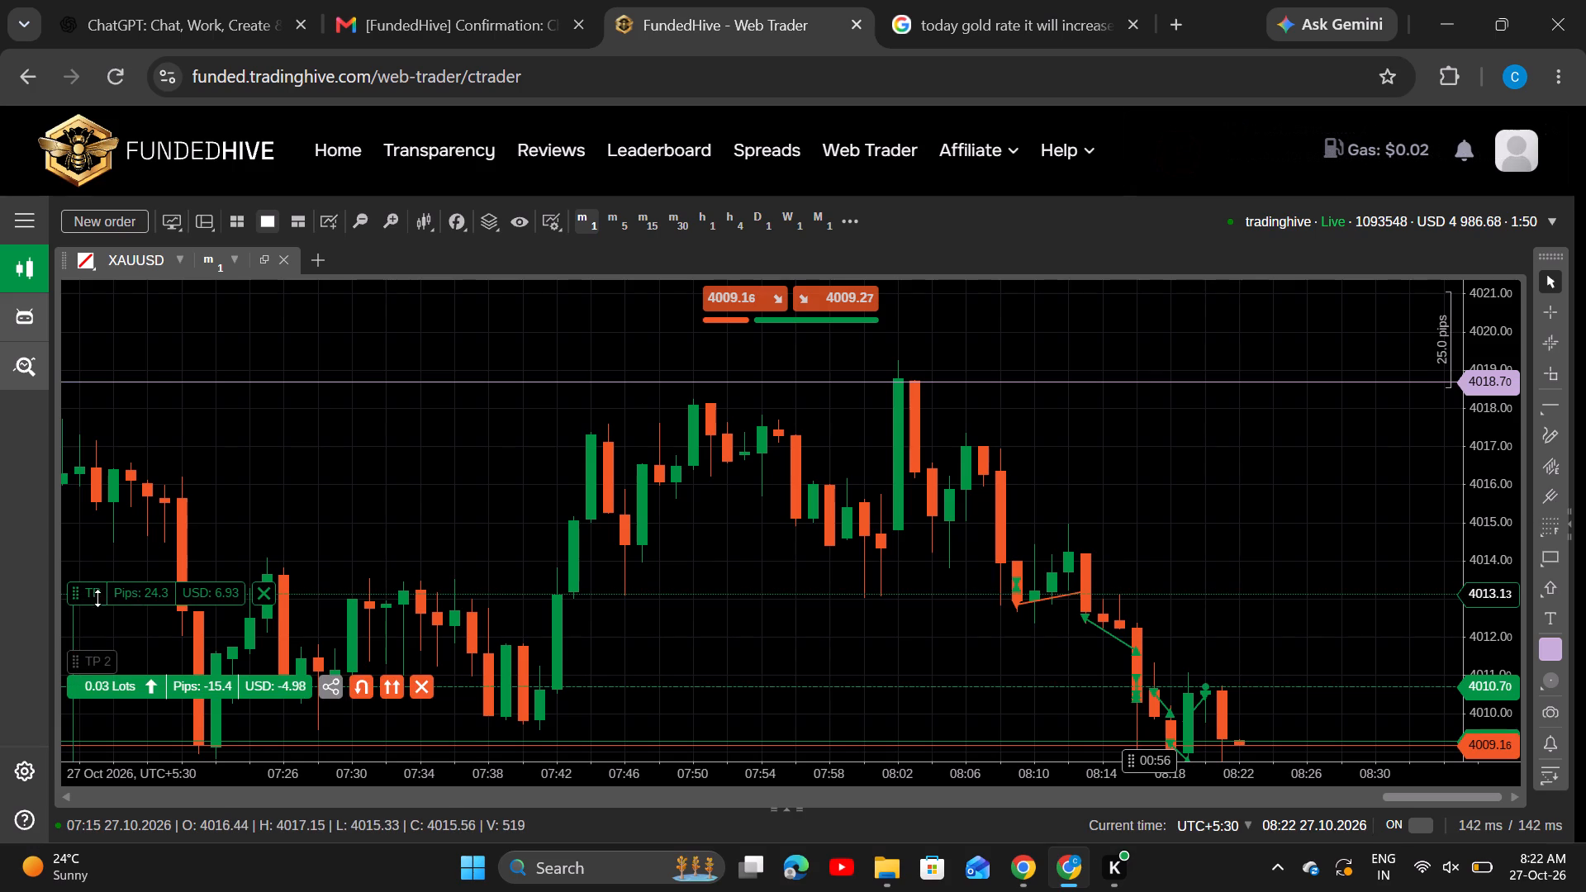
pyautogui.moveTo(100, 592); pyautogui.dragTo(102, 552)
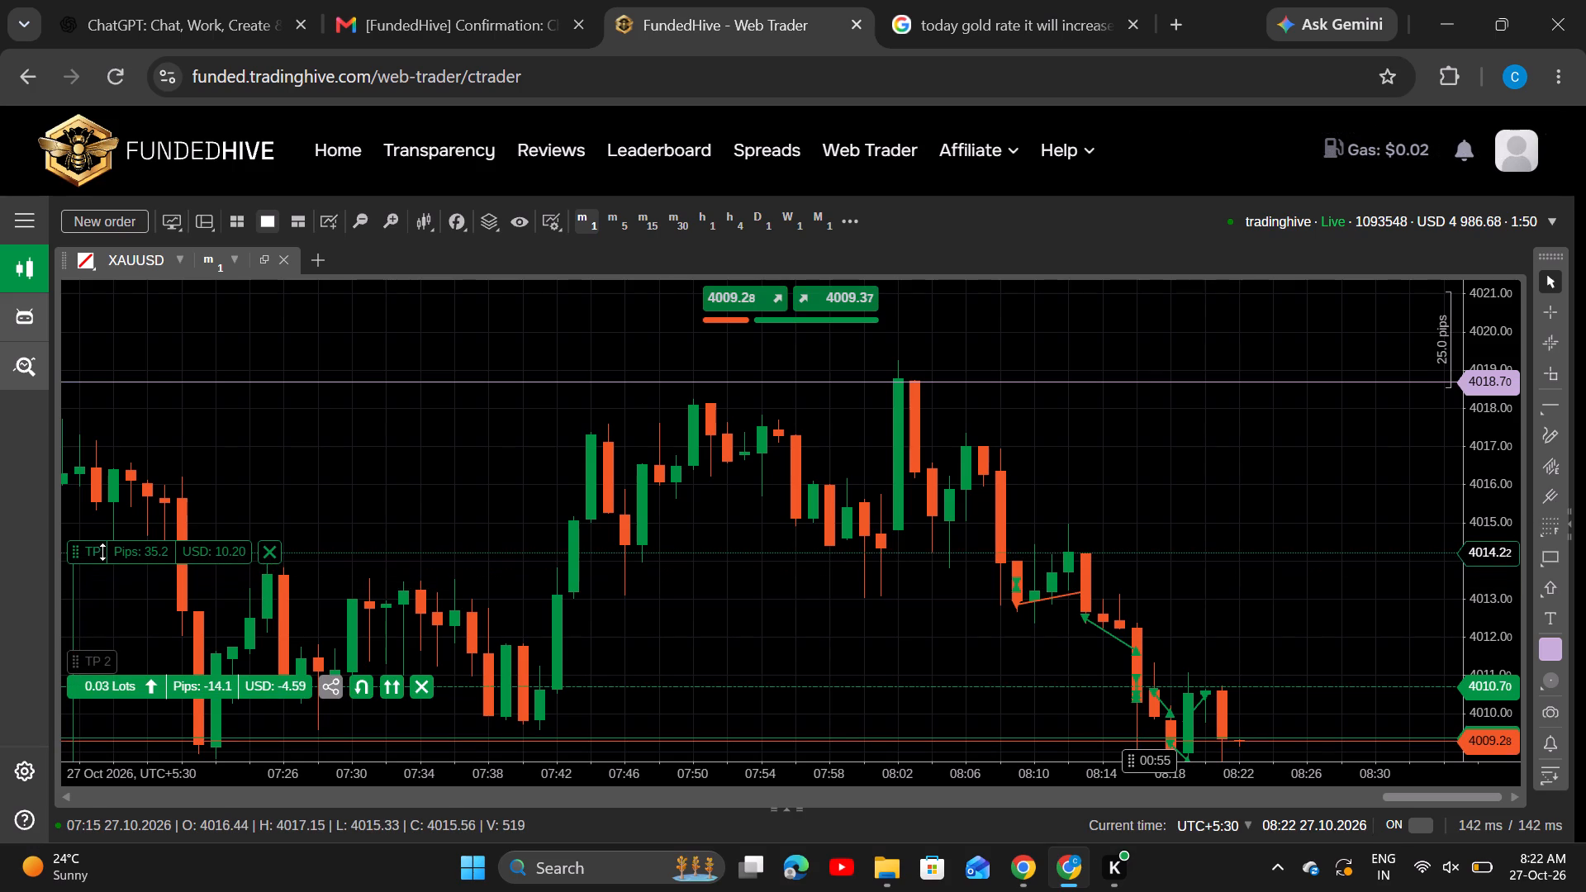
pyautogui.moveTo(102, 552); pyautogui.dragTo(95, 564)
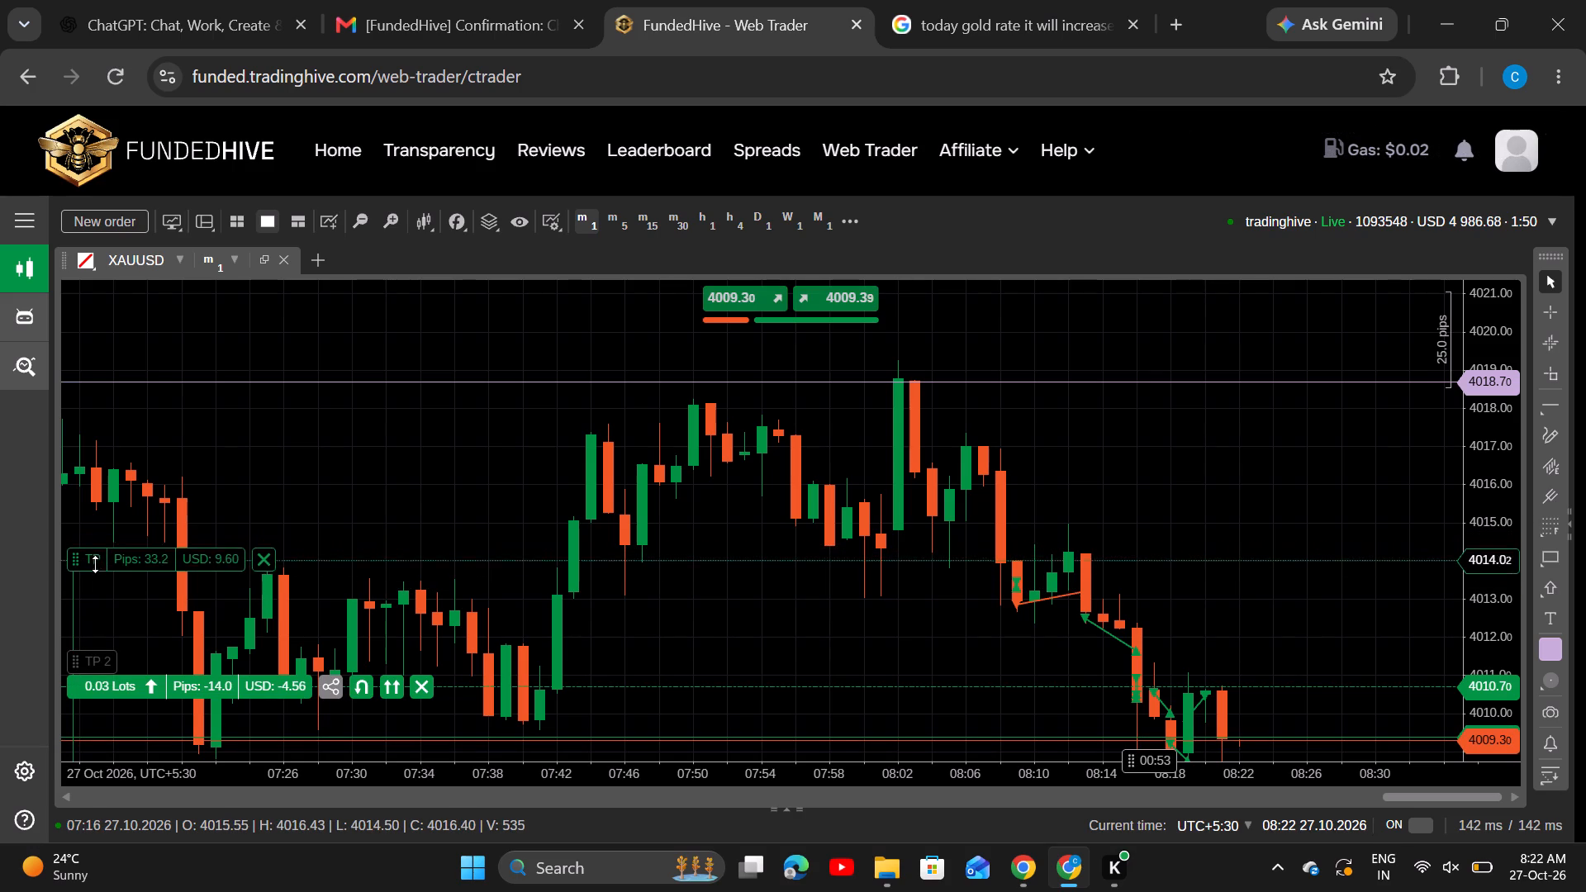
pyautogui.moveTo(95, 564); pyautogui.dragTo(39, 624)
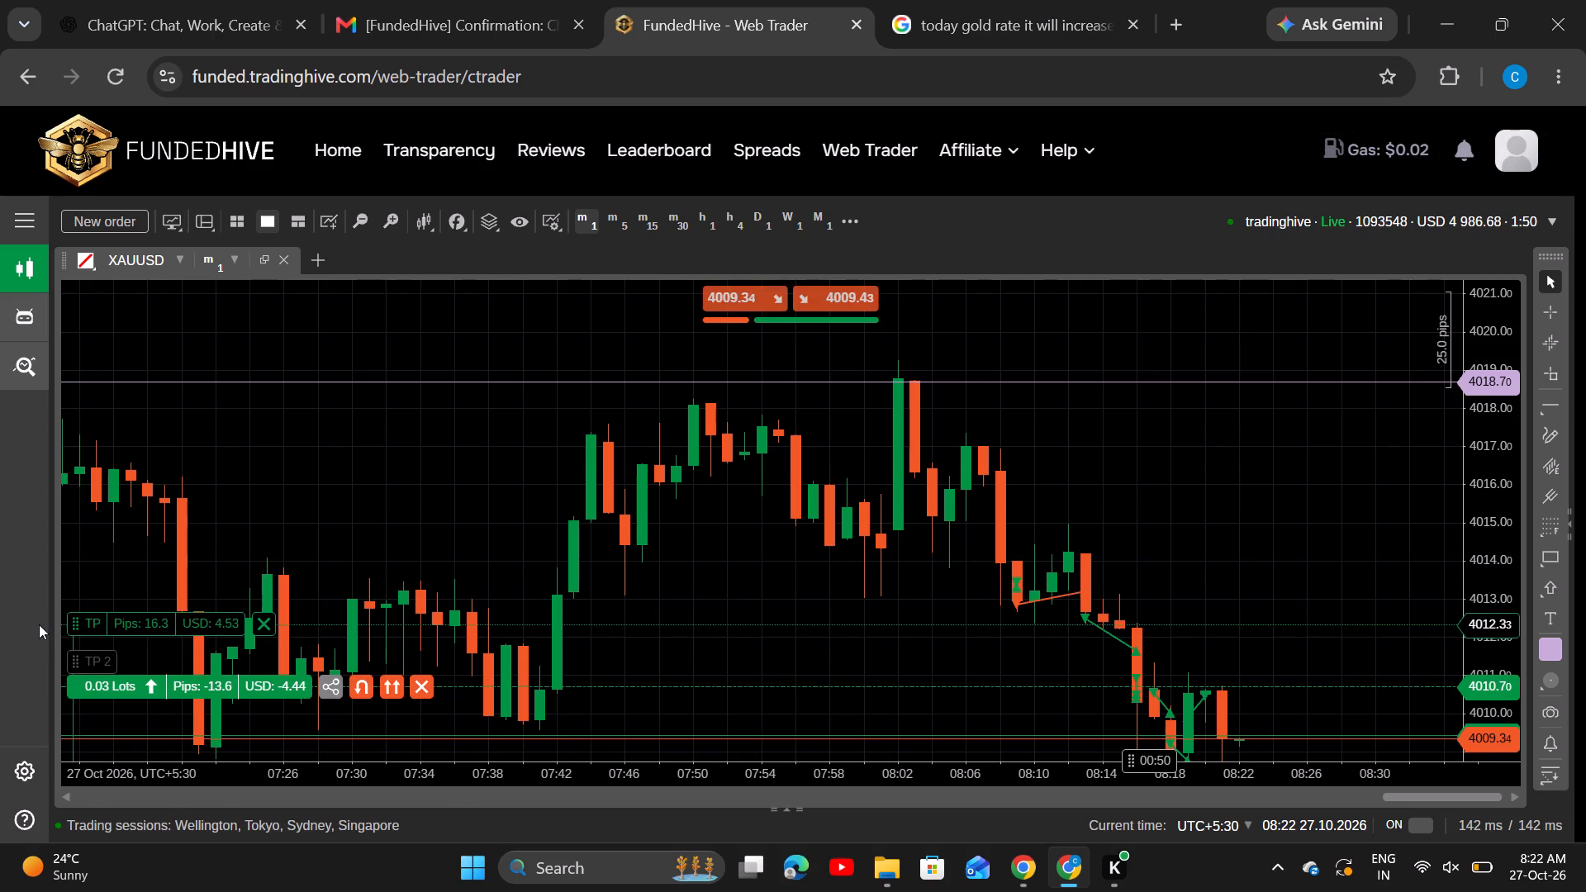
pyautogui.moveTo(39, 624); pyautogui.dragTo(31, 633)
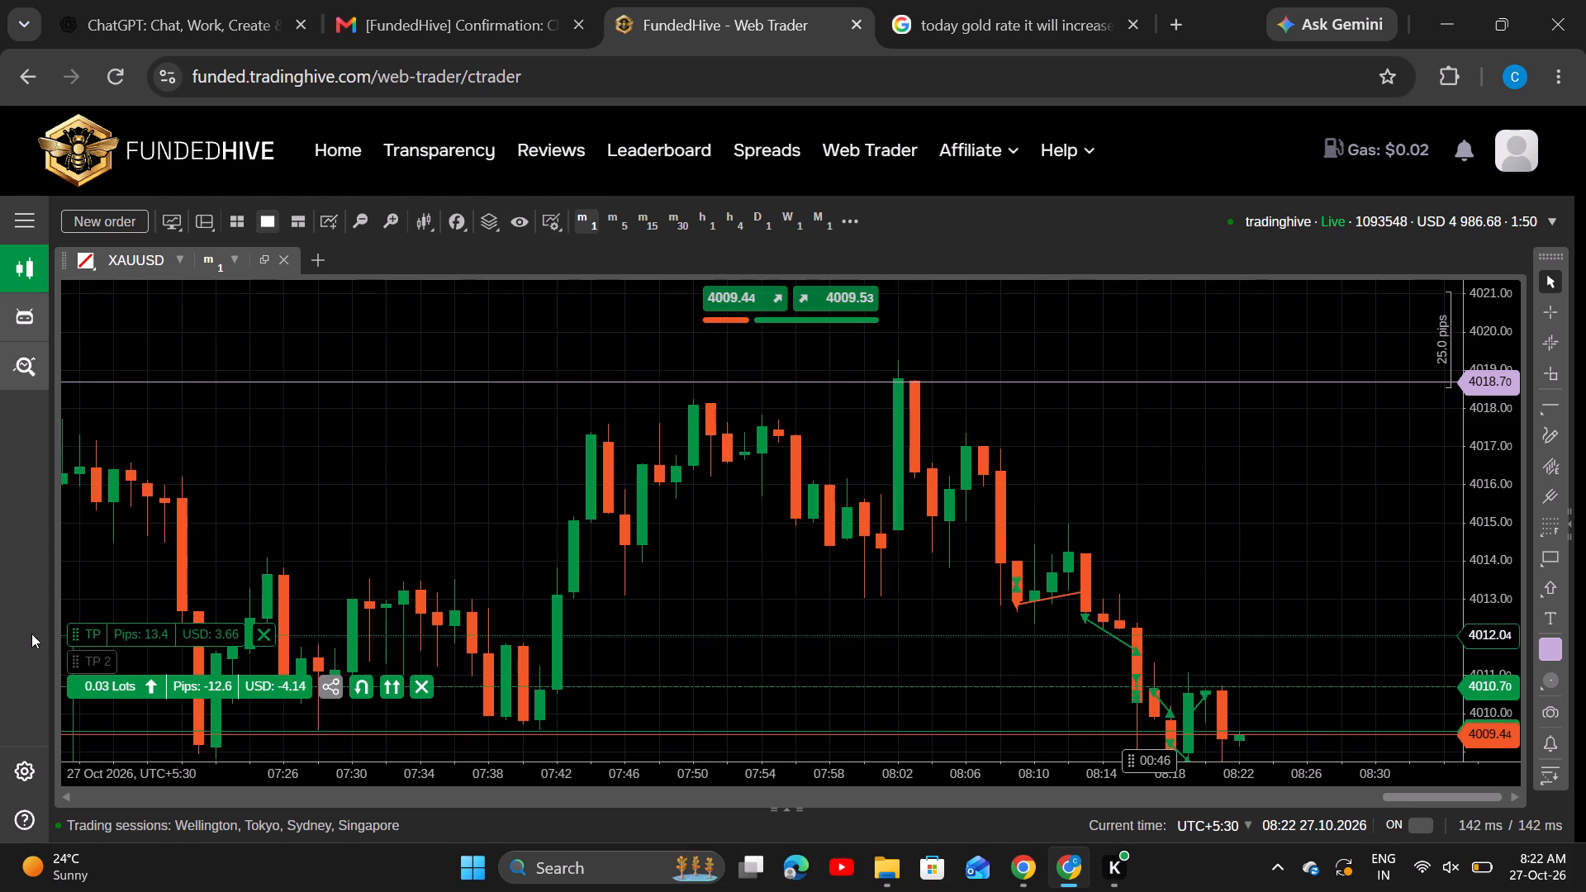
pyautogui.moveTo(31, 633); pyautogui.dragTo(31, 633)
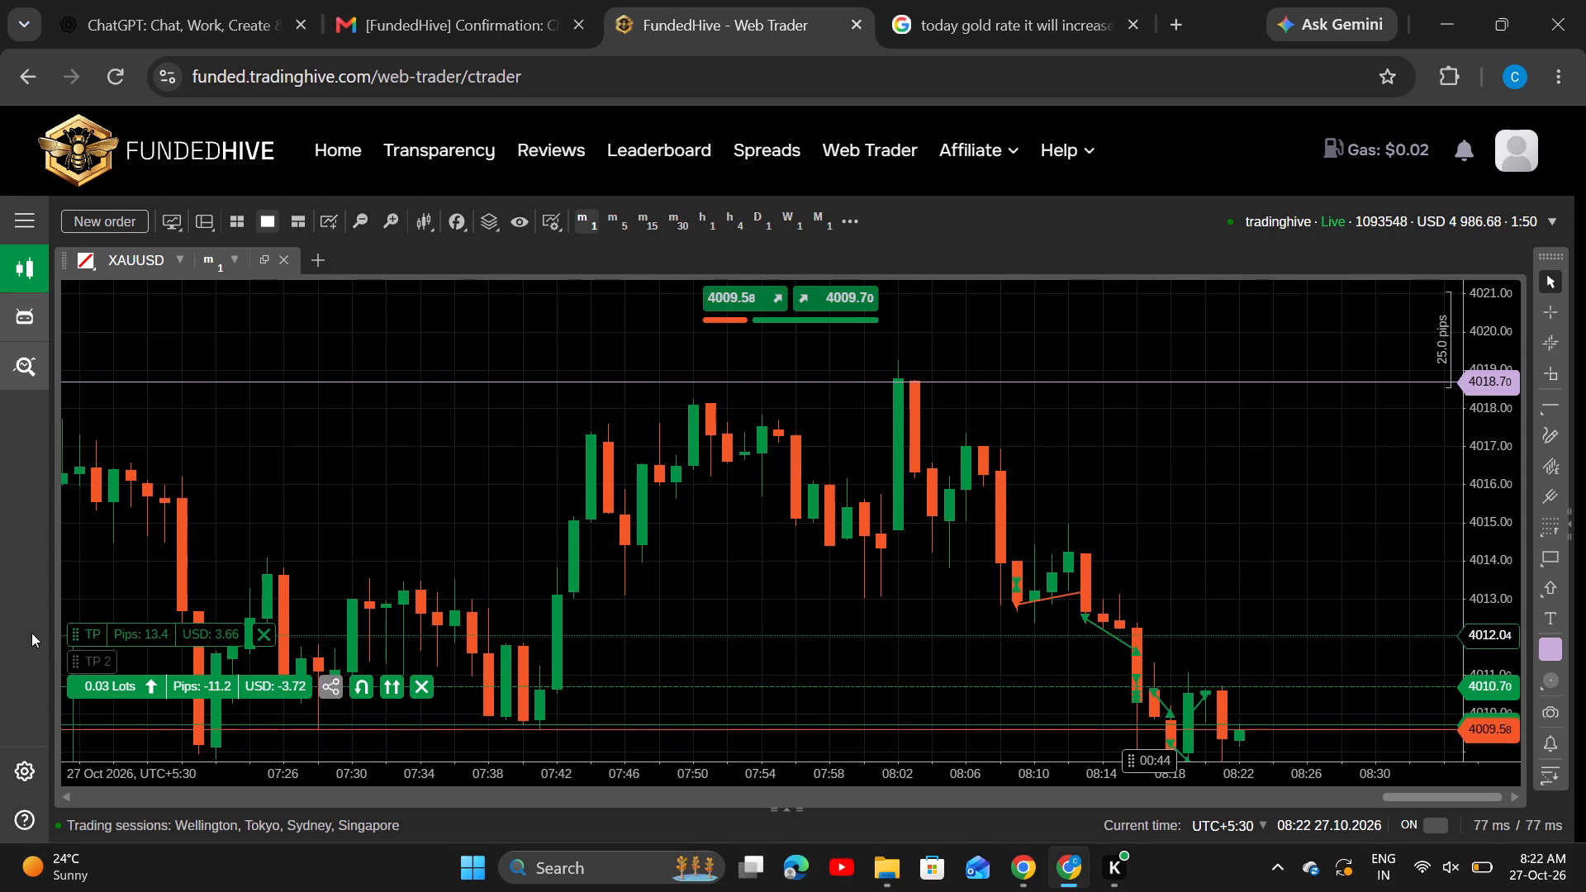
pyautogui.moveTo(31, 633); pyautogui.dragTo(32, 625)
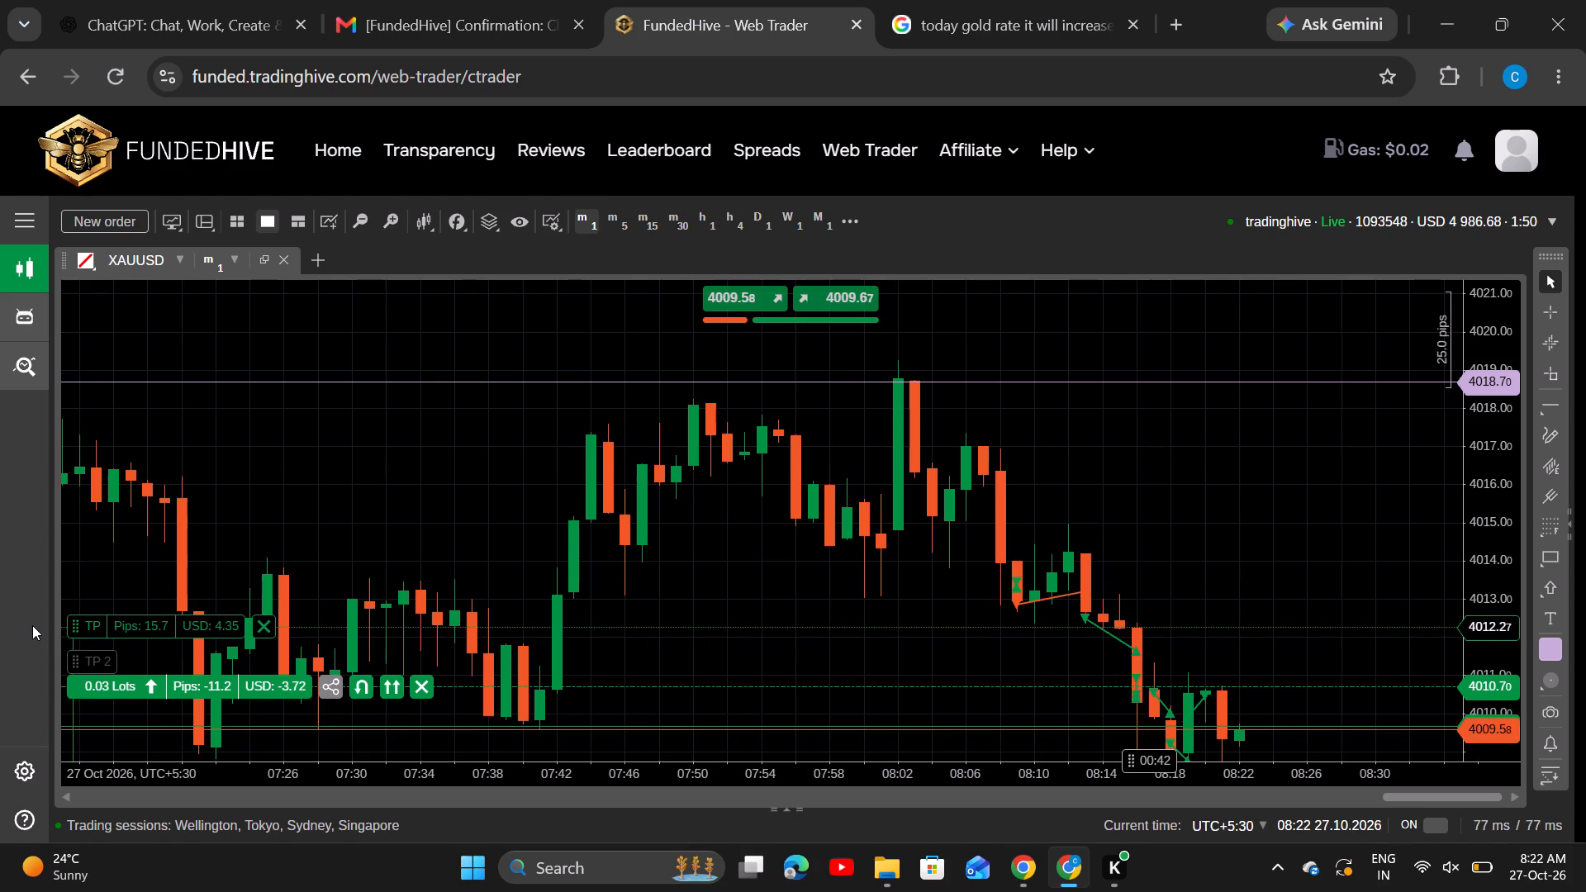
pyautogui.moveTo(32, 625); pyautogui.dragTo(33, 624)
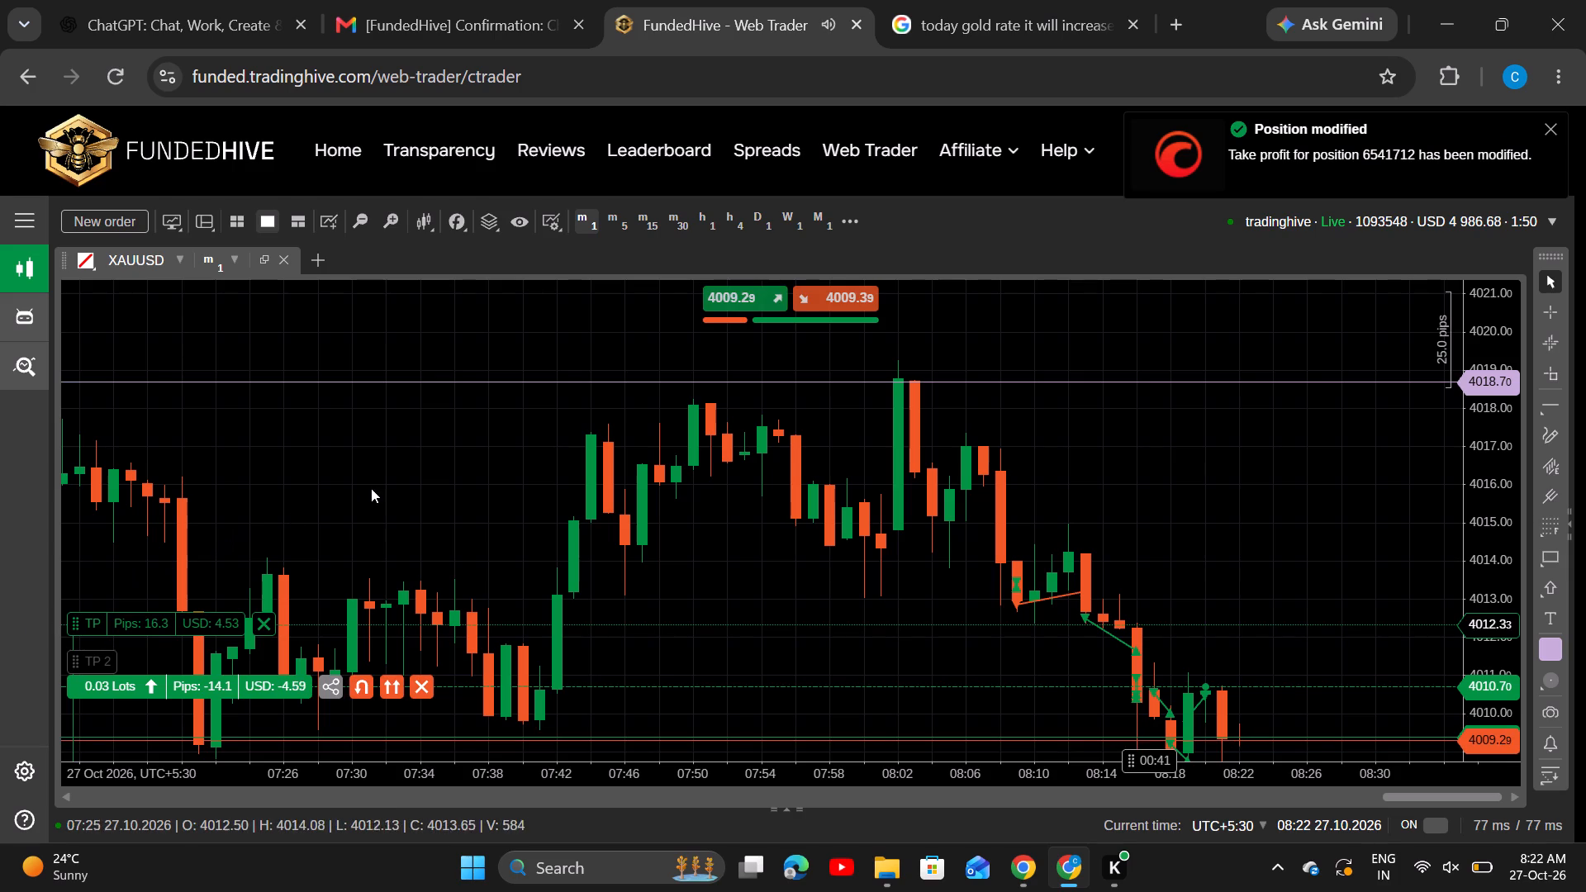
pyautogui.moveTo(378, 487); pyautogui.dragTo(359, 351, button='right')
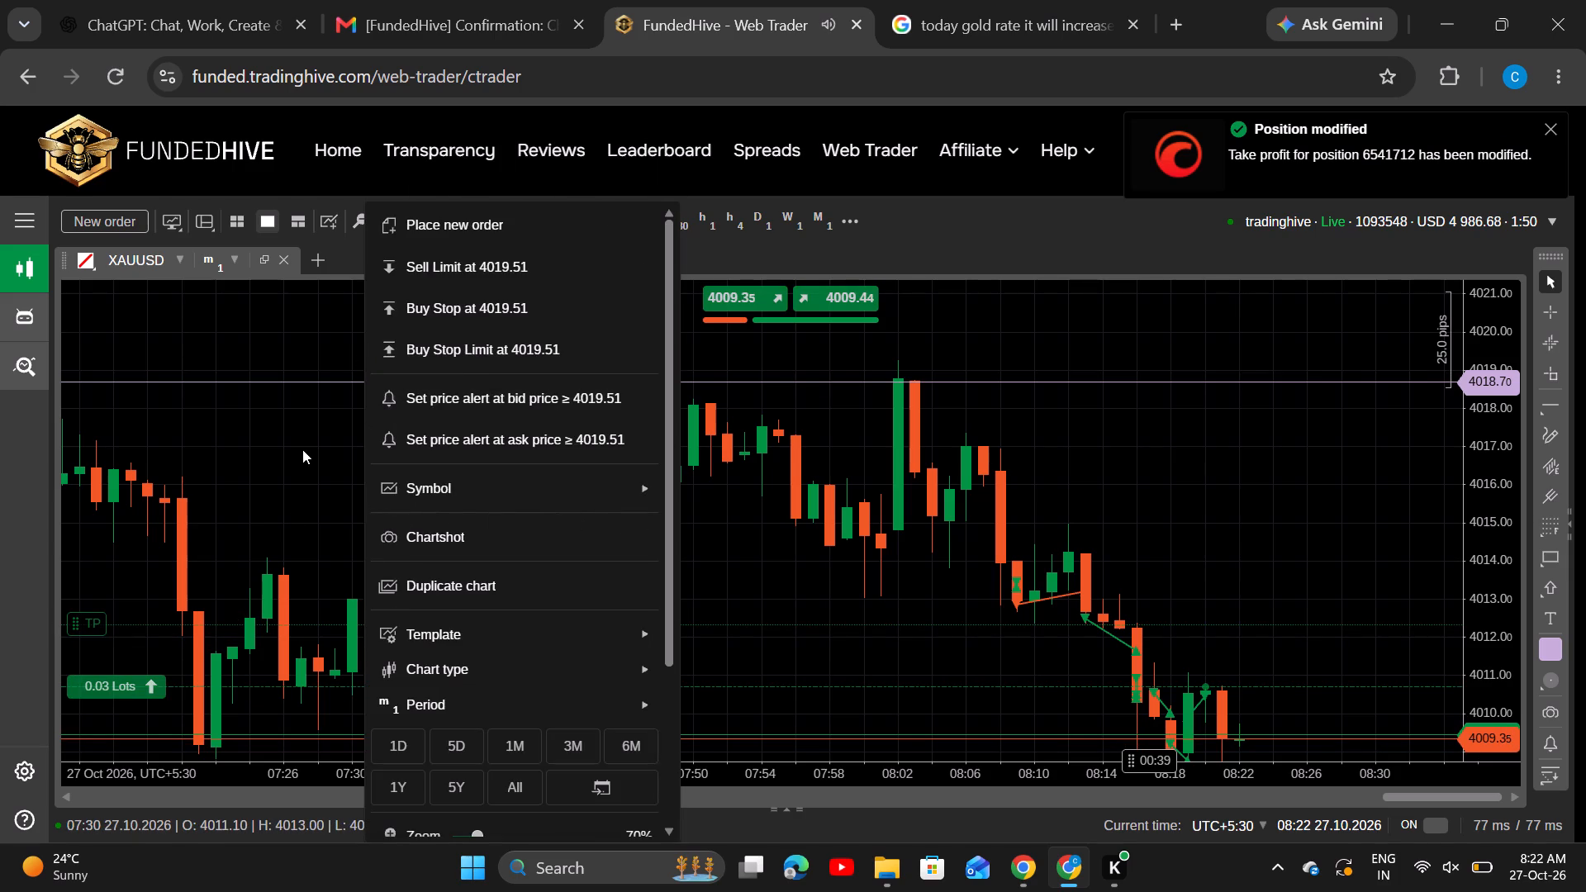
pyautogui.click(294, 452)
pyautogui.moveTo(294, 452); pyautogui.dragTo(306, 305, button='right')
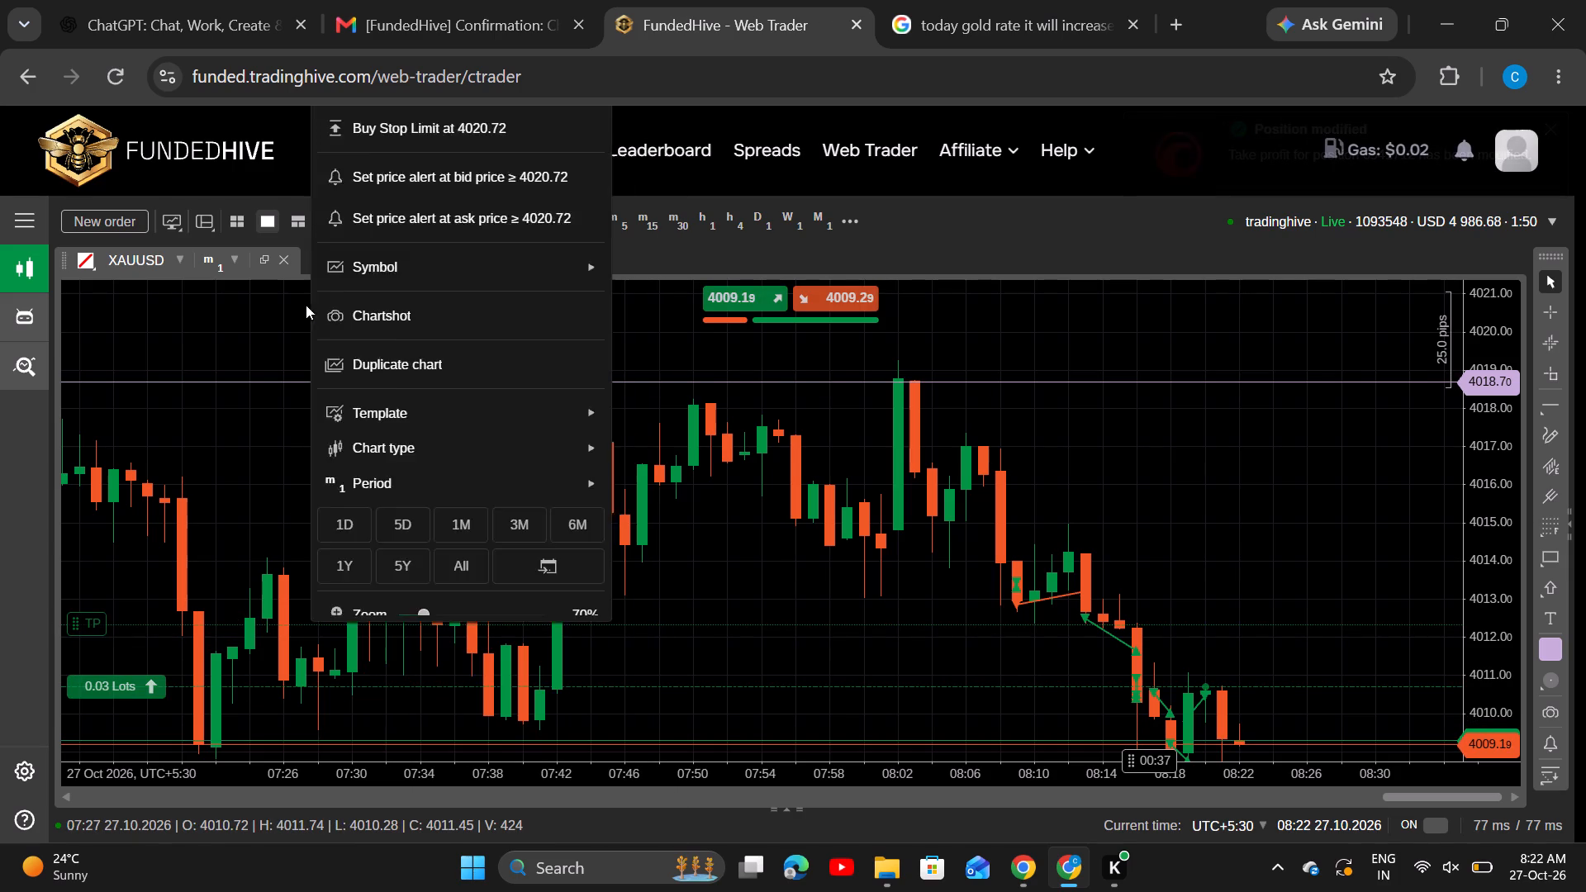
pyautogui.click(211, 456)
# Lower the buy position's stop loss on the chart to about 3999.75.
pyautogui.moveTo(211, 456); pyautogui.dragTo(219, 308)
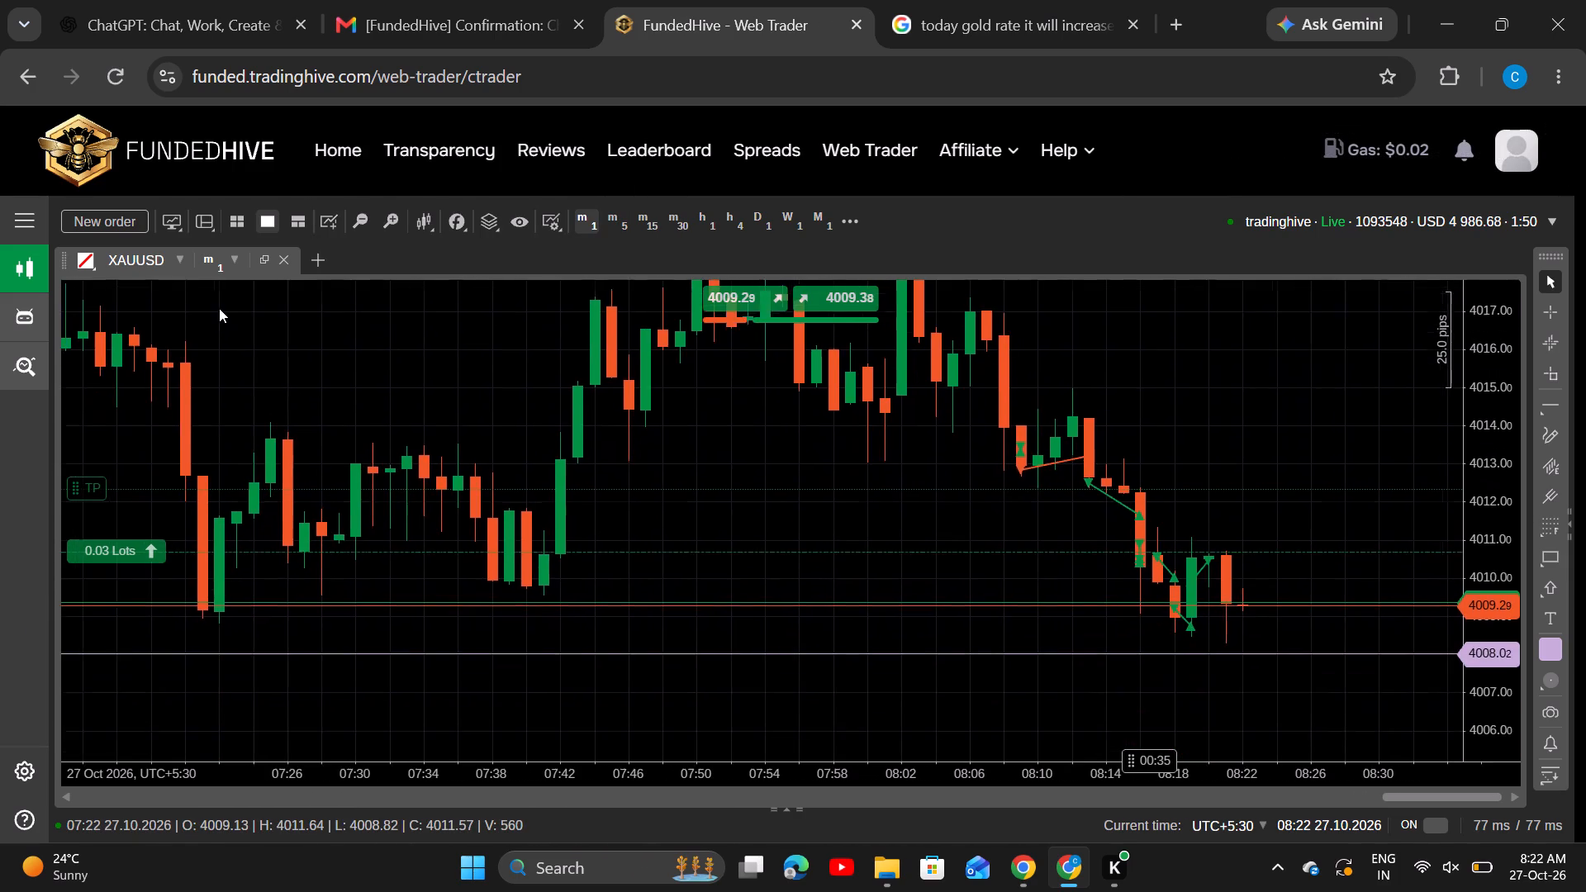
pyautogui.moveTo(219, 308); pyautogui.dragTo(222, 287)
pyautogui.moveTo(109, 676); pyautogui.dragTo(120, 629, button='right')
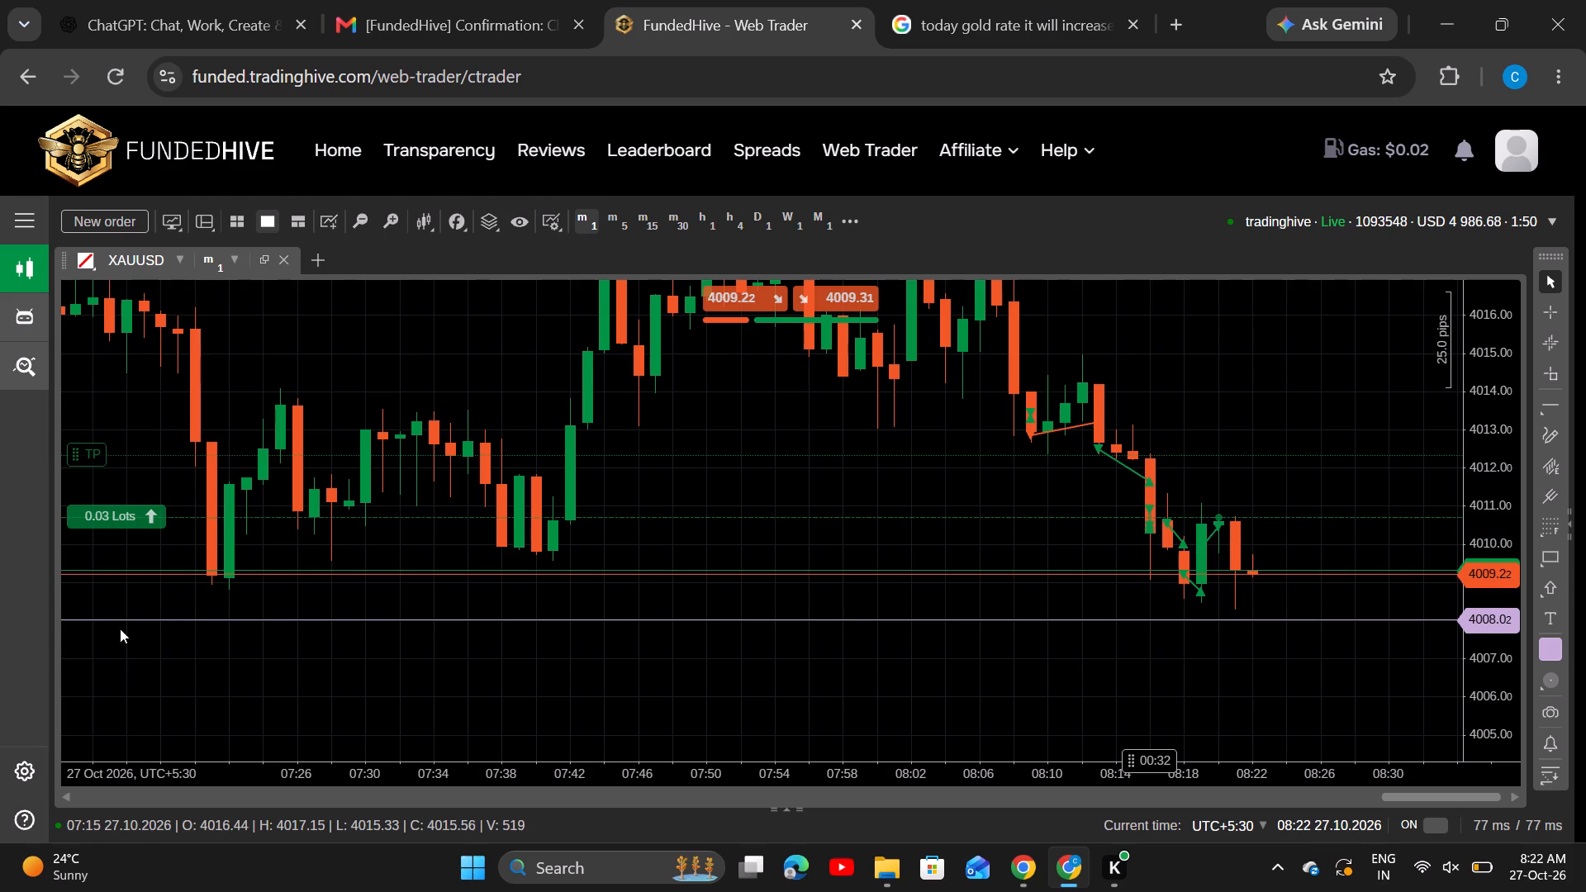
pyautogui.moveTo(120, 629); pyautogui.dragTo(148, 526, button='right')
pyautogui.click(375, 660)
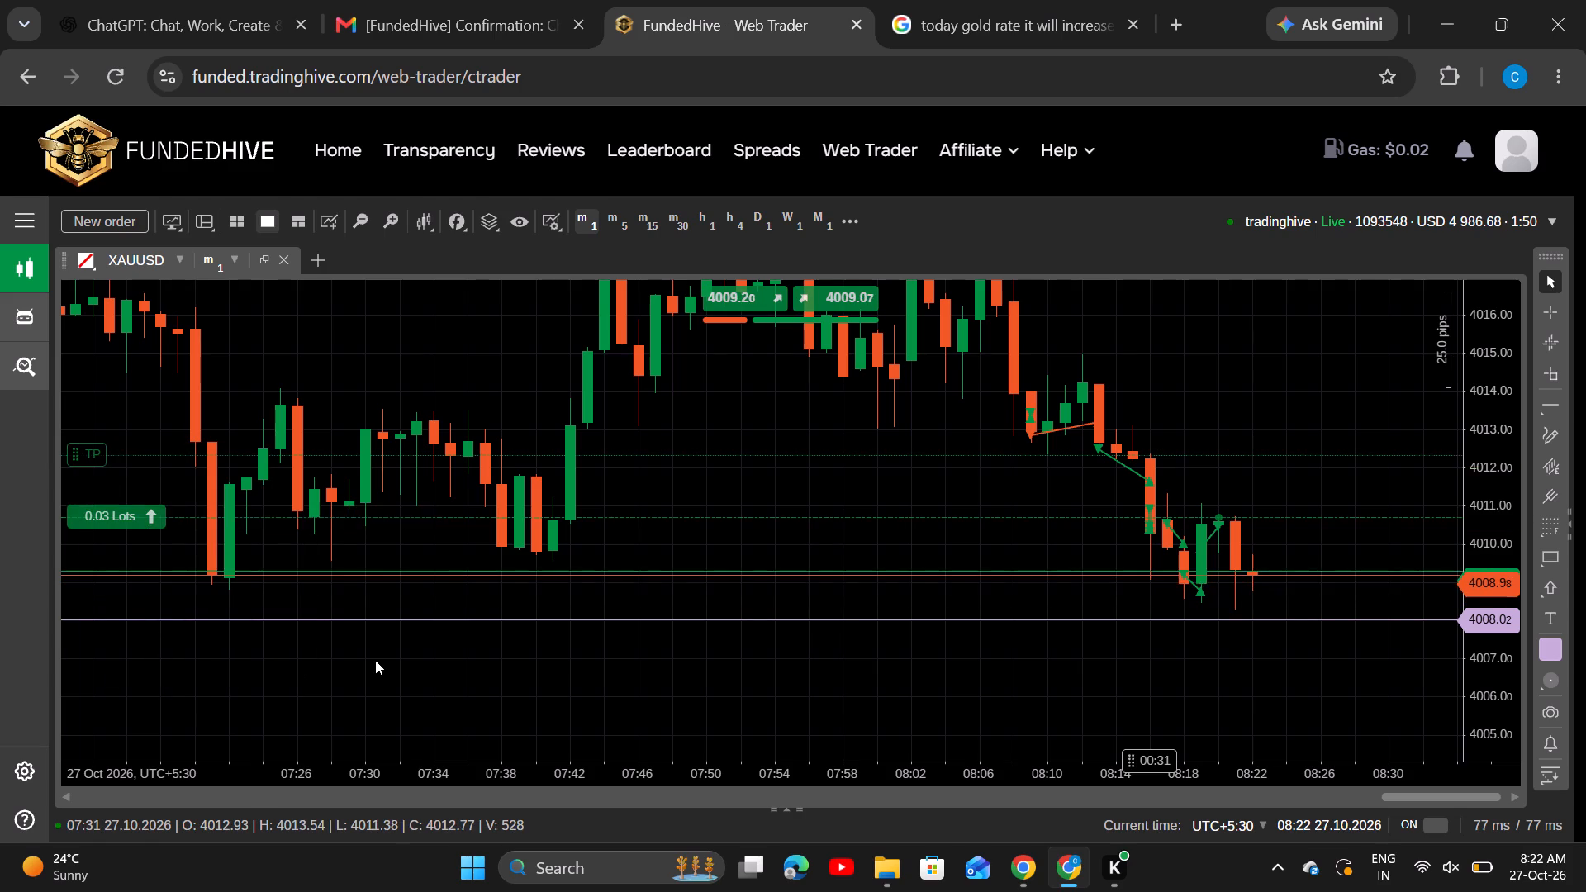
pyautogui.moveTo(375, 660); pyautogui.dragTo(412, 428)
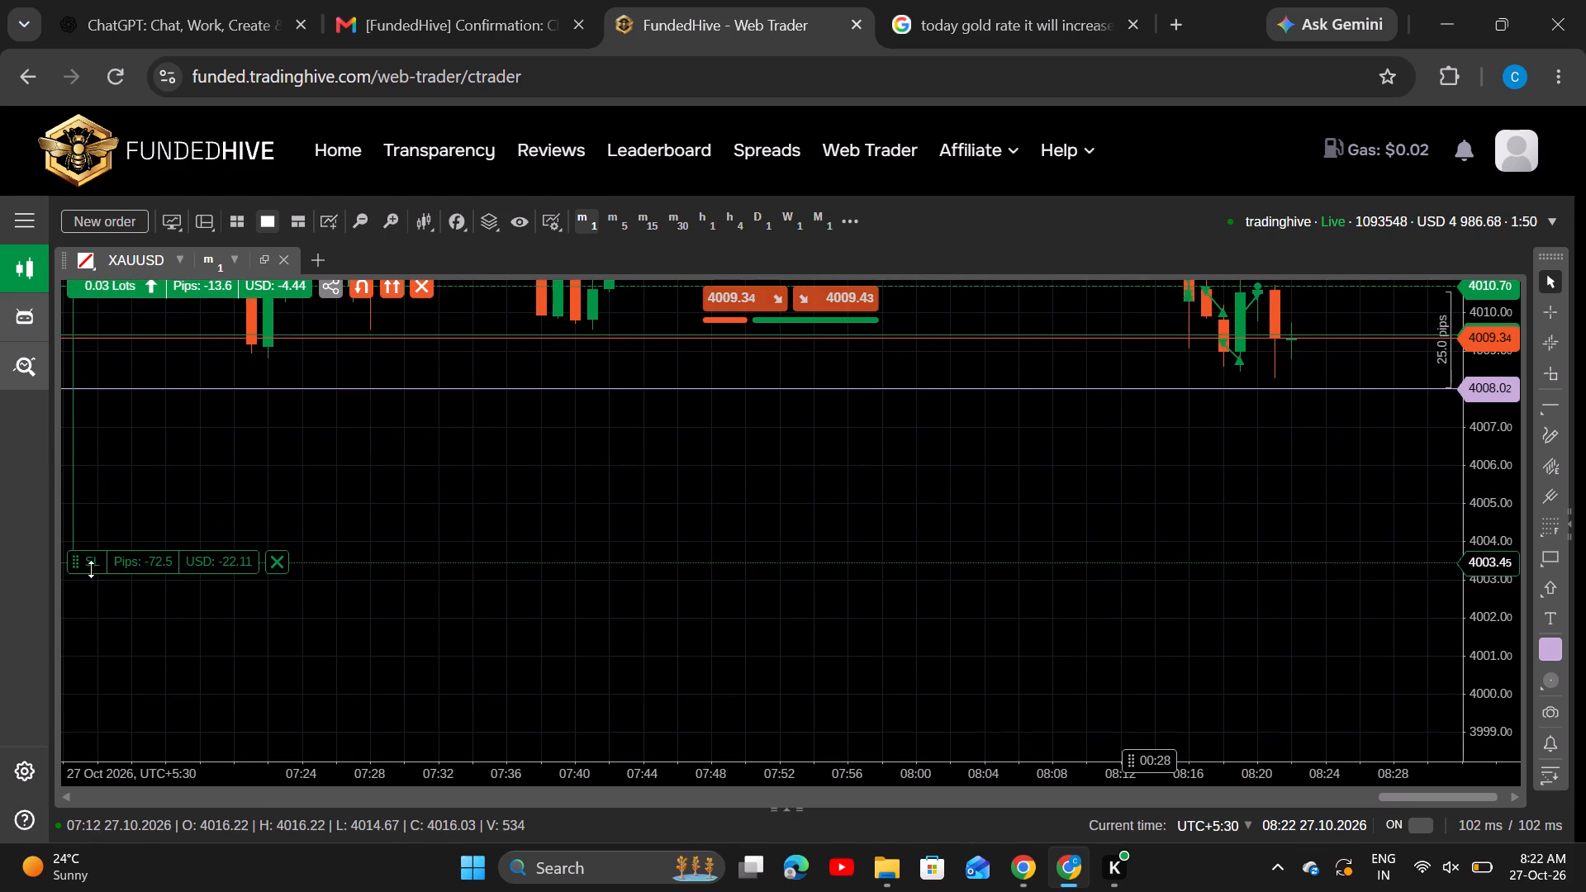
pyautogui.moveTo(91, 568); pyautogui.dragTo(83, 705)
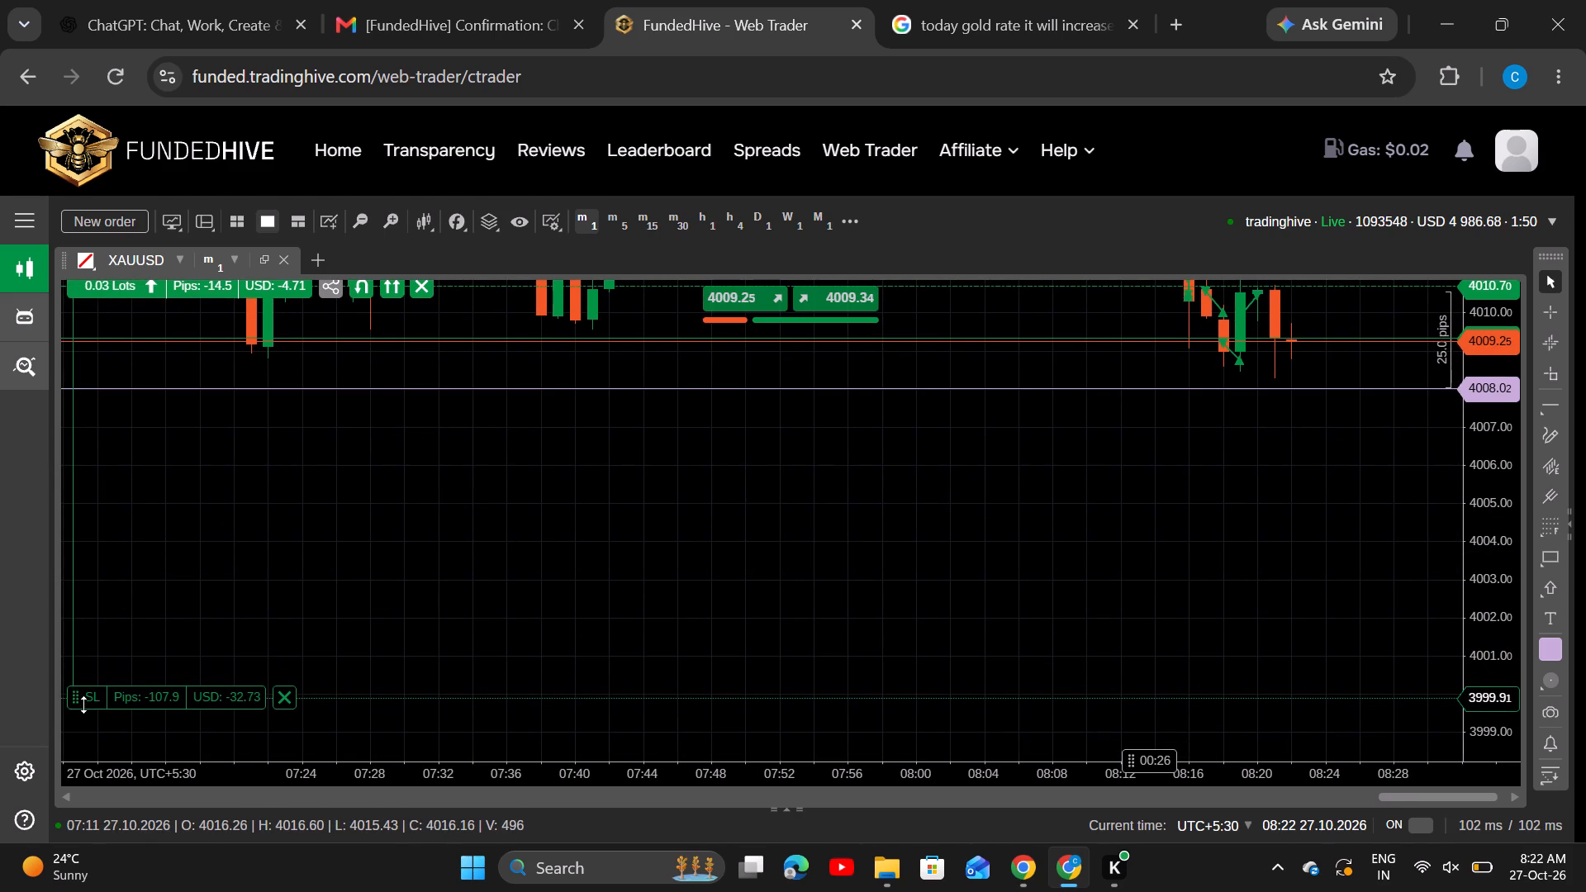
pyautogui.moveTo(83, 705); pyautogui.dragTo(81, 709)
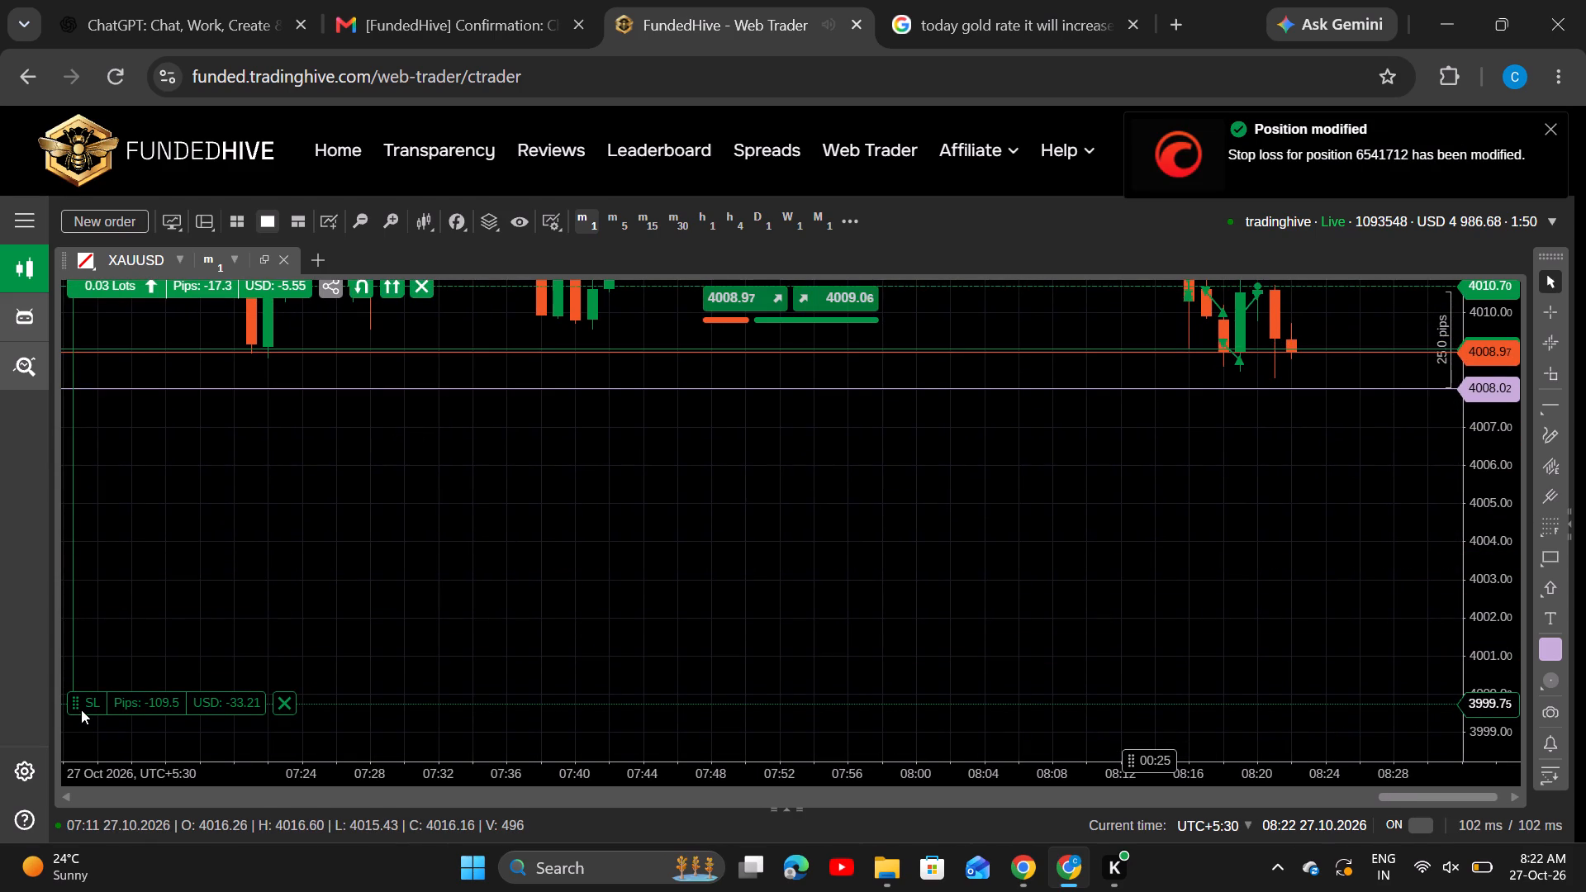
# Raise the buy position's take profit on the chart to about 4014.82.
pyautogui.moveTo(383, 519); pyautogui.dragTo(292, 728)
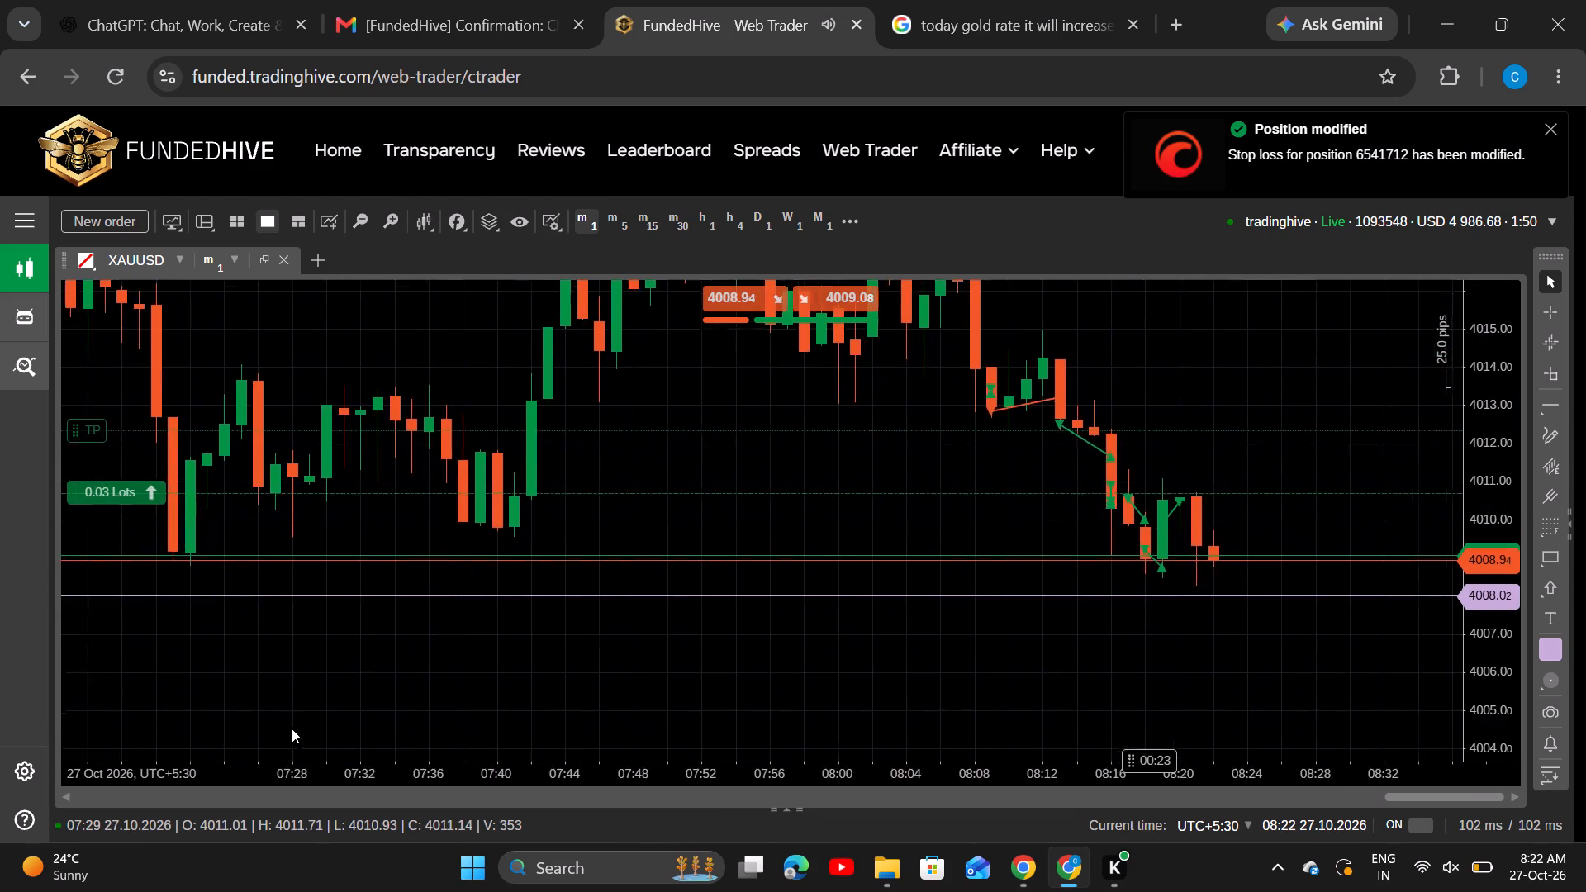
pyautogui.moveTo(292, 728); pyautogui.dragTo(338, 554)
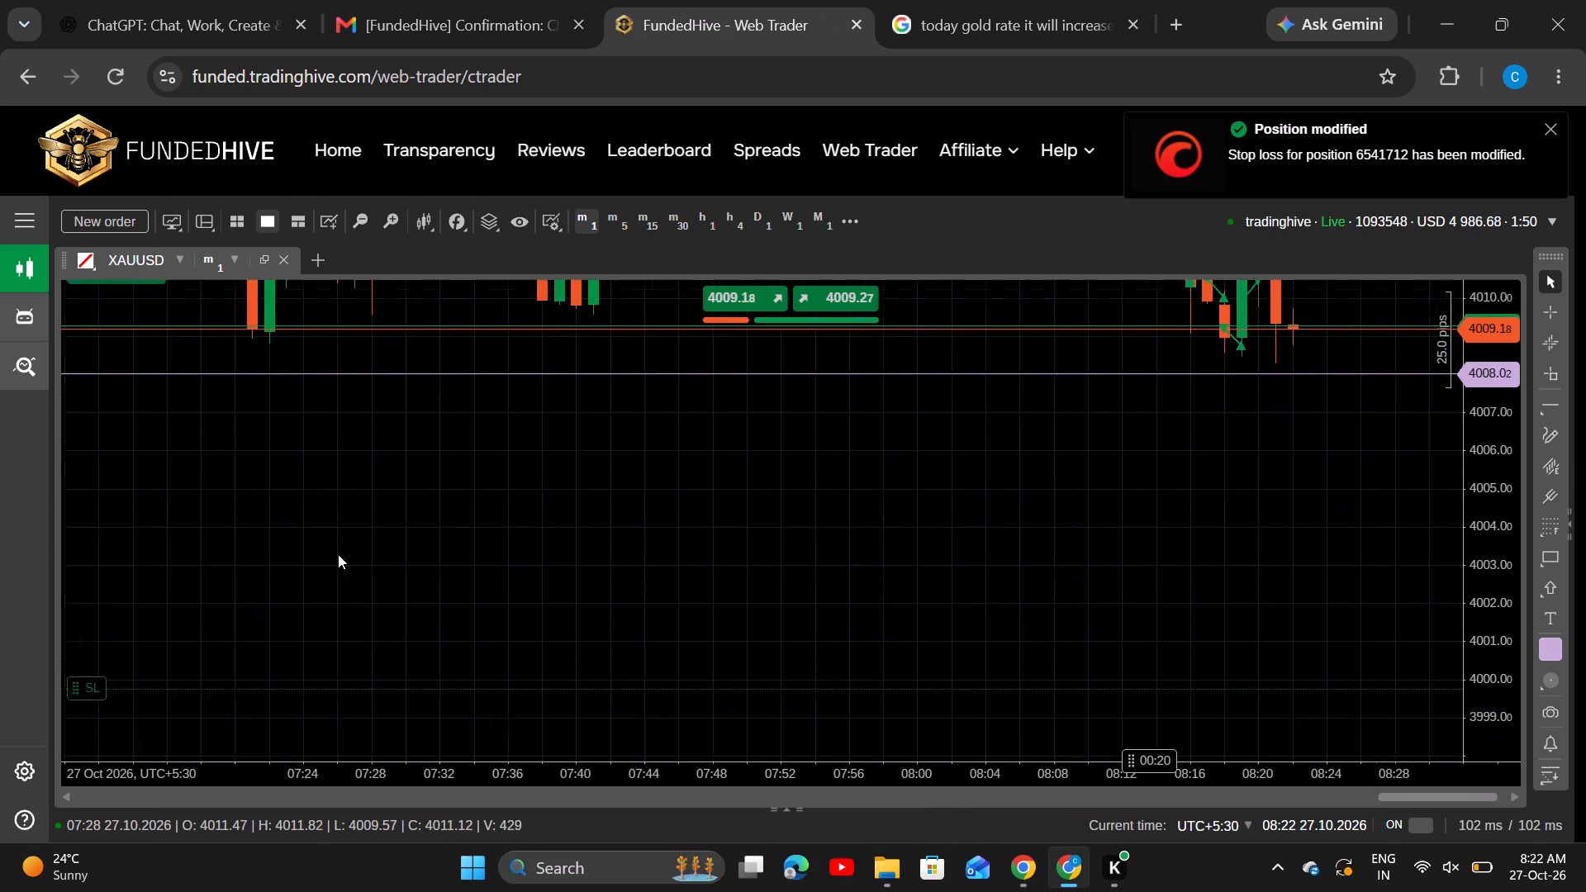
pyautogui.moveTo(338, 554); pyautogui.dragTo(245, 636)
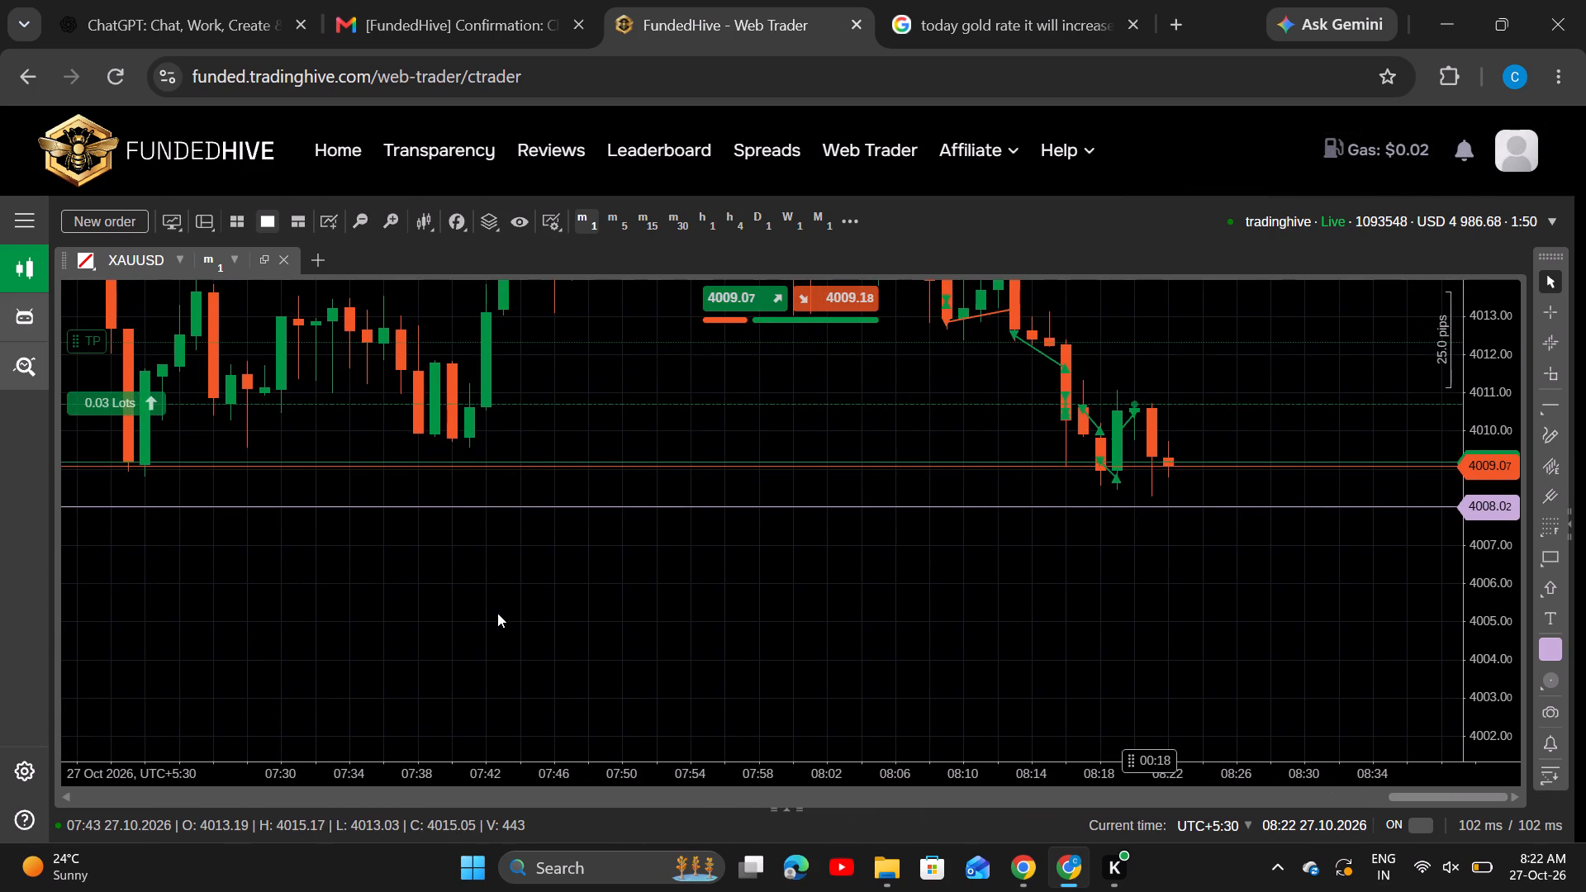
pyautogui.moveTo(497, 613); pyautogui.dragTo(430, 690)
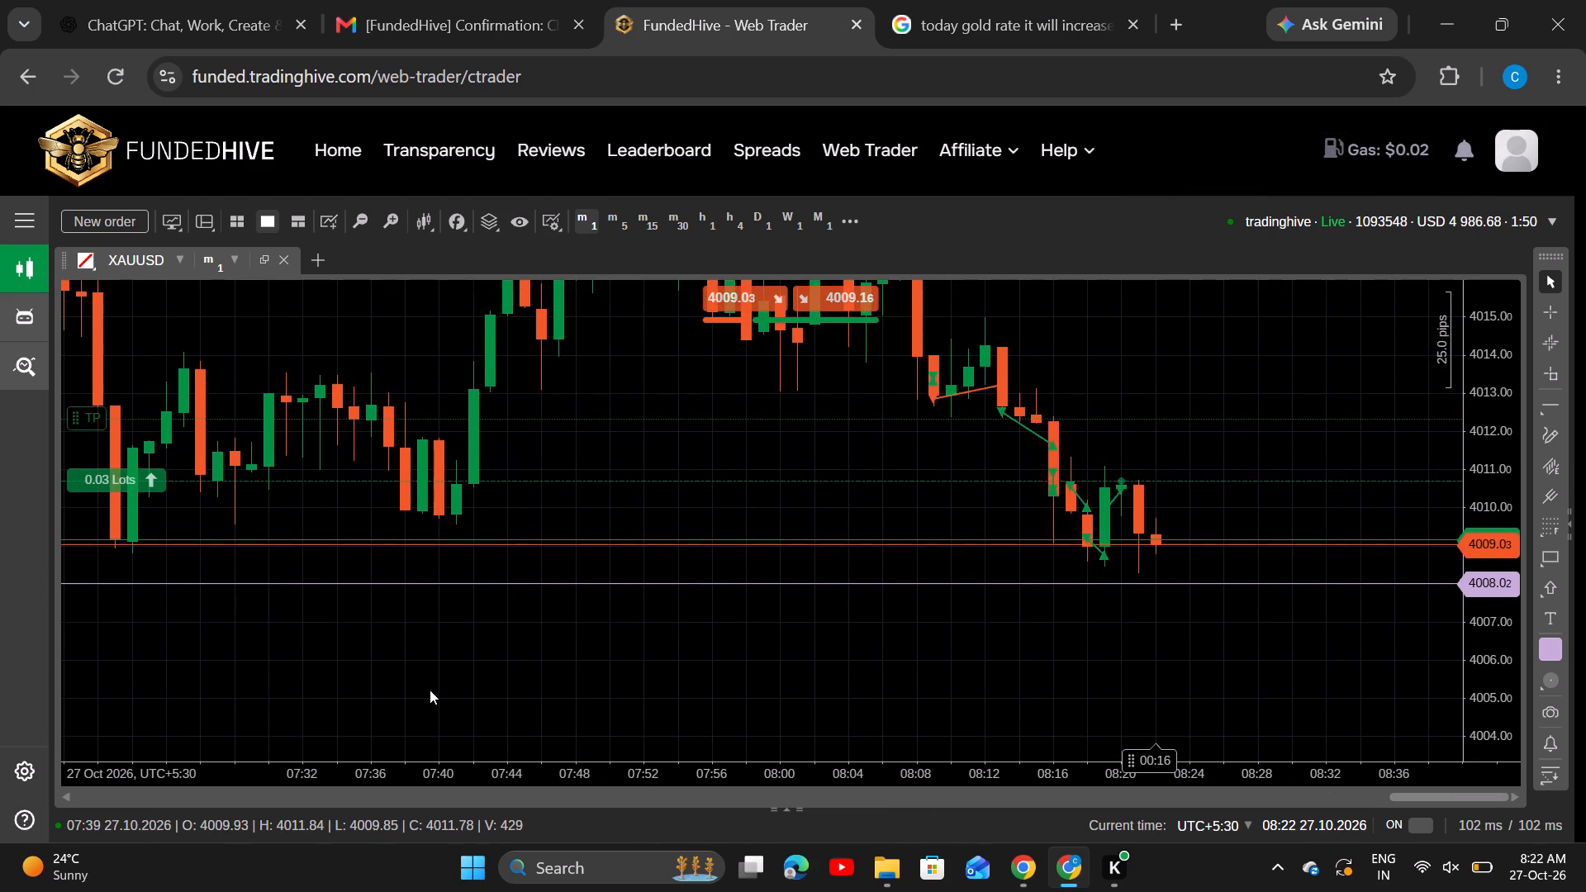
pyautogui.moveTo(95, 406); pyautogui.dragTo(131, 415)
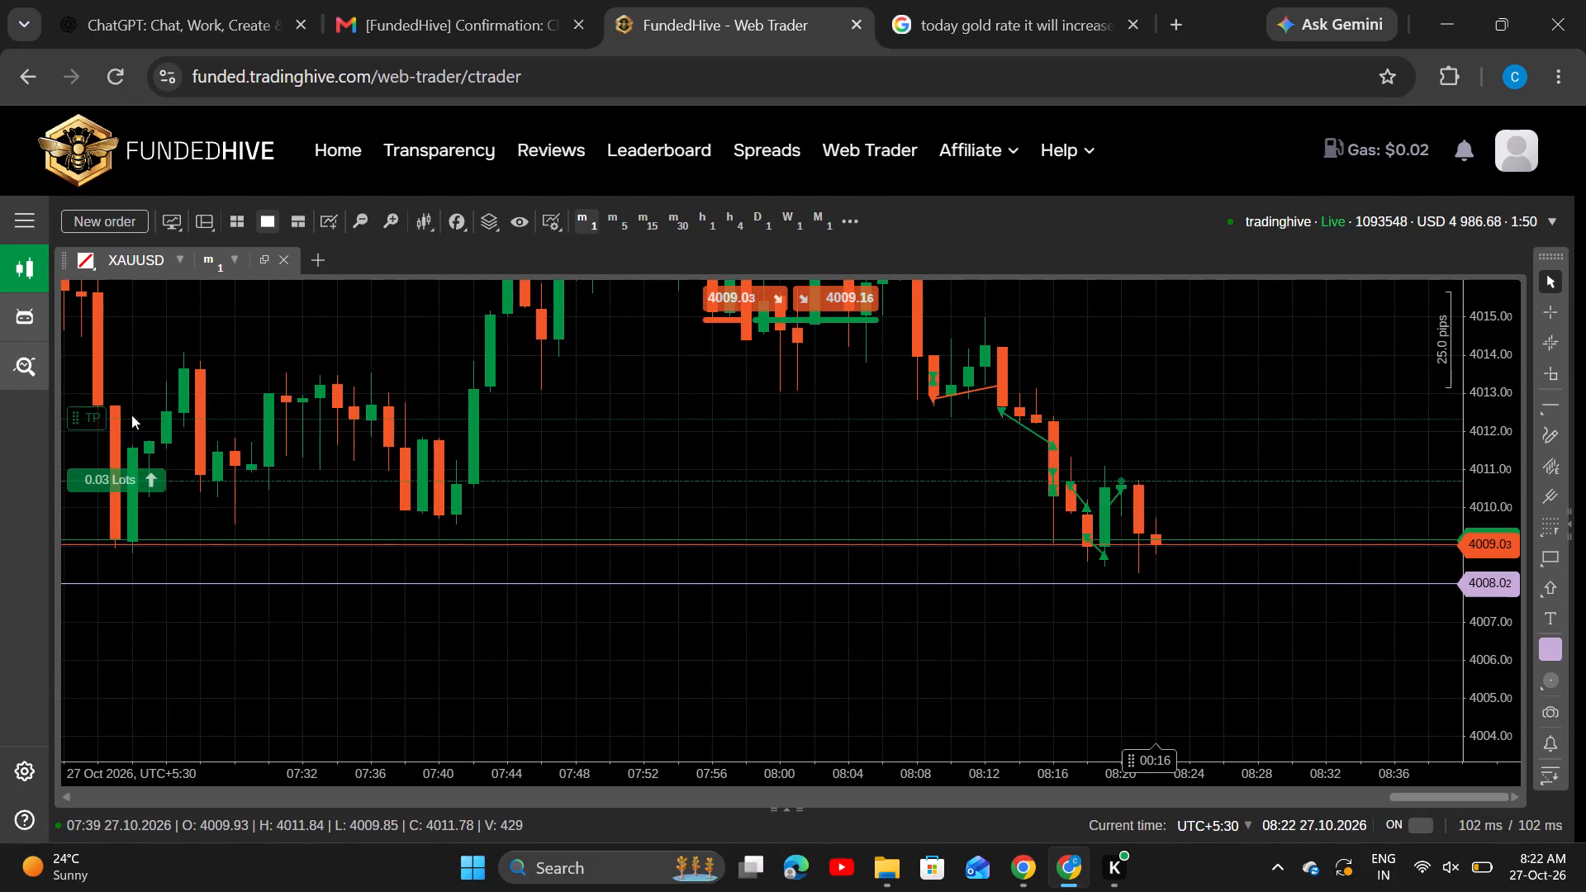
pyautogui.moveTo(131, 415); pyautogui.dragTo(173, 420)
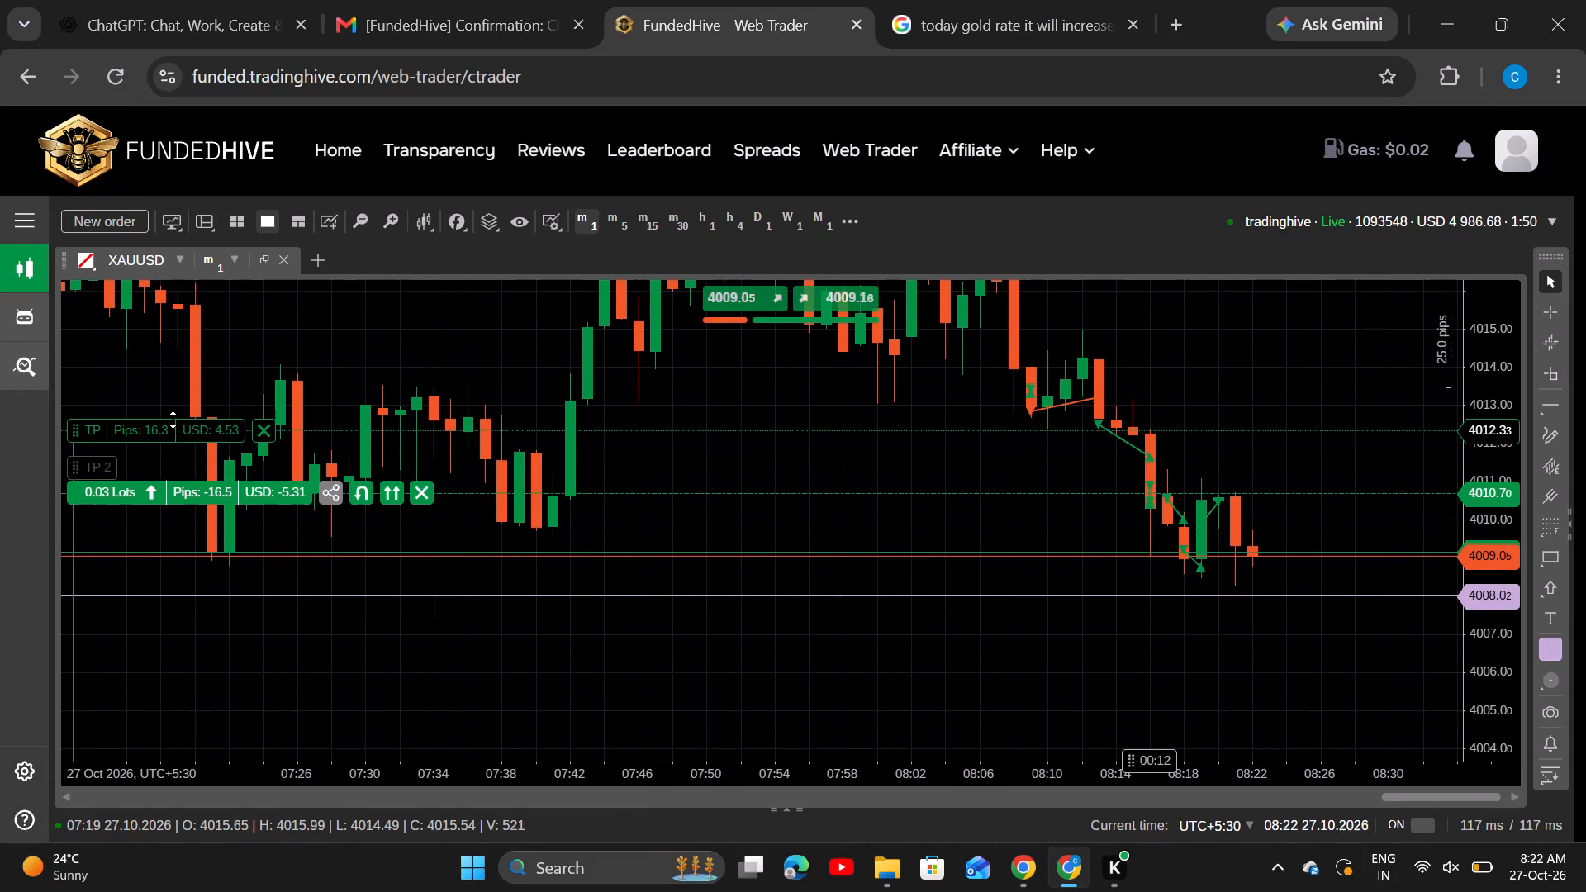
pyautogui.moveTo(173, 420); pyautogui.dragTo(172, 425)
pyautogui.moveTo(172, 425); pyautogui.dragTo(173, 420)
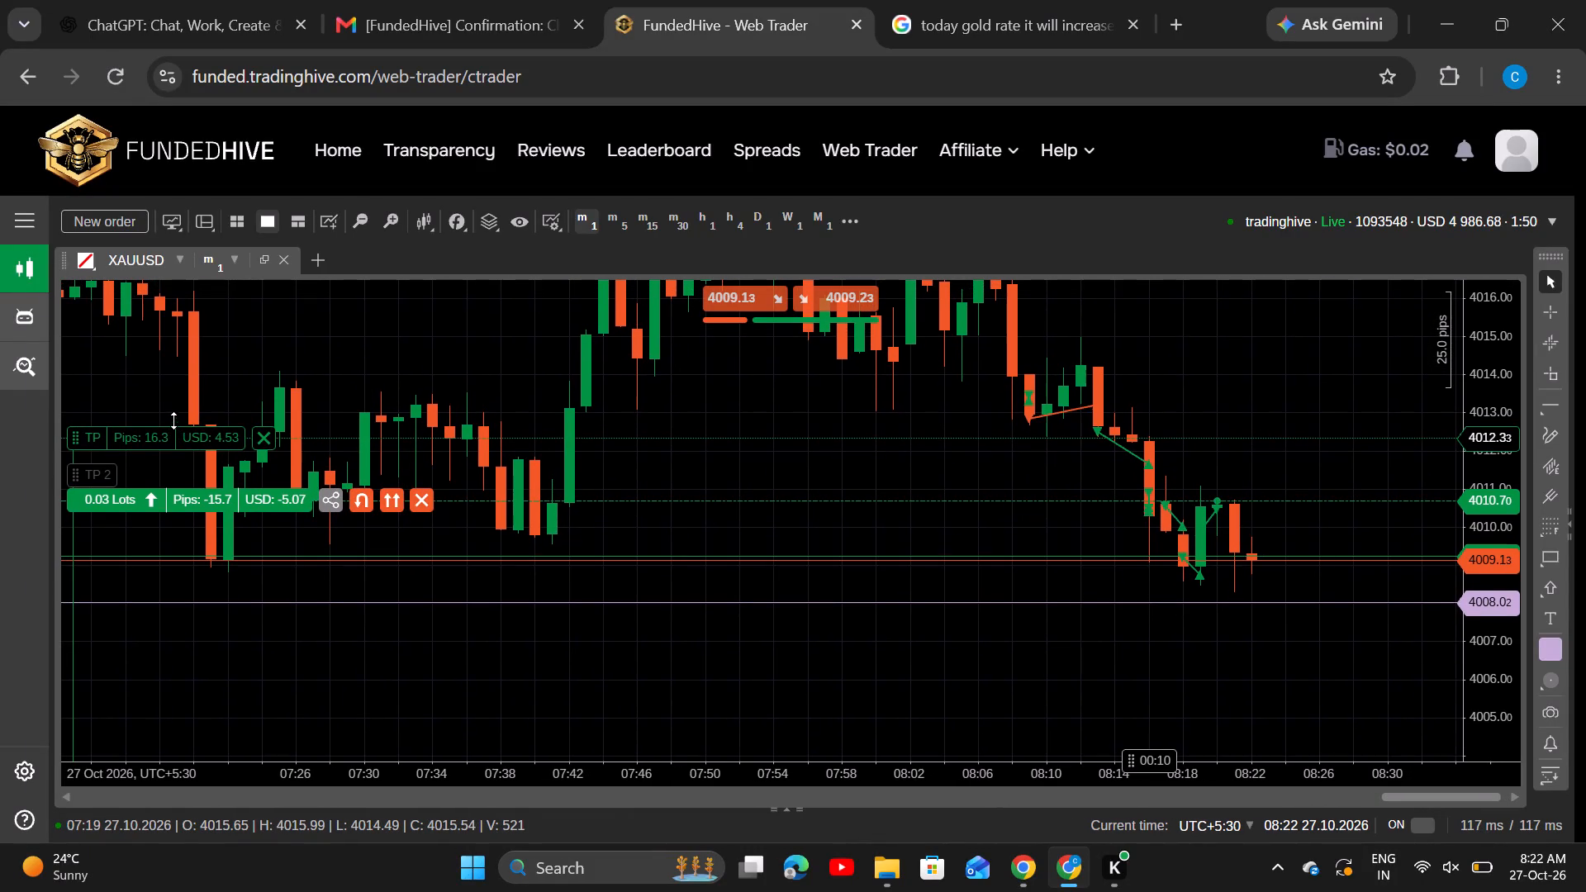
pyautogui.moveTo(173, 420); pyautogui.dragTo(197, 350)
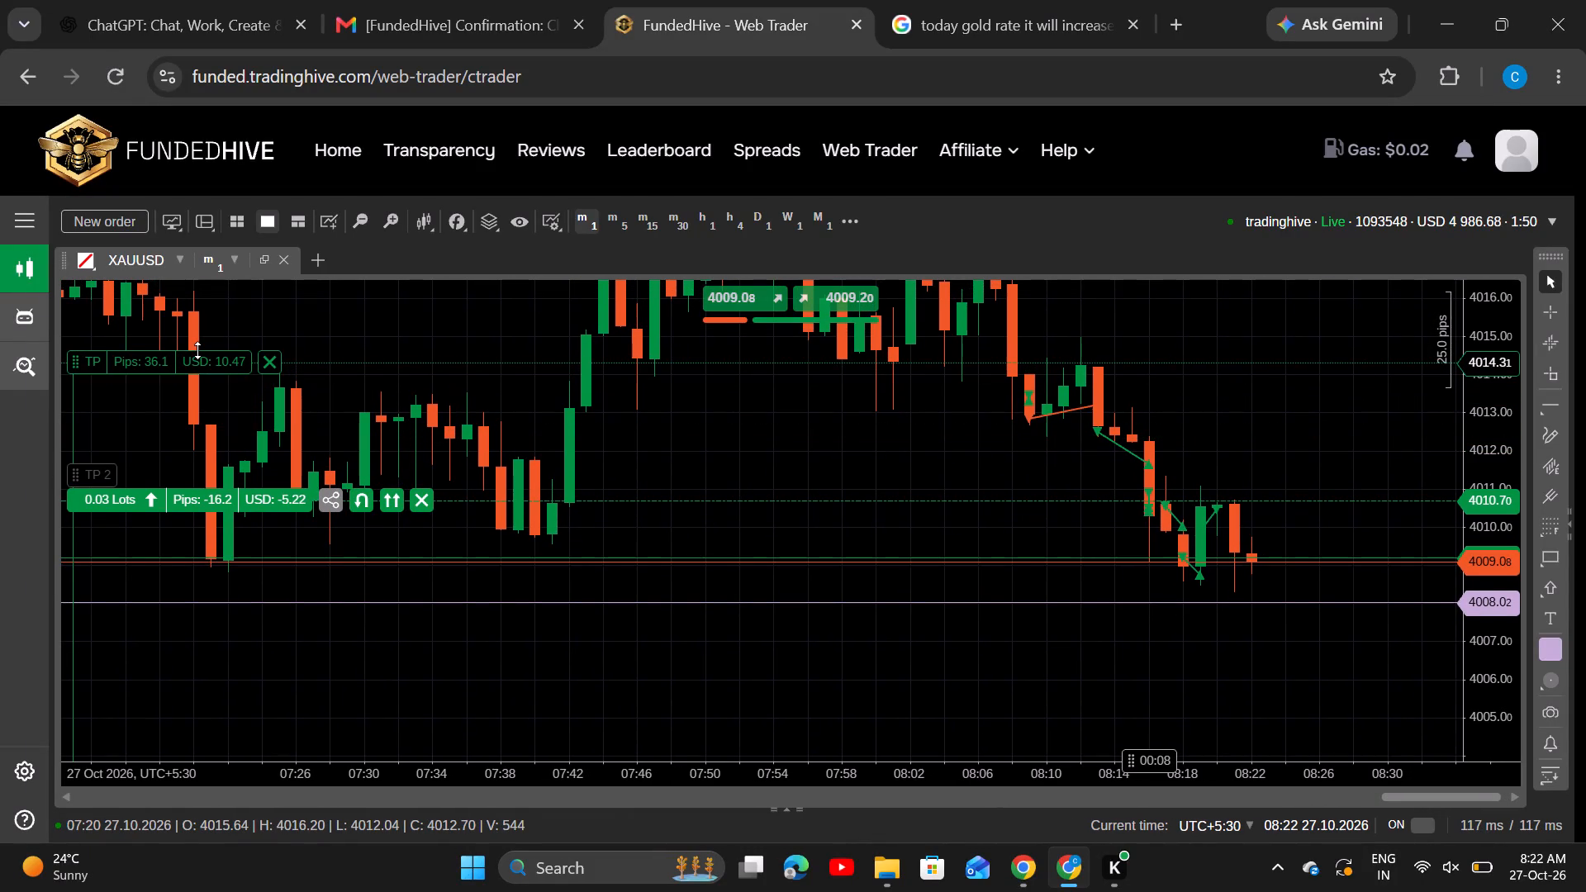
pyautogui.moveTo(197, 350); pyautogui.dragTo(204, 330)
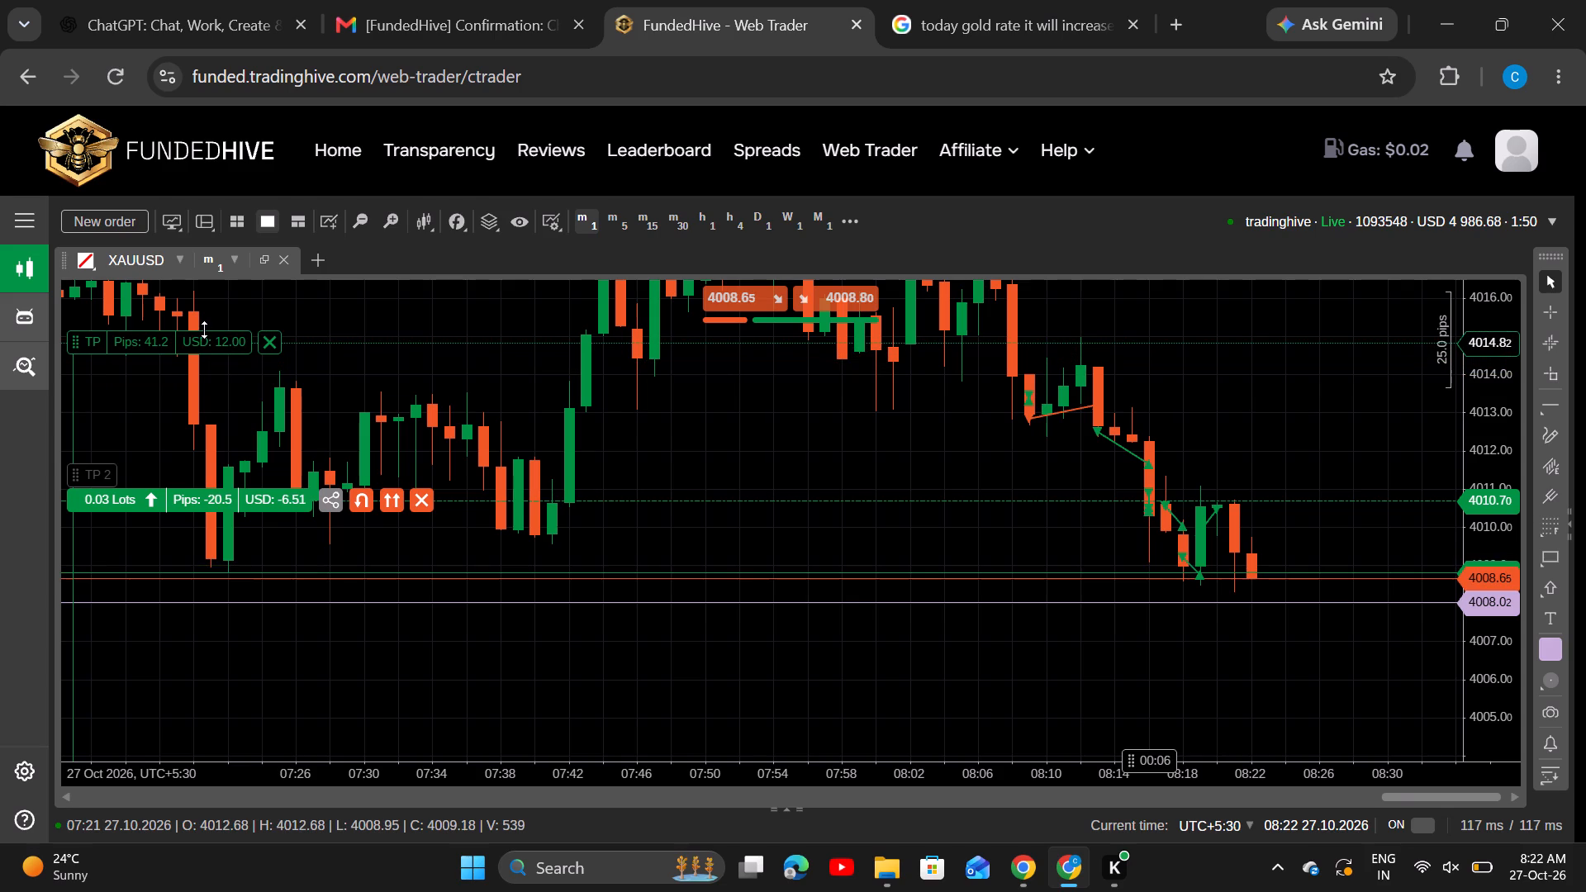
pyautogui.moveTo(204, 330); pyautogui.dragTo(205, 331)
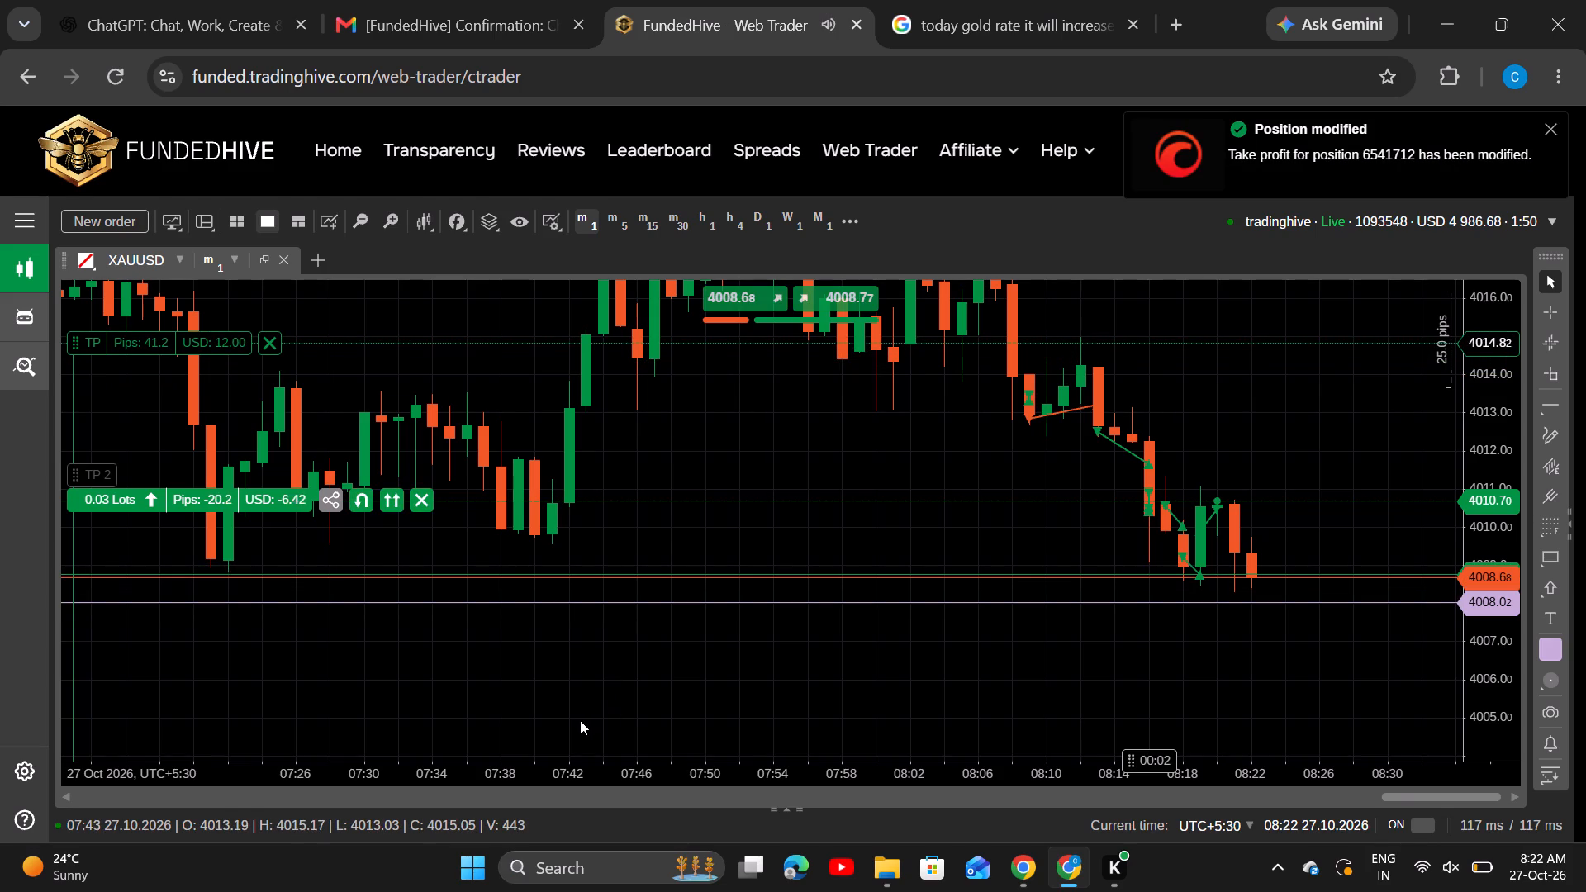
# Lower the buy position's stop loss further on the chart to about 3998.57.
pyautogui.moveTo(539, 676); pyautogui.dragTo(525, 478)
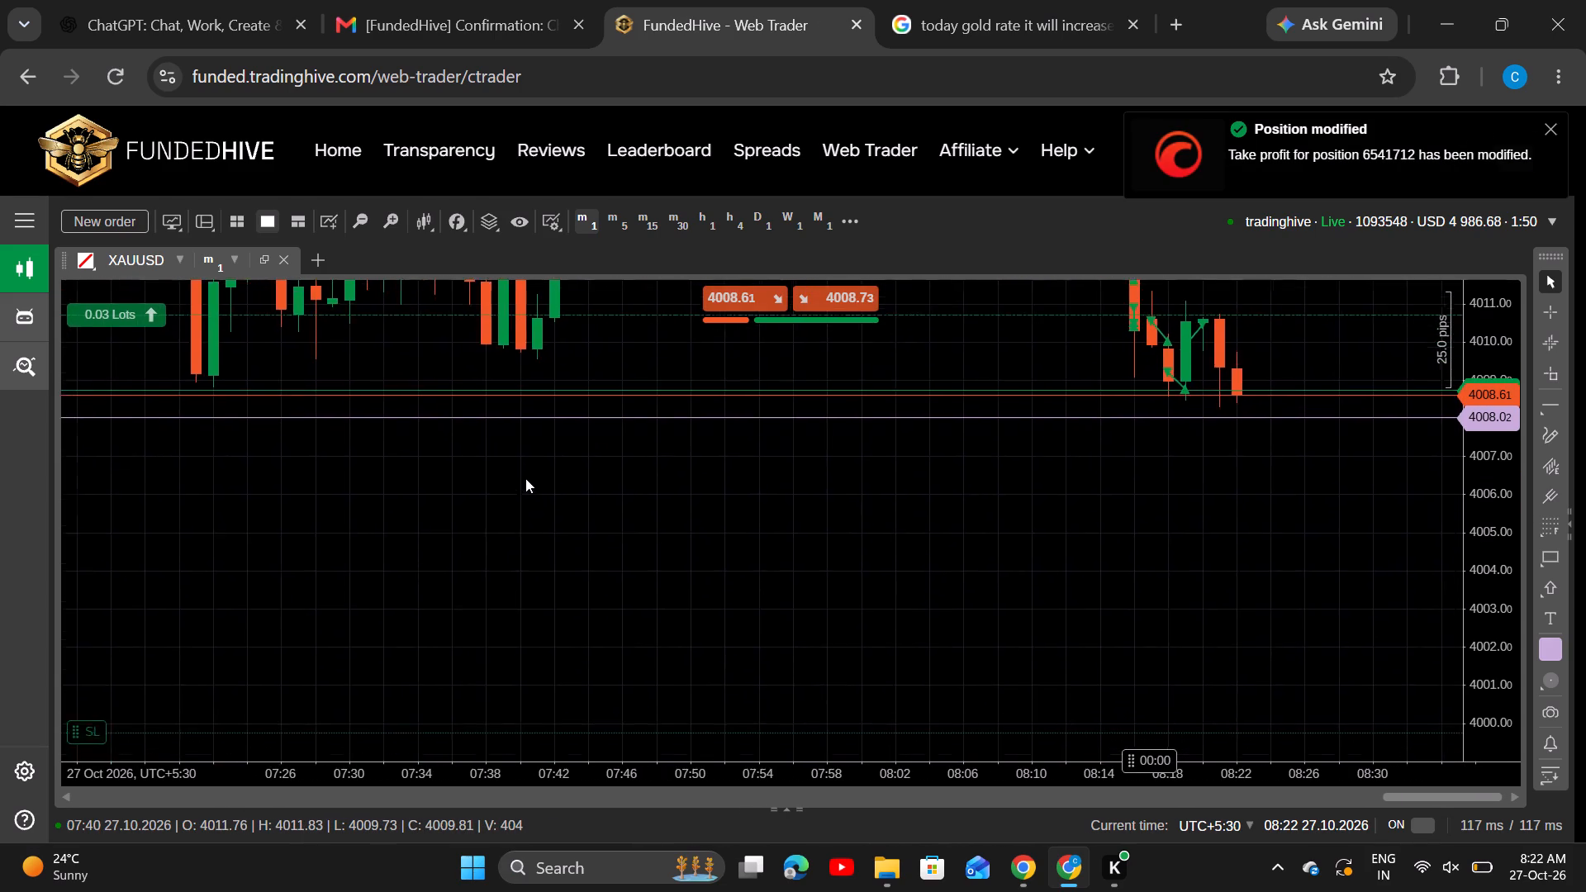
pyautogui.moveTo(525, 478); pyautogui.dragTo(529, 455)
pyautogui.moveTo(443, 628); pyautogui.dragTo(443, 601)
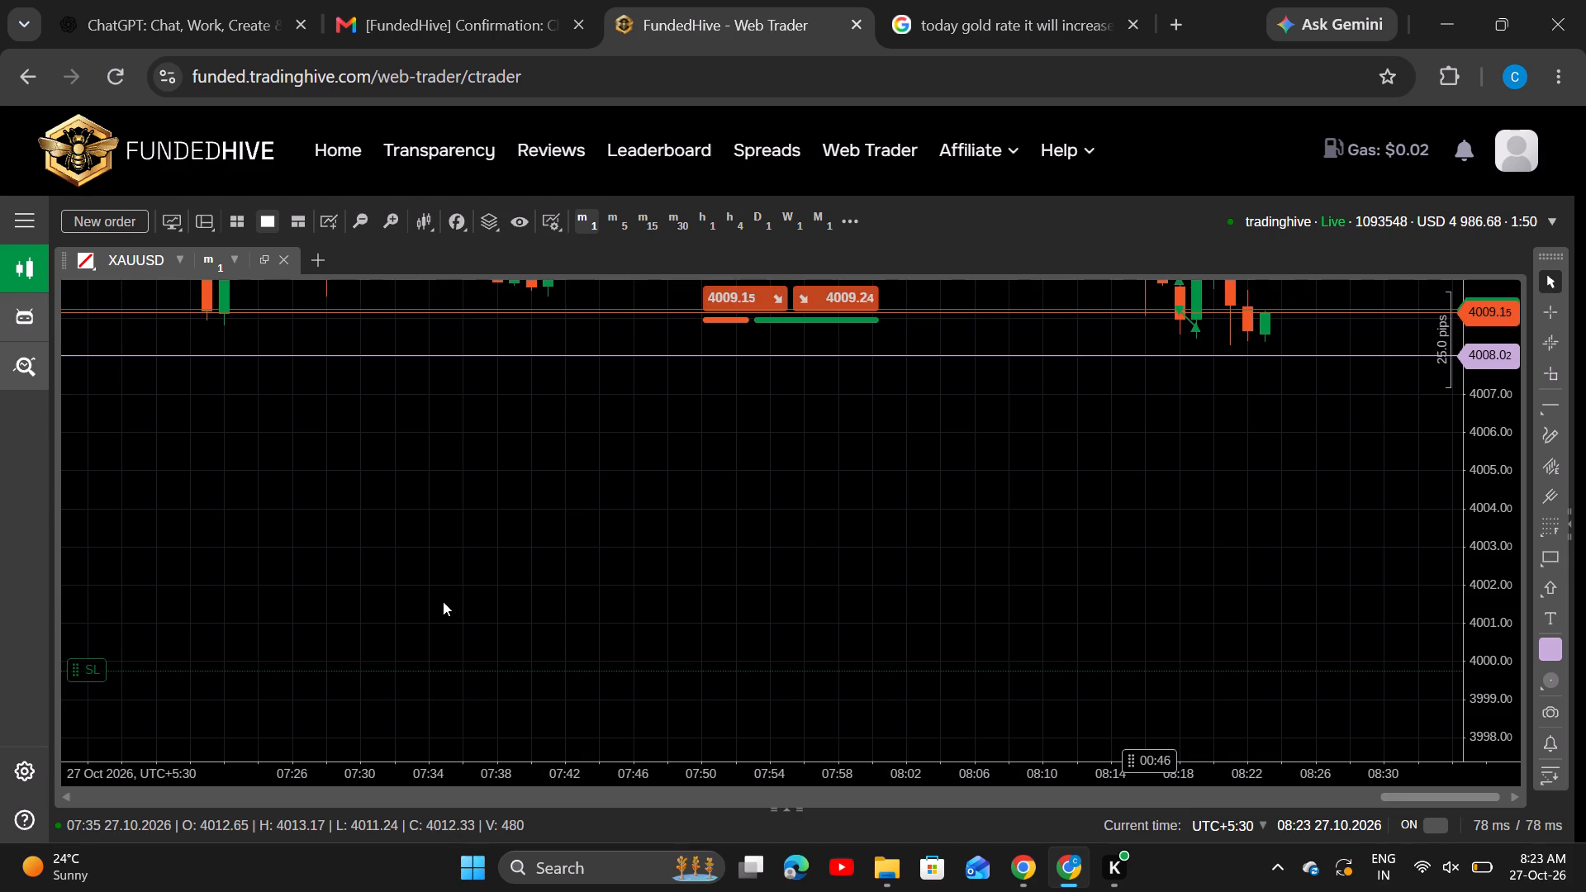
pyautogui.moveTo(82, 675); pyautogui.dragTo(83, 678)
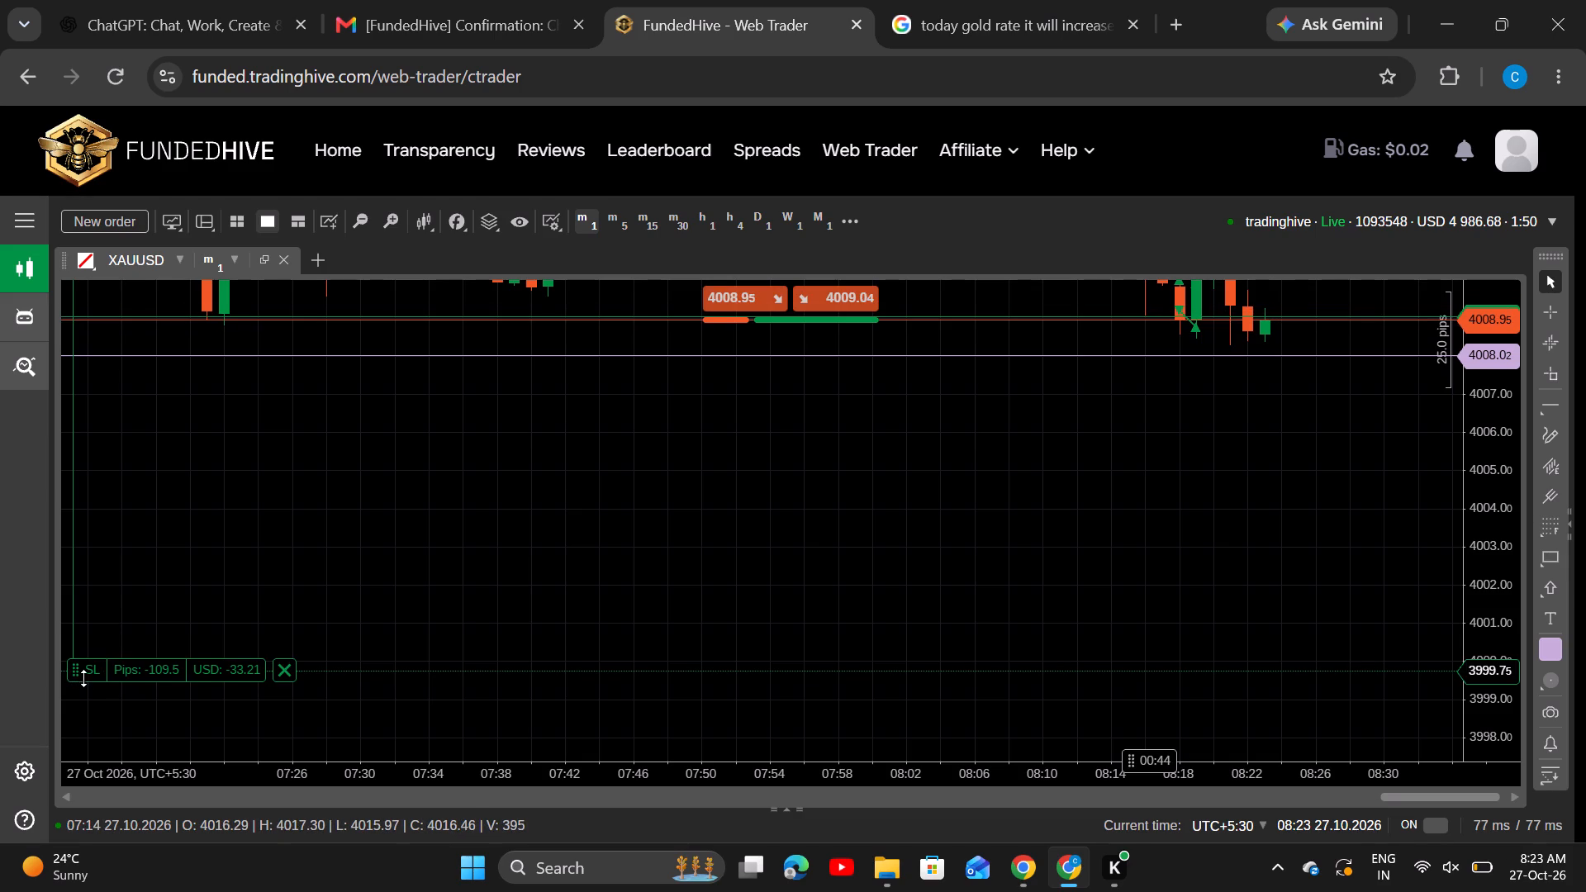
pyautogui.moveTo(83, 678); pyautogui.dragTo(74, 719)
# Raise the buy position's stop loss on the chart to about 4003.65.
pyautogui.moveTo(406, 622); pyautogui.dragTo(422, 468)
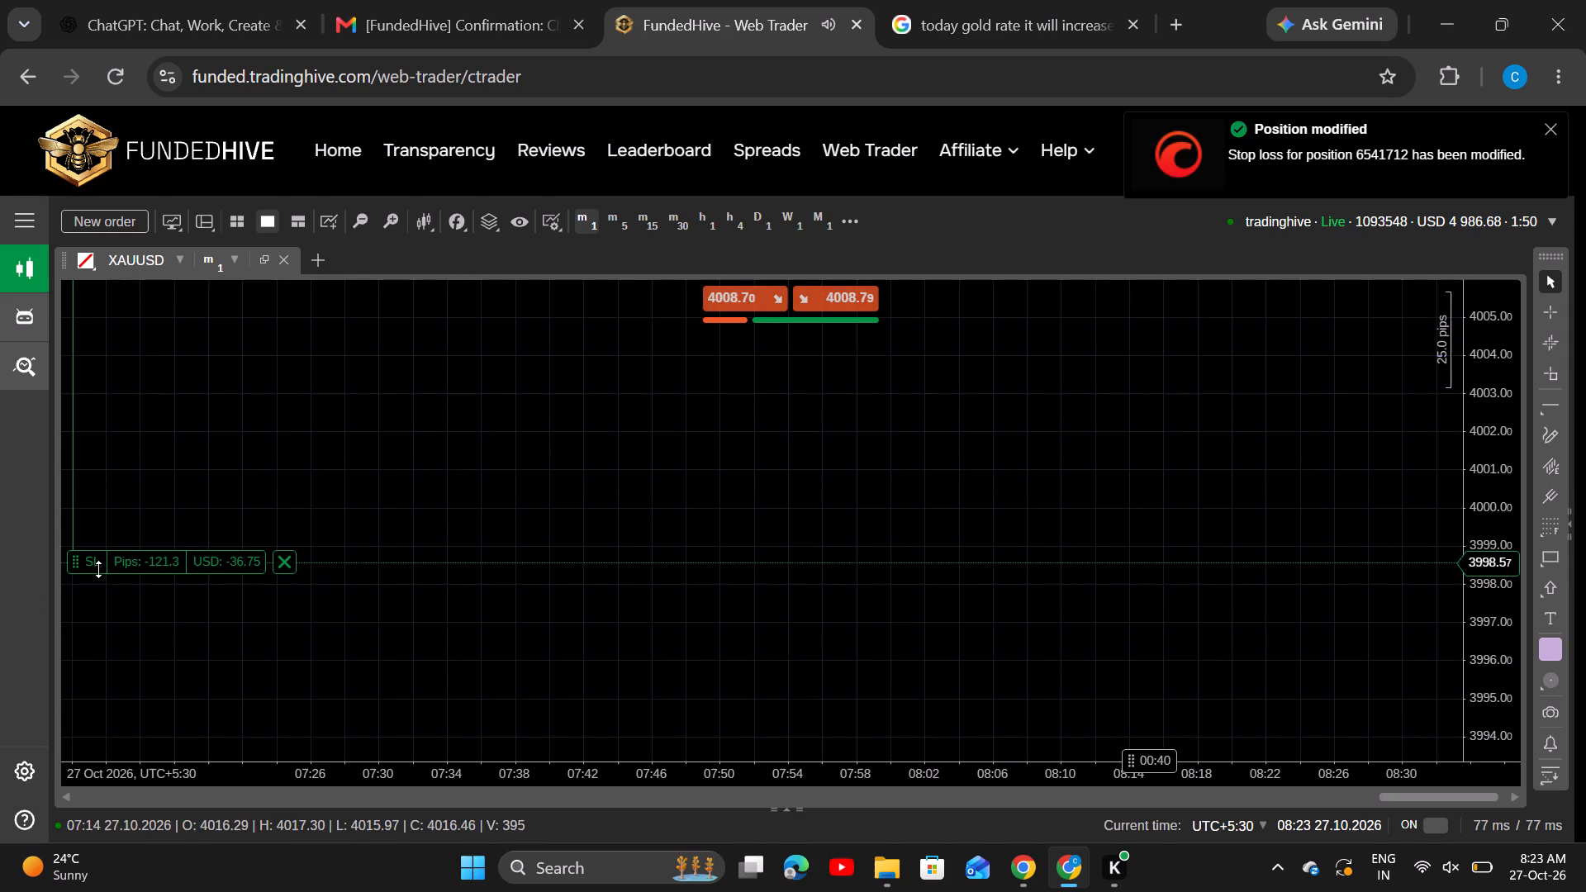
pyautogui.moveTo(98, 569); pyautogui.dragTo(103, 639)
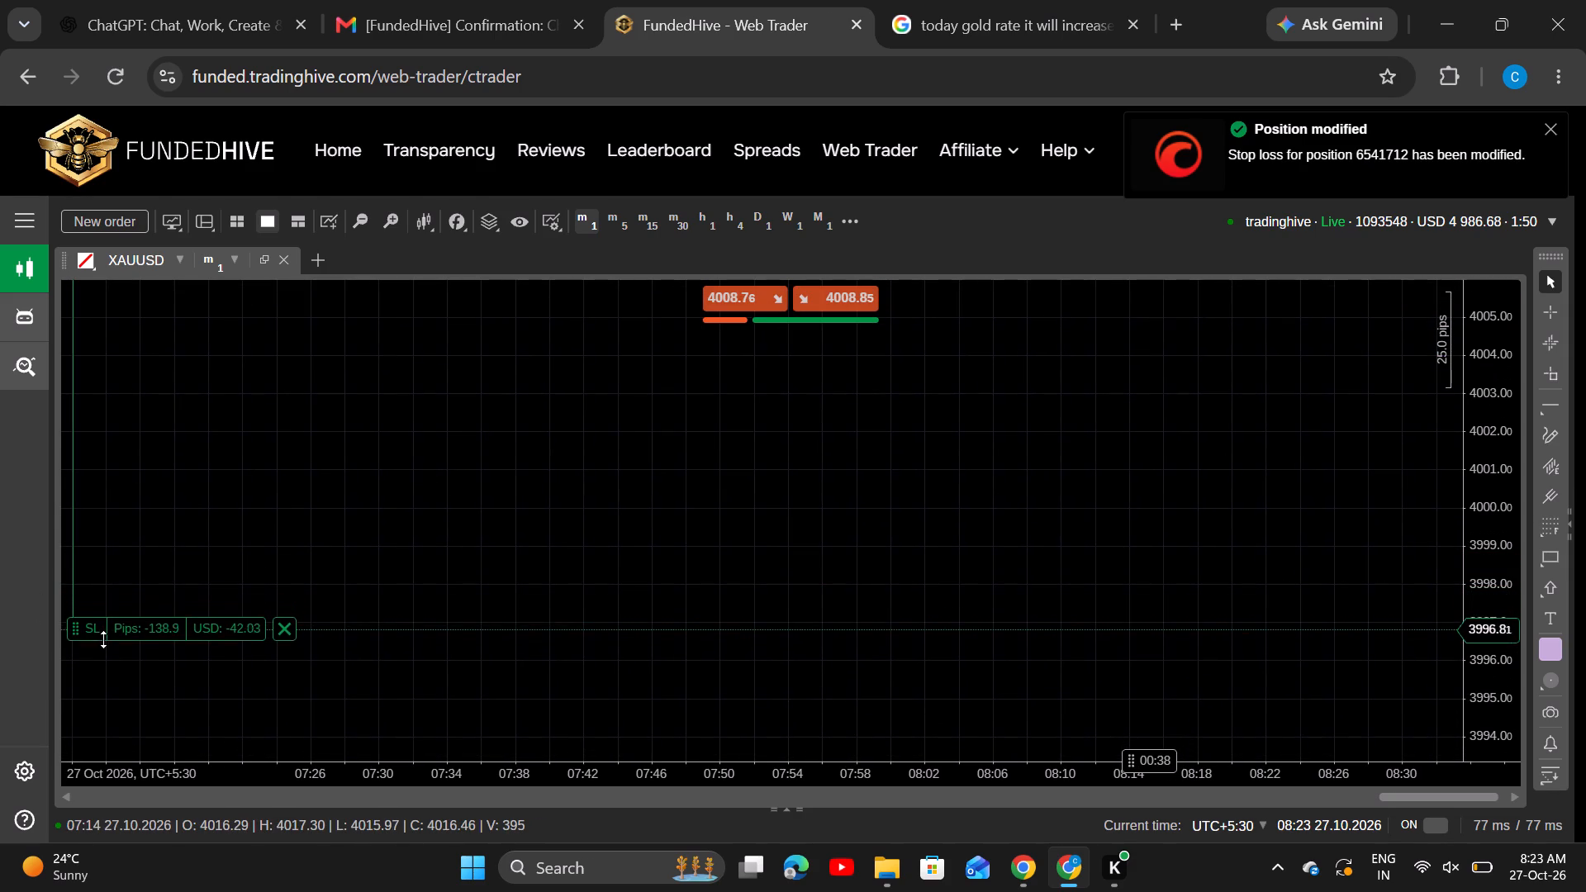
pyautogui.moveTo(103, 639); pyautogui.dragTo(187, 406)
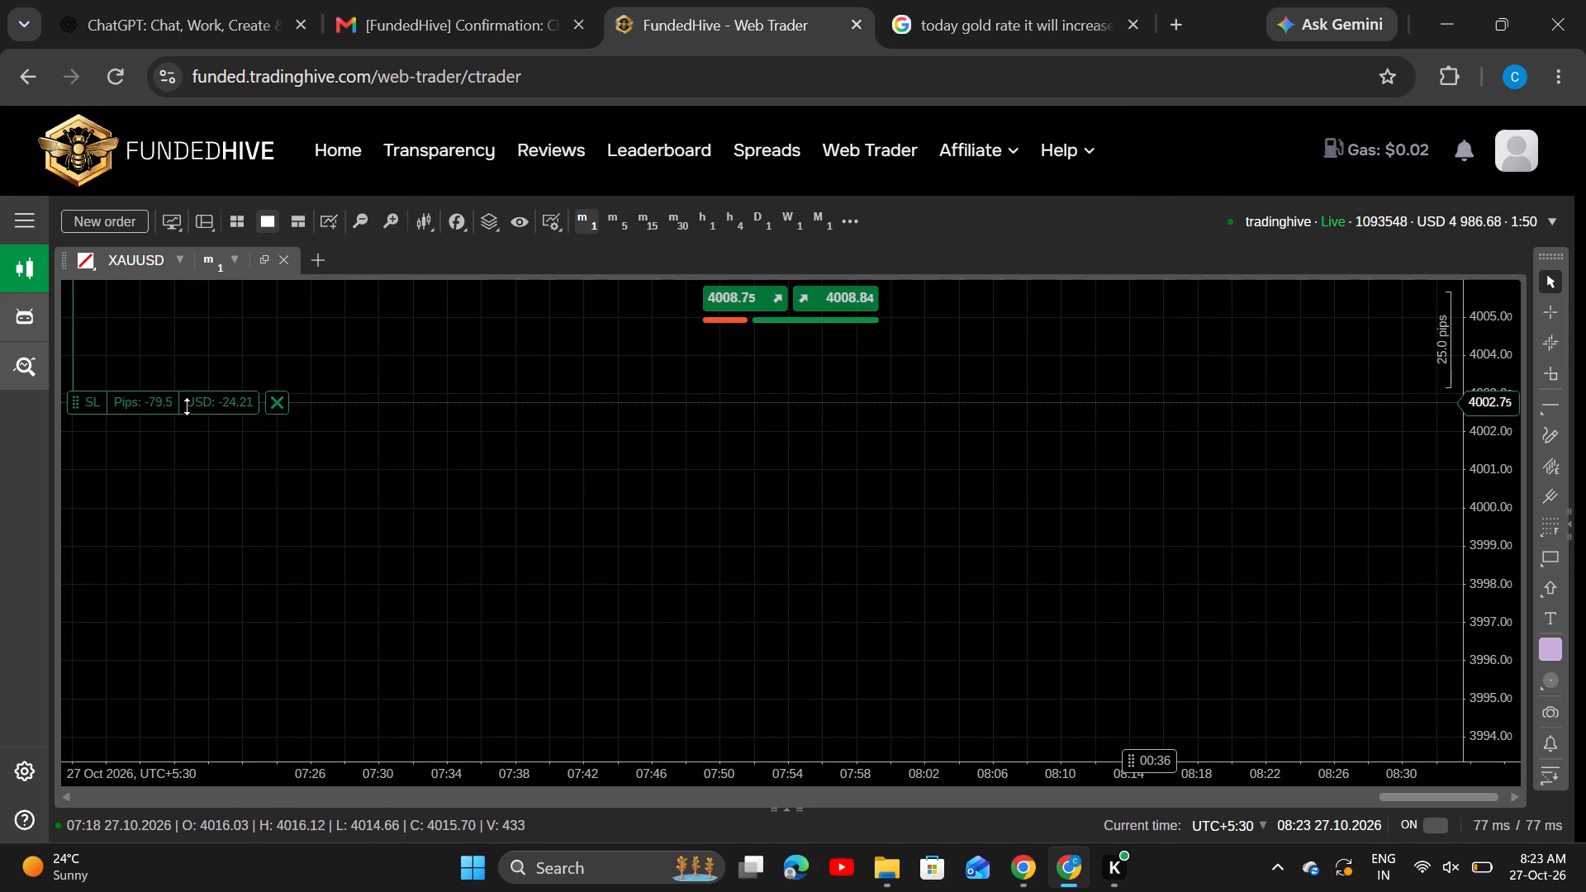
pyautogui.moveTo(187, 406); pyautogui.dragTo(209, 376)
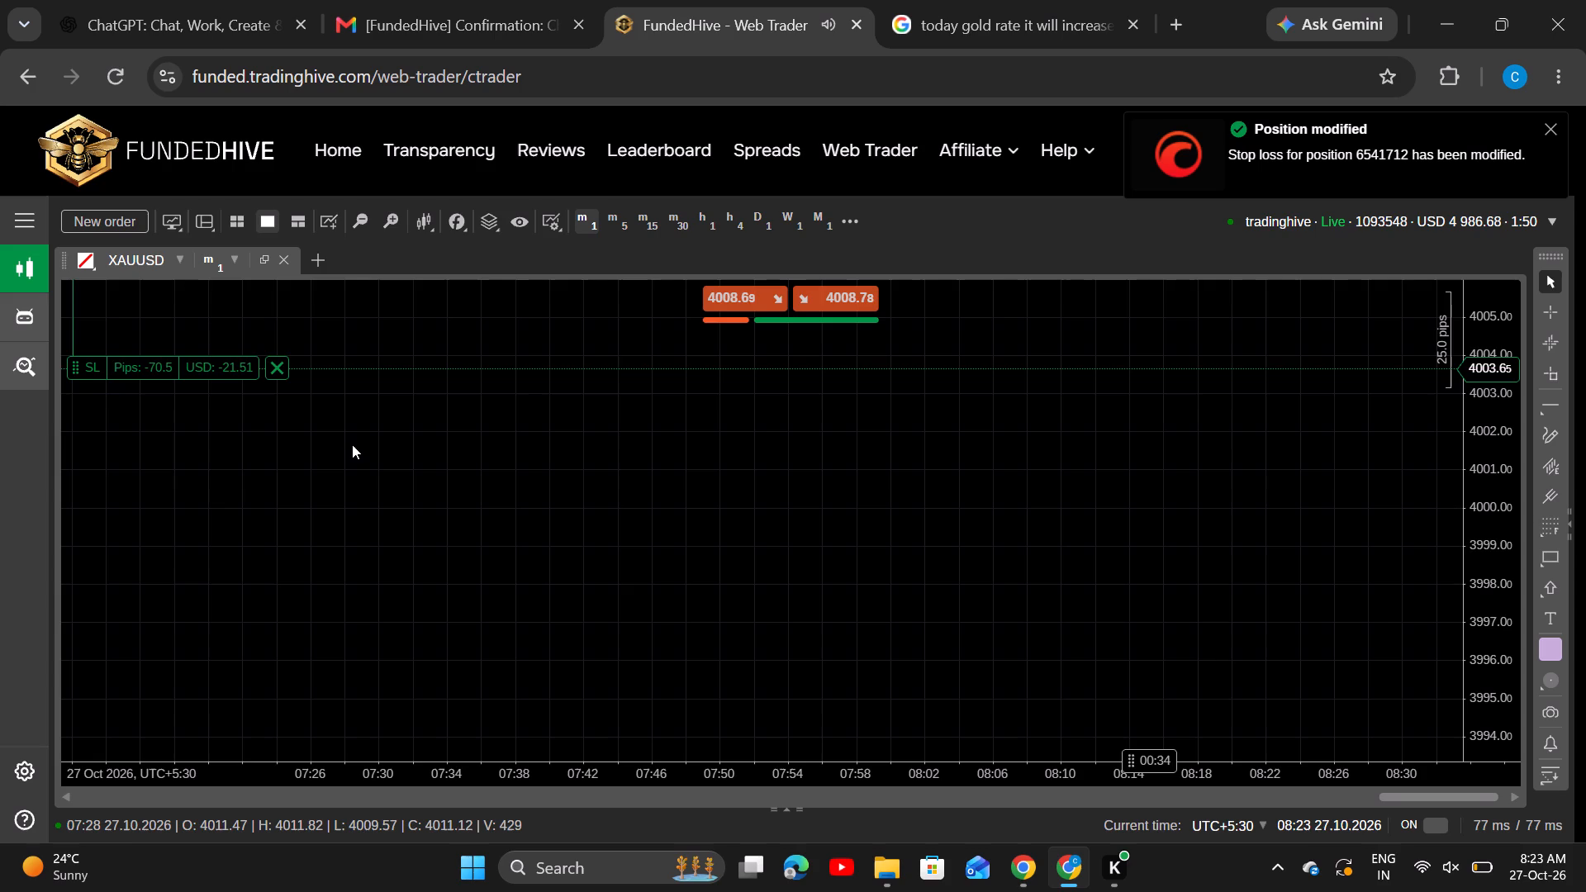
pyautogui.moveTo(353, 444); pyautogui.dragTo(368, 631)
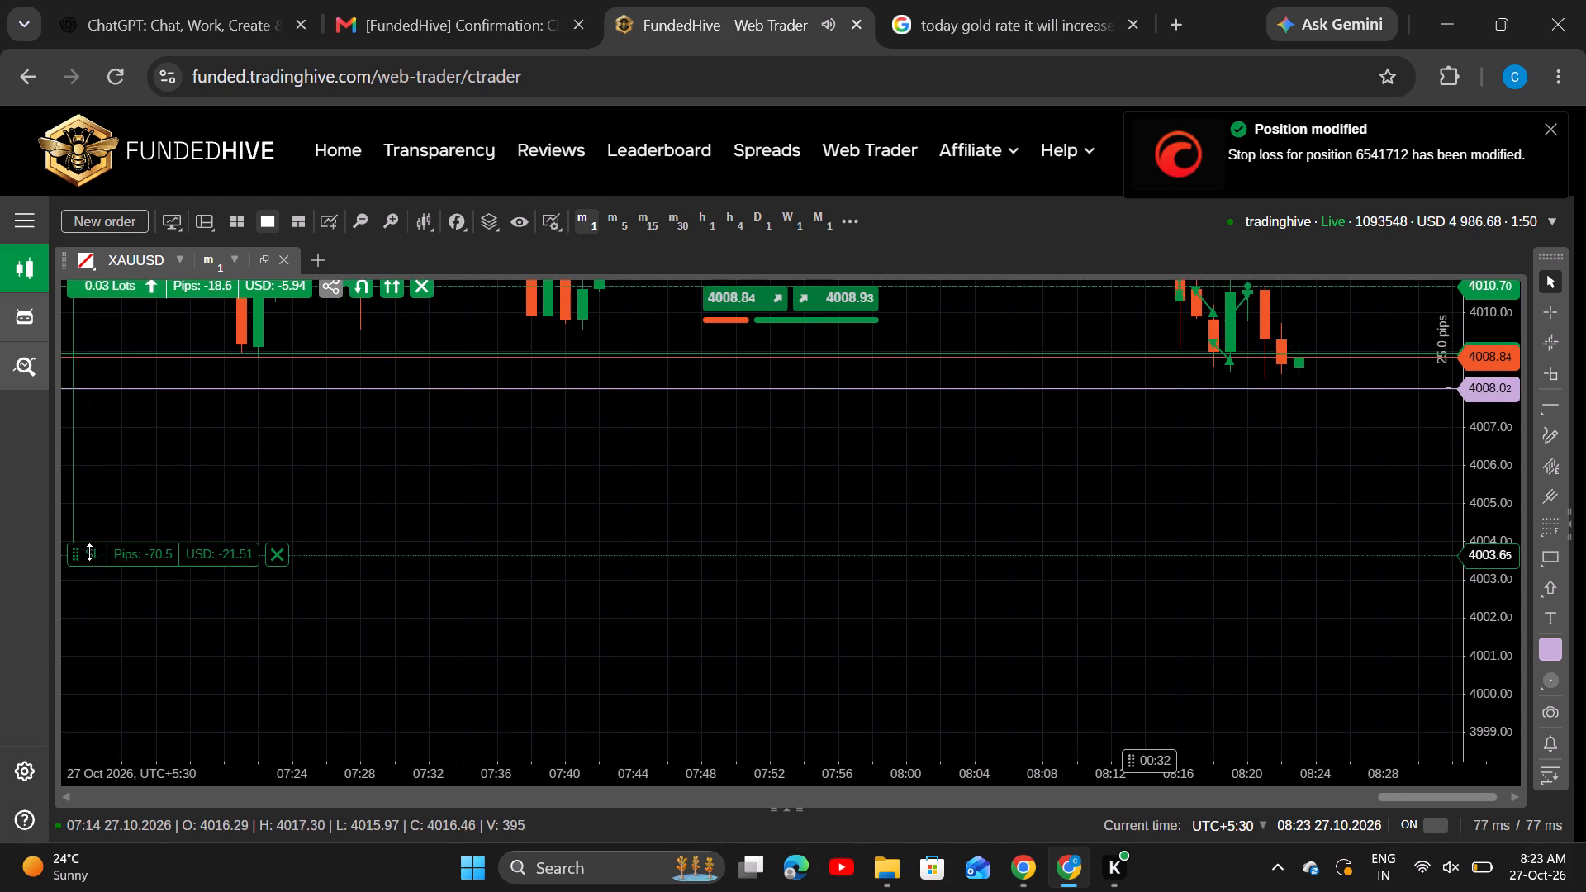
# Lower the buy position's stop loss on the chart to about 3999.95.
pyautogui.moveTo(92, 552); pyautogui.dragTo(130, 495)
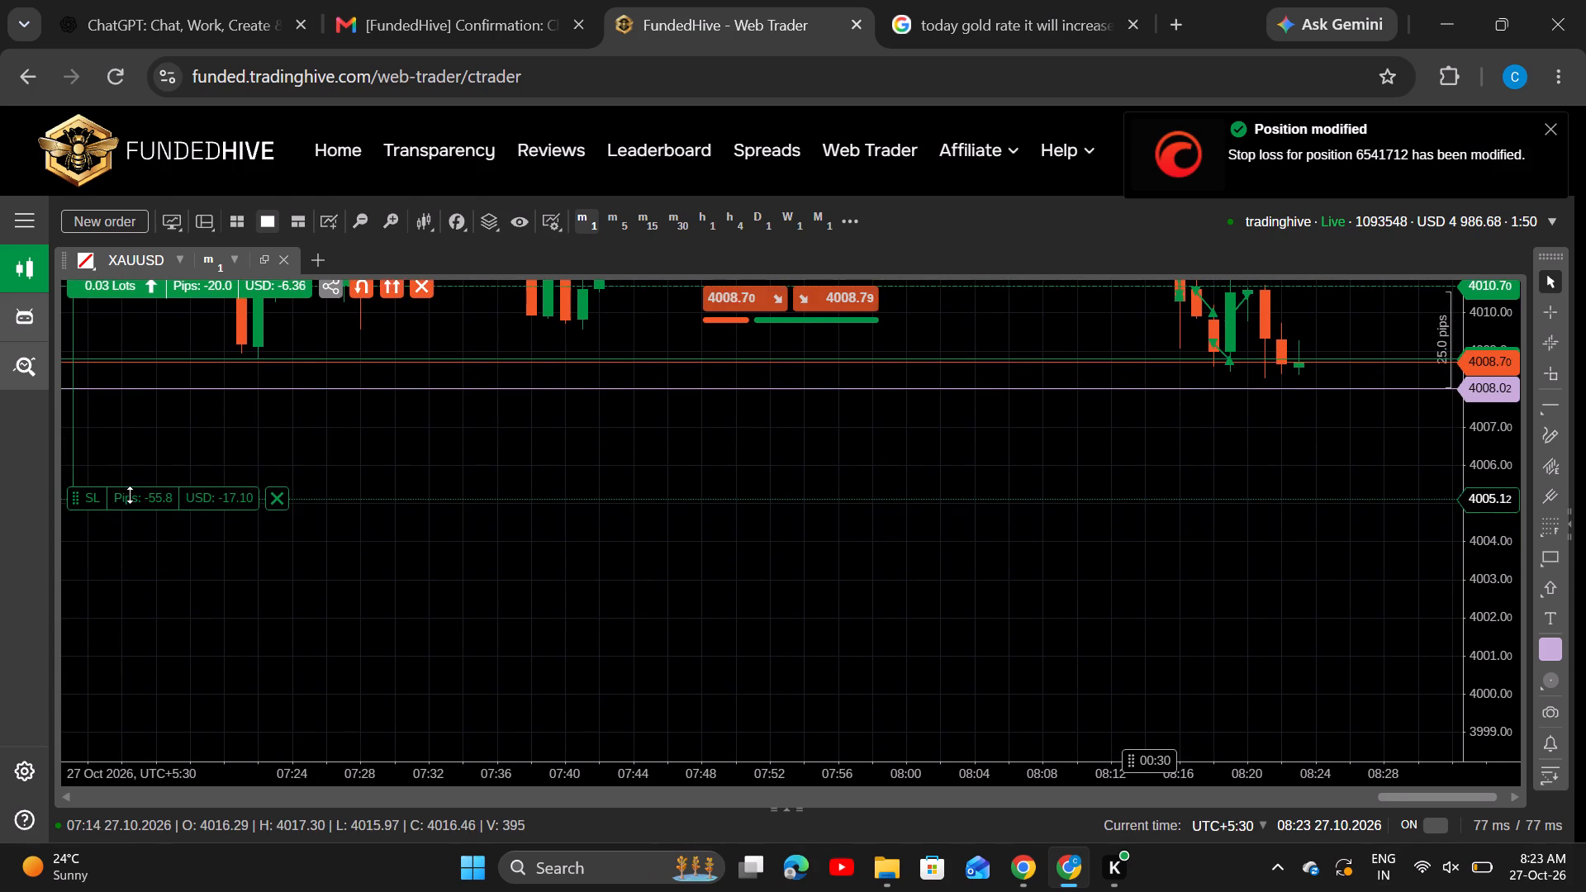
pyautogui.moveTo(130, 495); pyautogui.dragTo(130, 496)
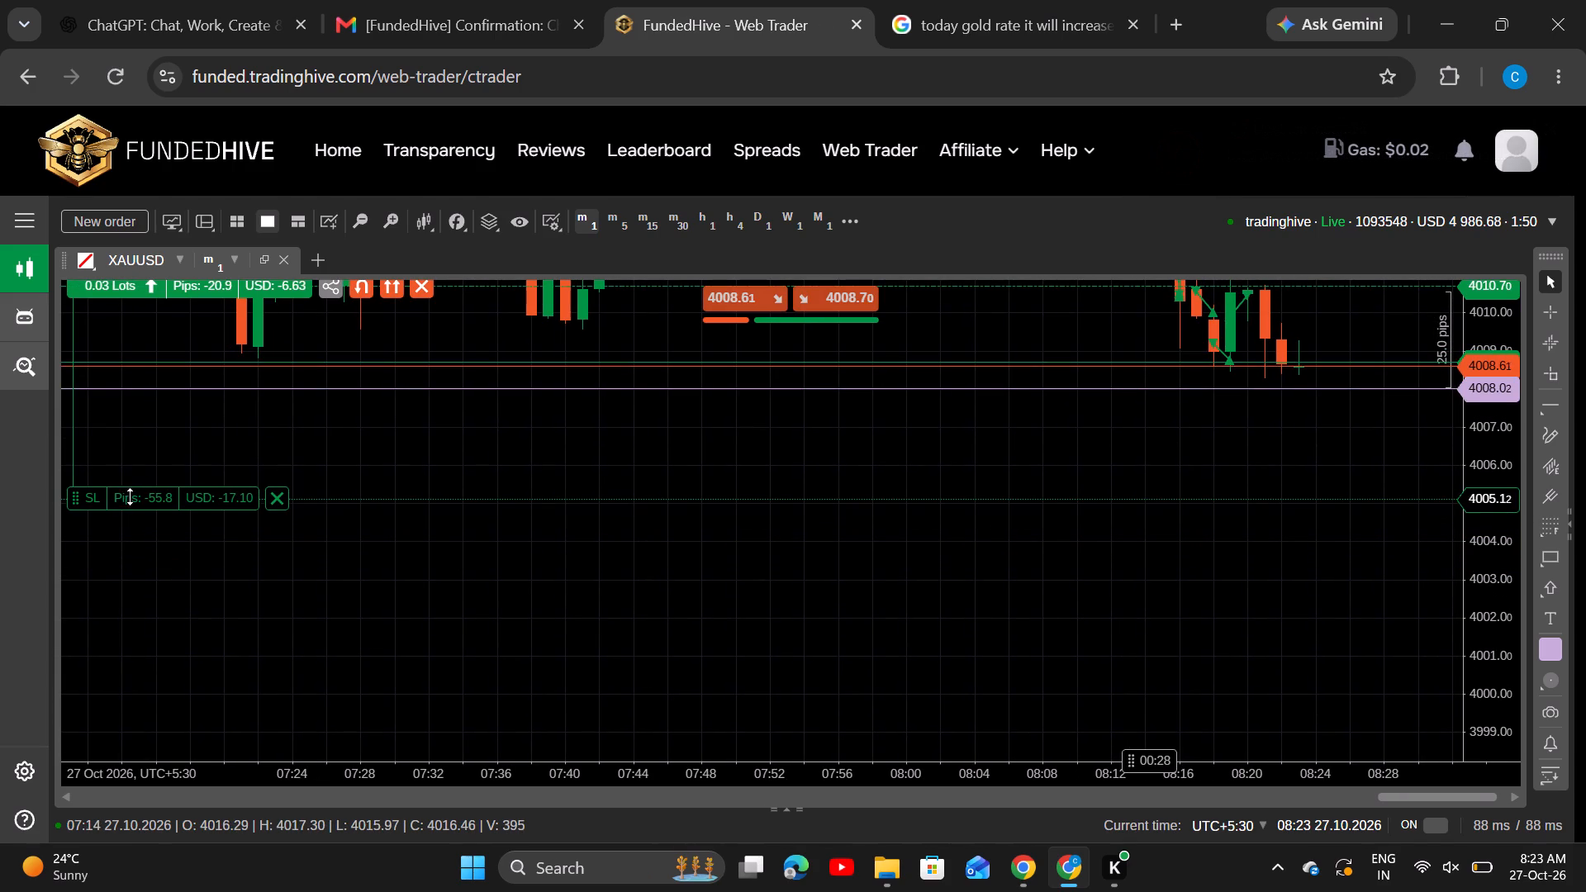
pyautogui.moveTo(130, 496); pyautogui.dragTo(122, 515)
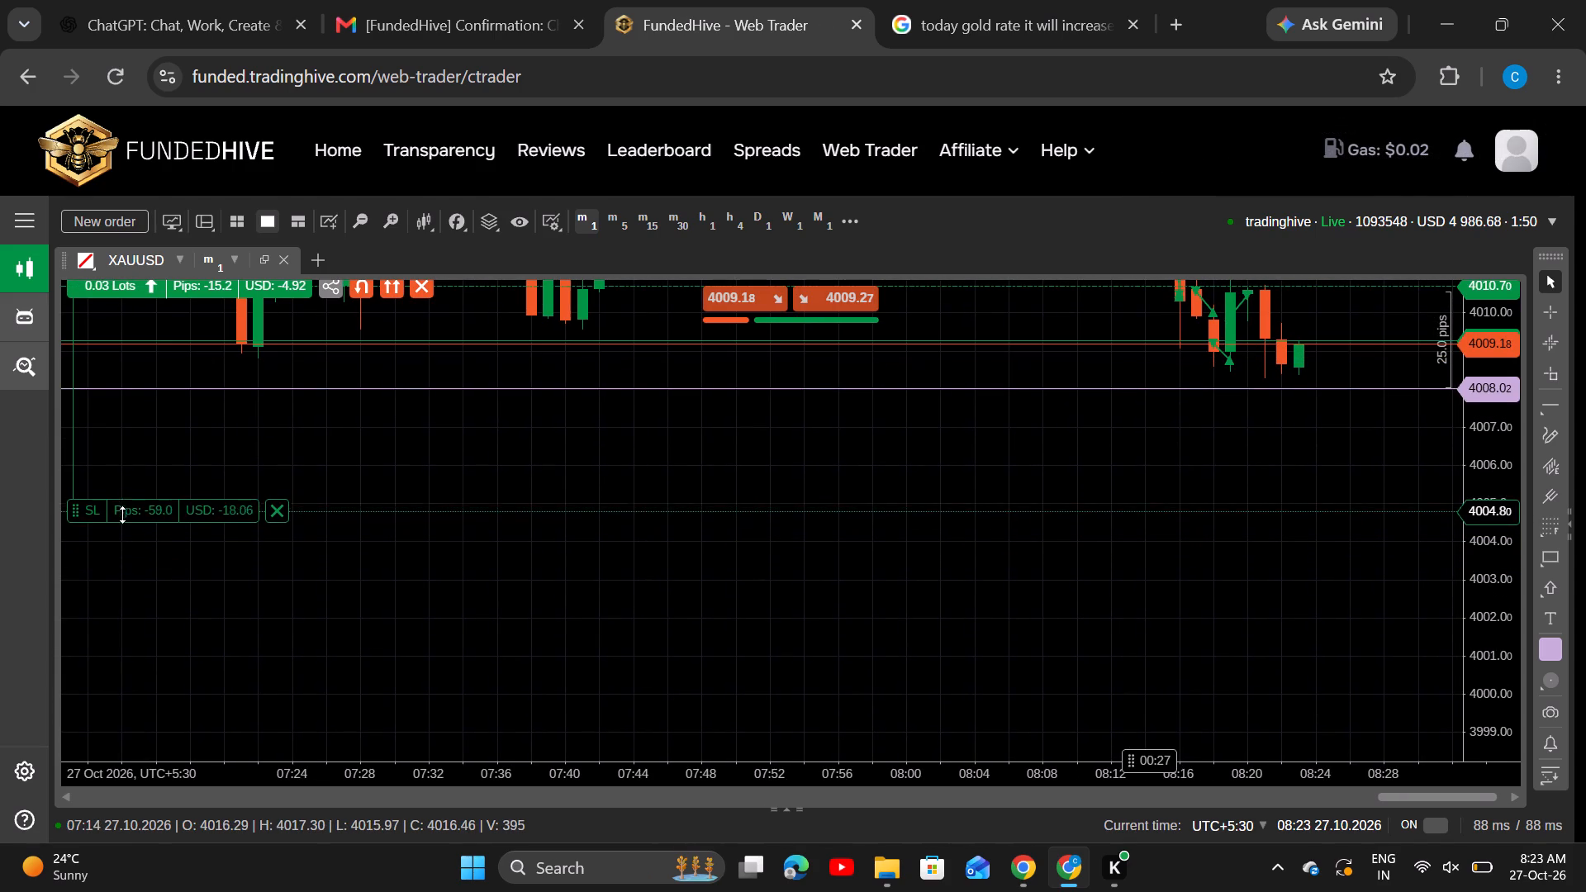
pyautogui.moveTo(122, 515); pyautogui.dragTo(118, 664)
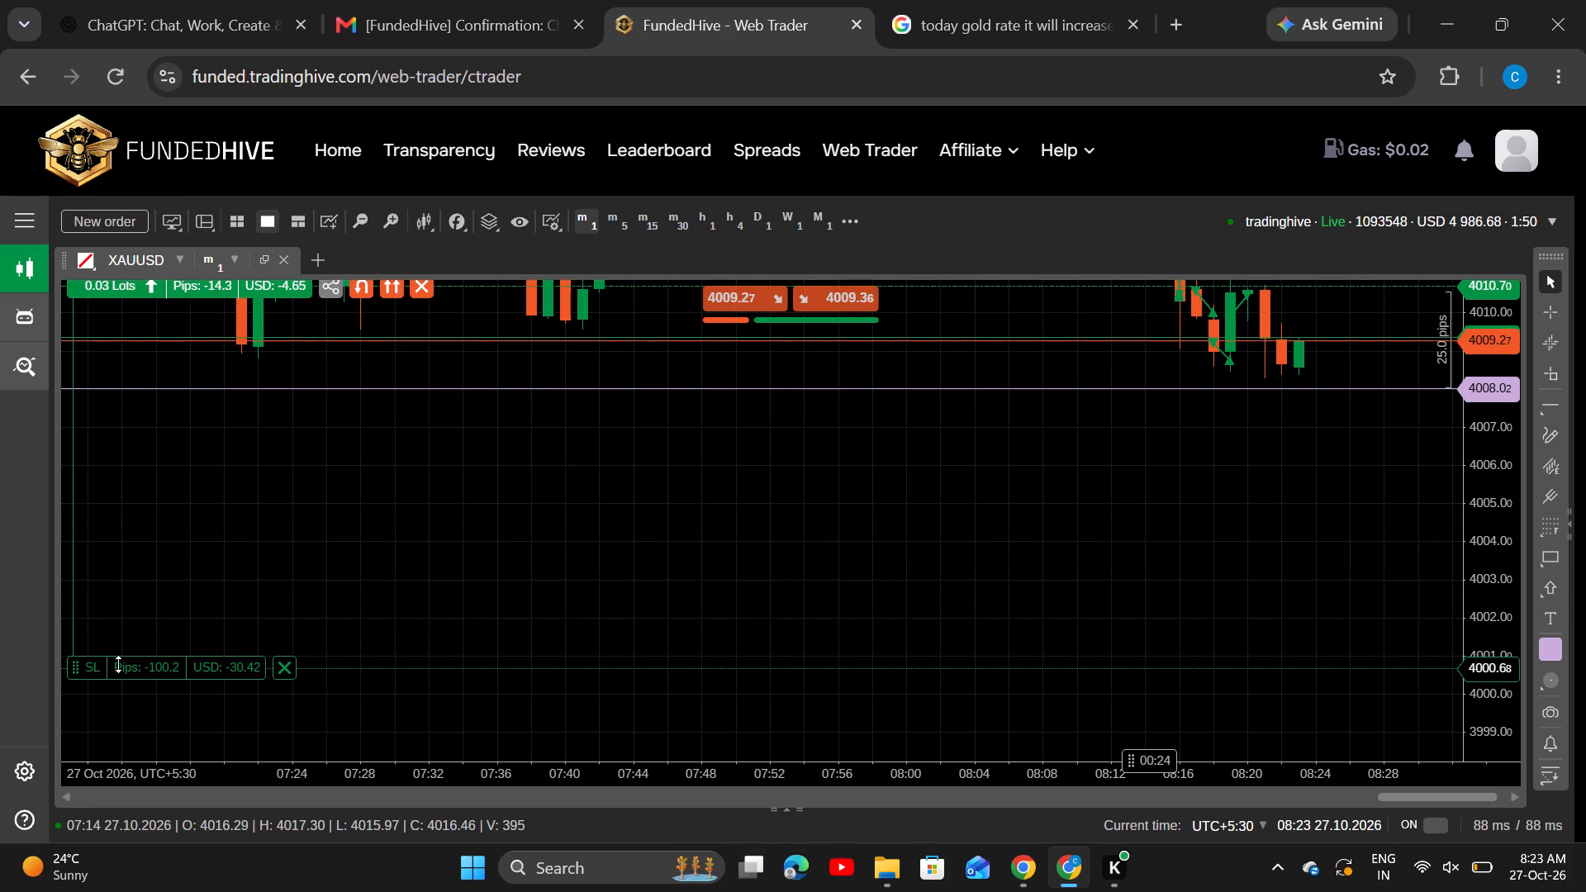
pyautogui.moveTo(118, 664); pyautogui.dragTo(97, 715)
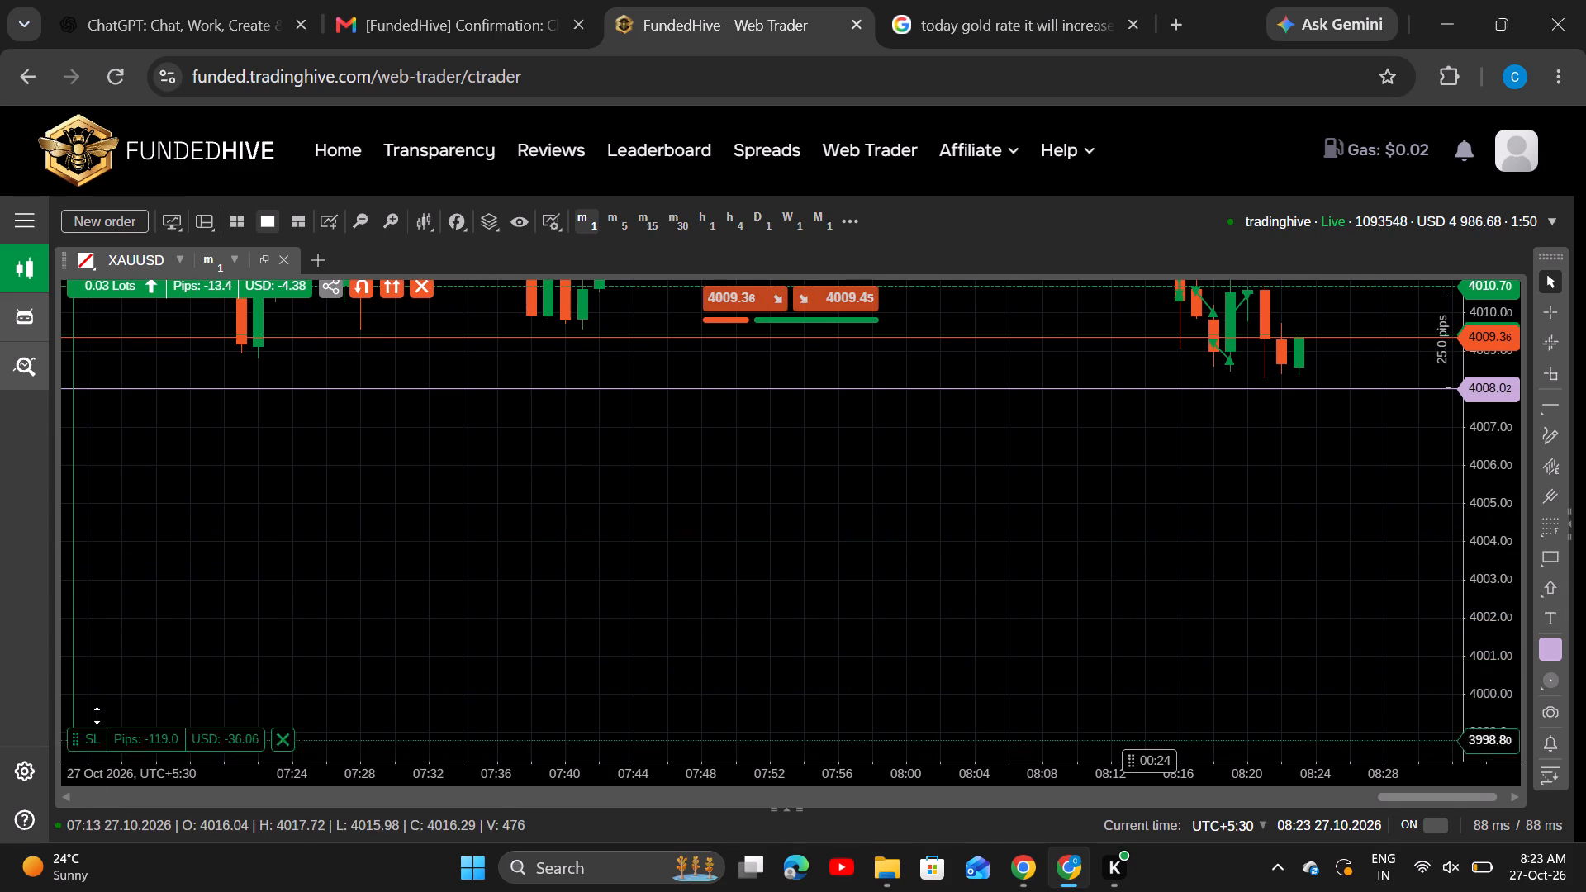
pyautogui.moveTo(97, 715); pyautogui.dragTo(97, 699)
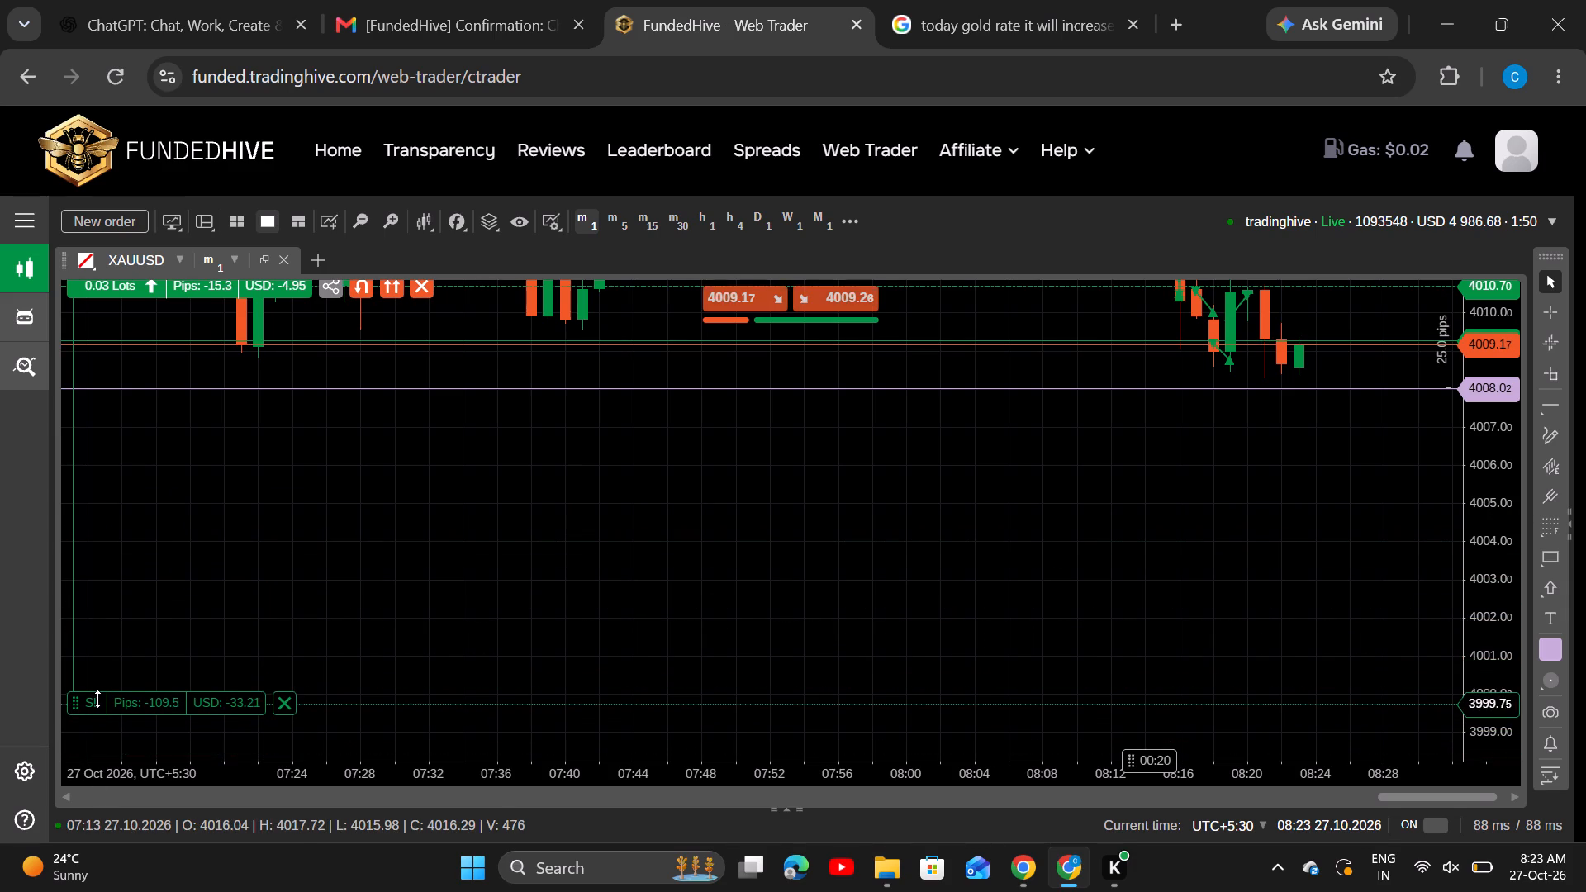
pyautogui.moveTo(97, 699); pyautogui.dragTo(101, 692)
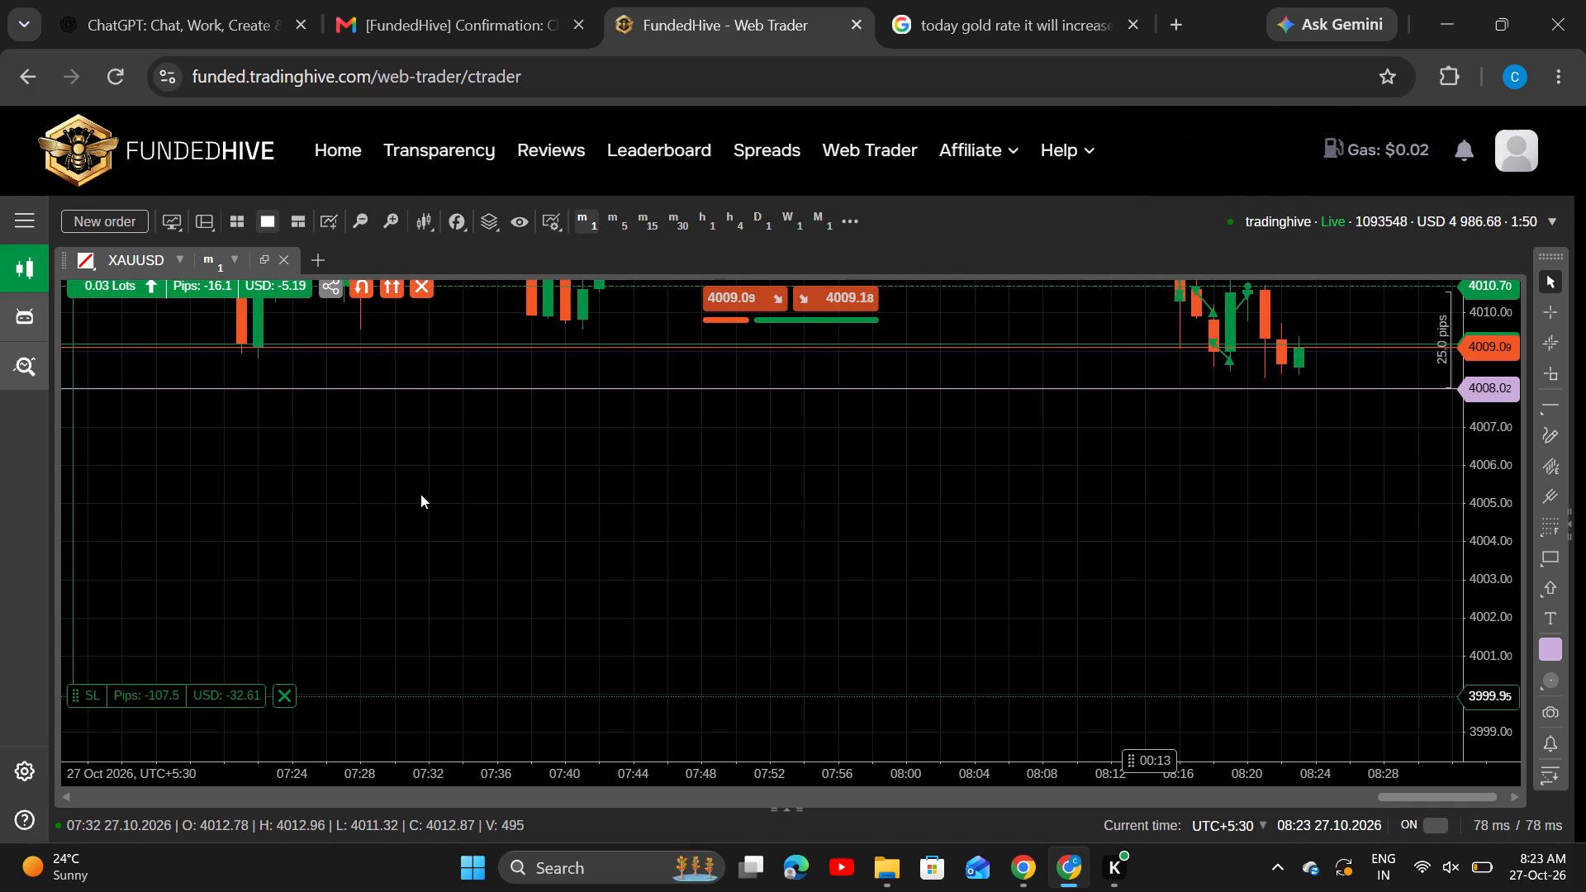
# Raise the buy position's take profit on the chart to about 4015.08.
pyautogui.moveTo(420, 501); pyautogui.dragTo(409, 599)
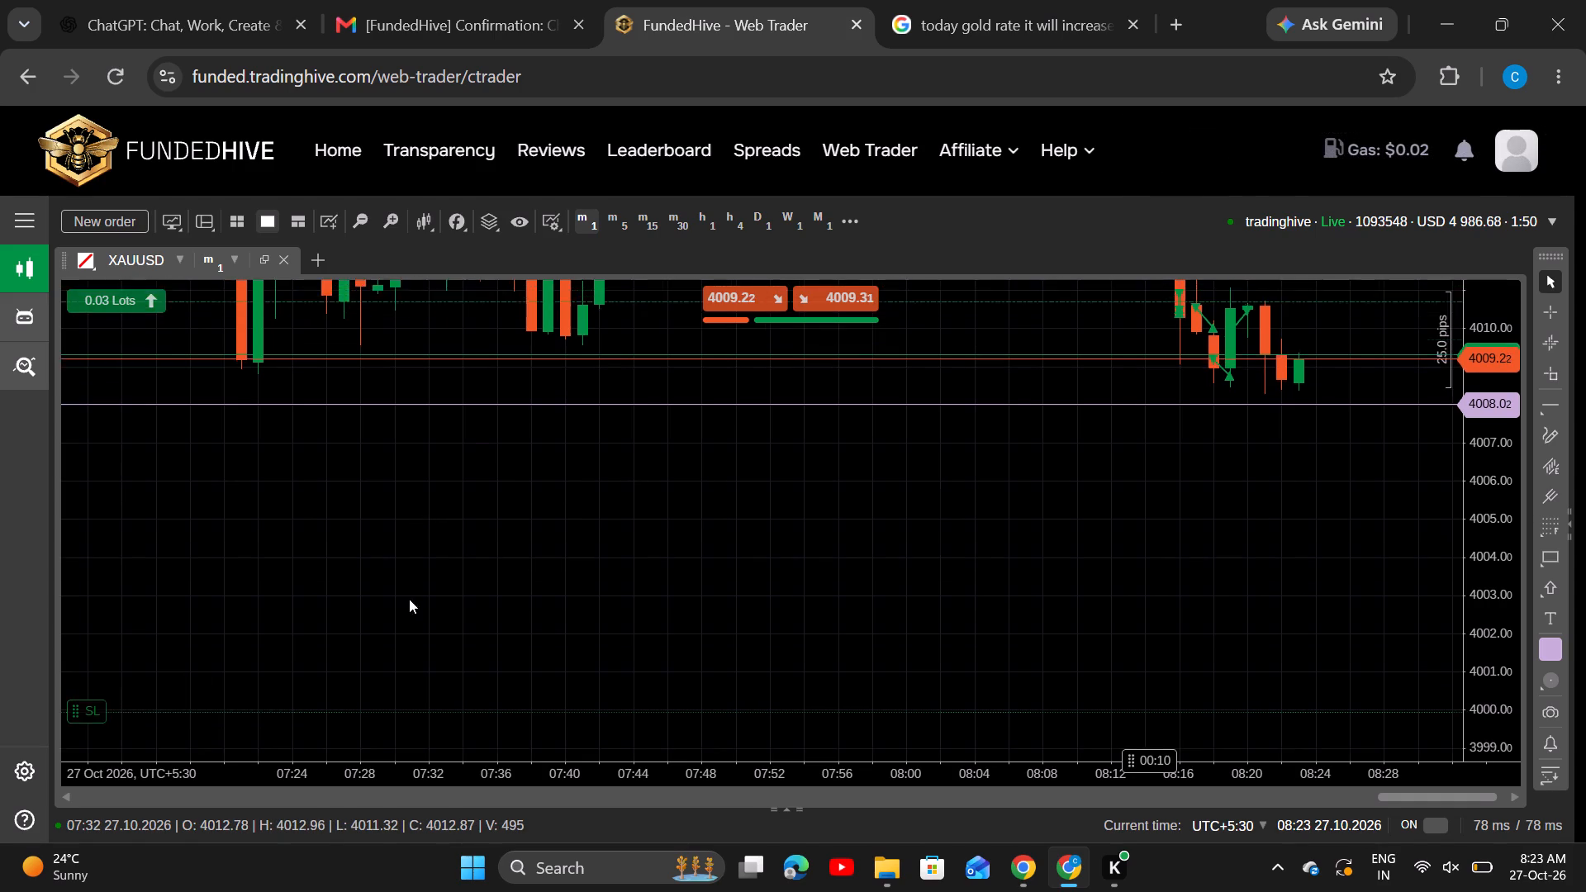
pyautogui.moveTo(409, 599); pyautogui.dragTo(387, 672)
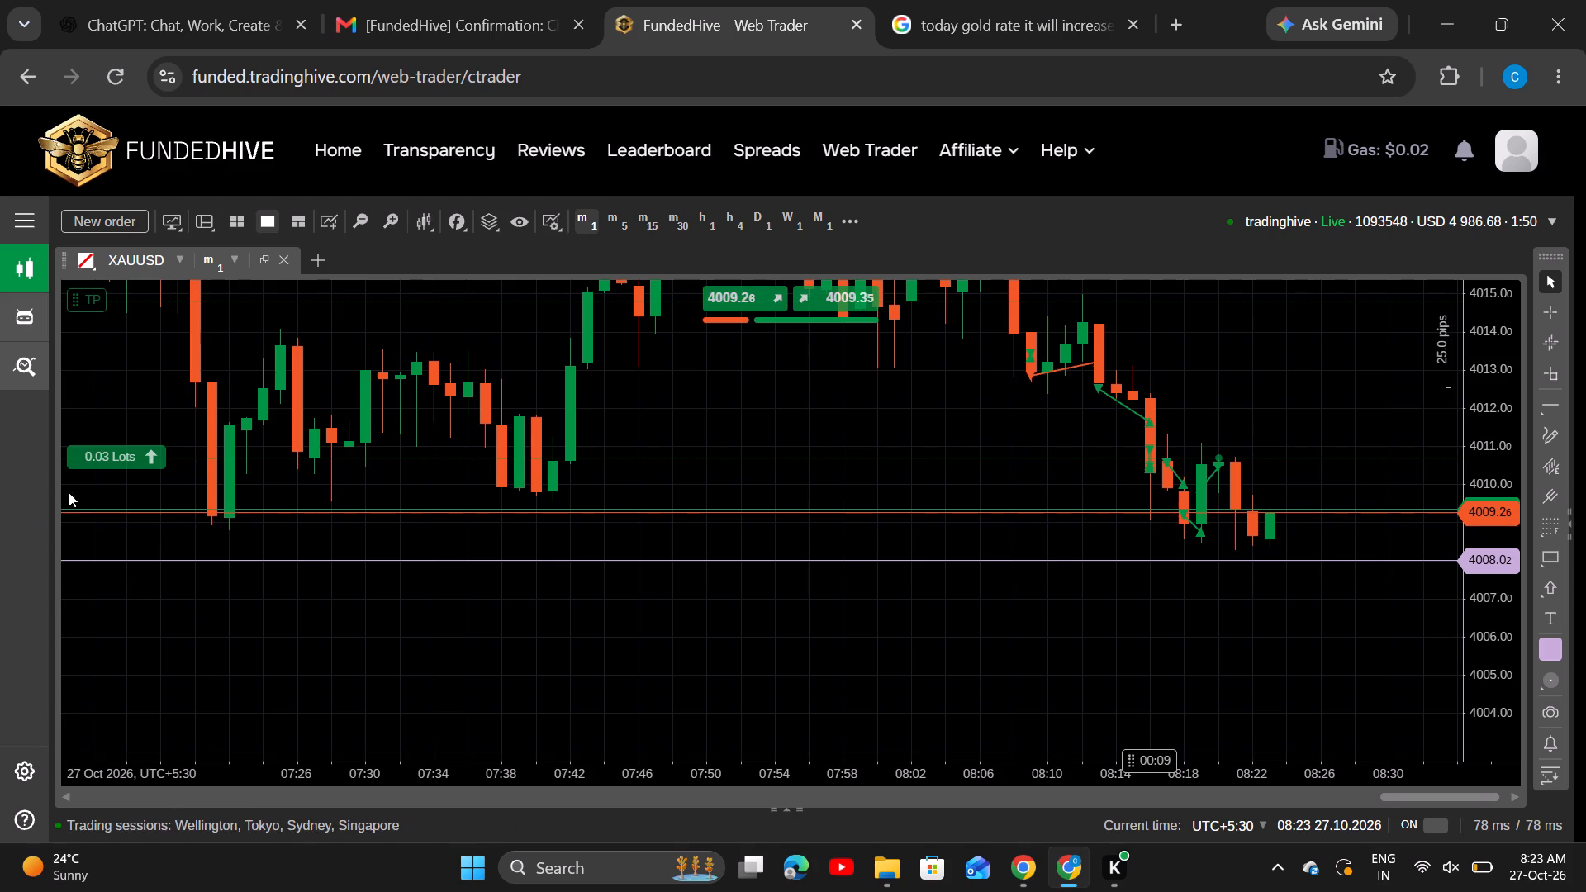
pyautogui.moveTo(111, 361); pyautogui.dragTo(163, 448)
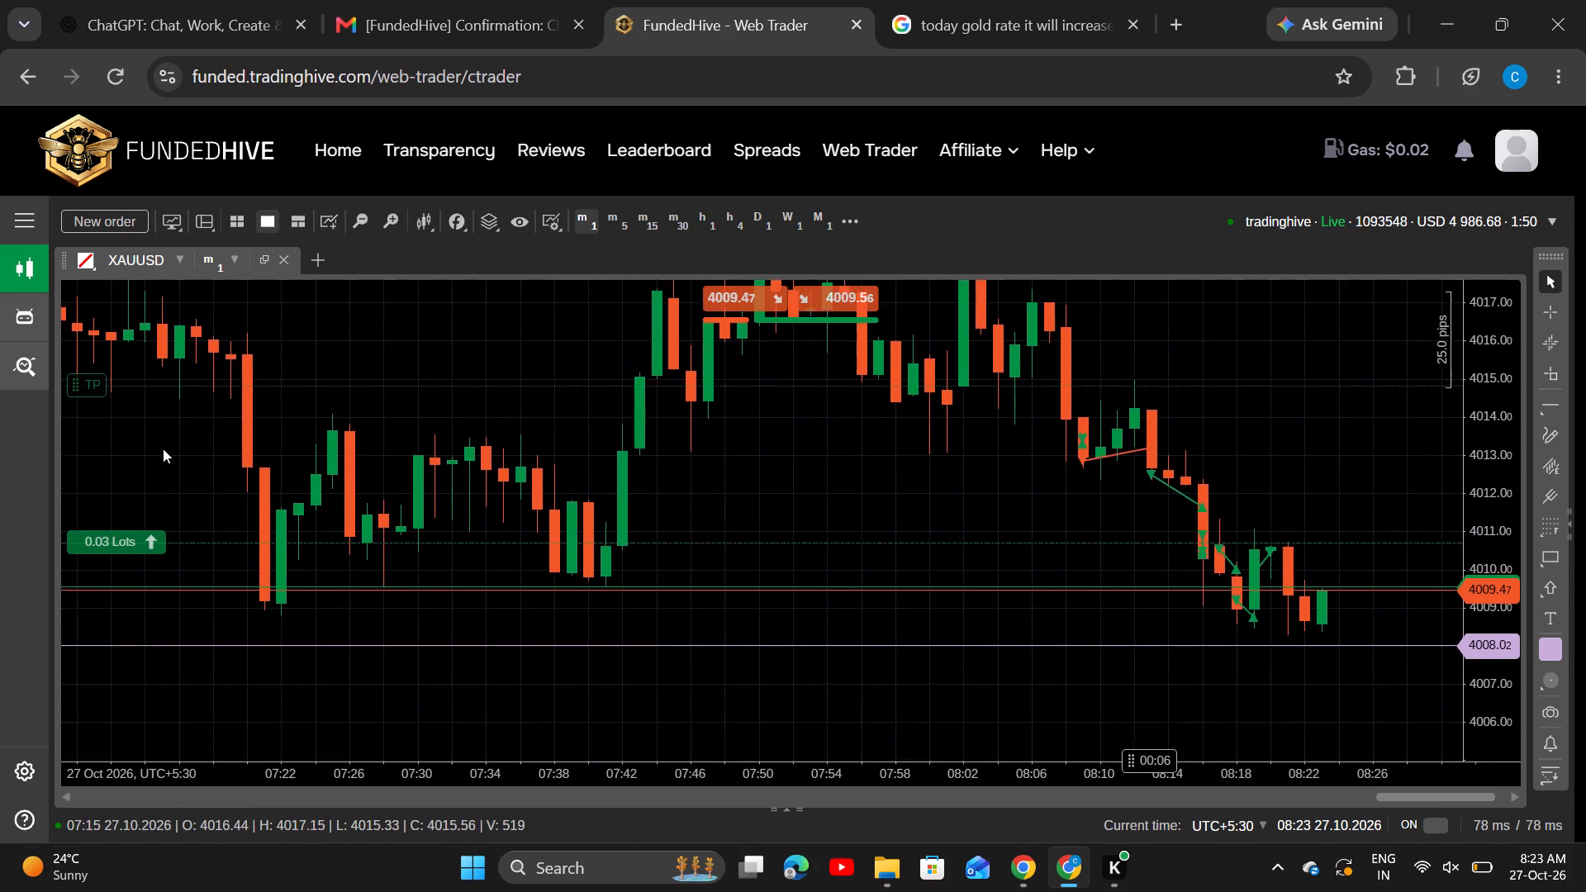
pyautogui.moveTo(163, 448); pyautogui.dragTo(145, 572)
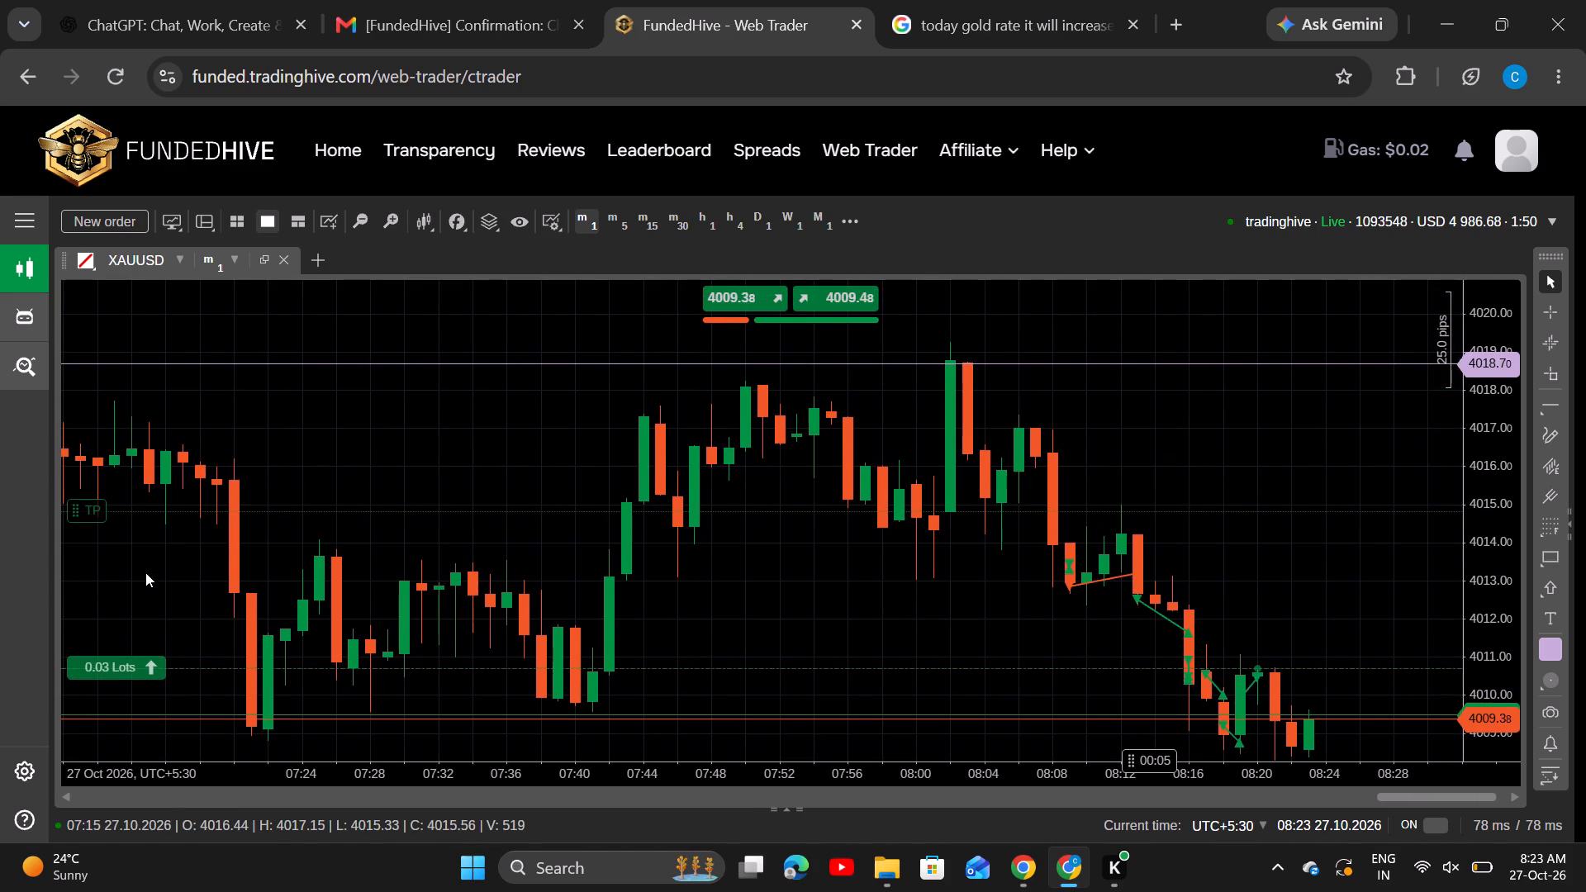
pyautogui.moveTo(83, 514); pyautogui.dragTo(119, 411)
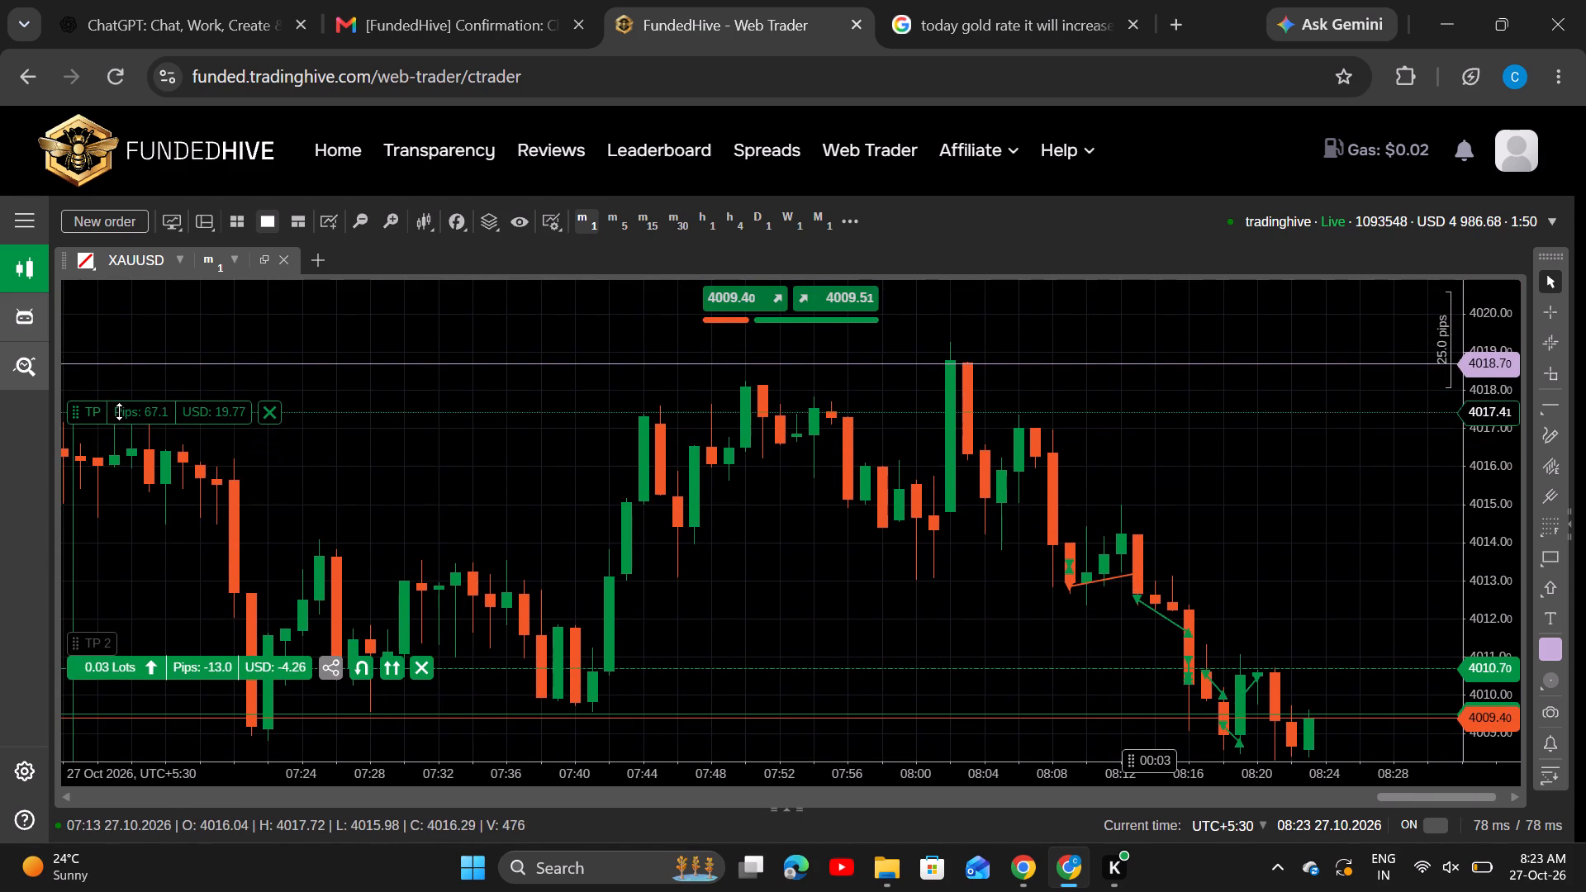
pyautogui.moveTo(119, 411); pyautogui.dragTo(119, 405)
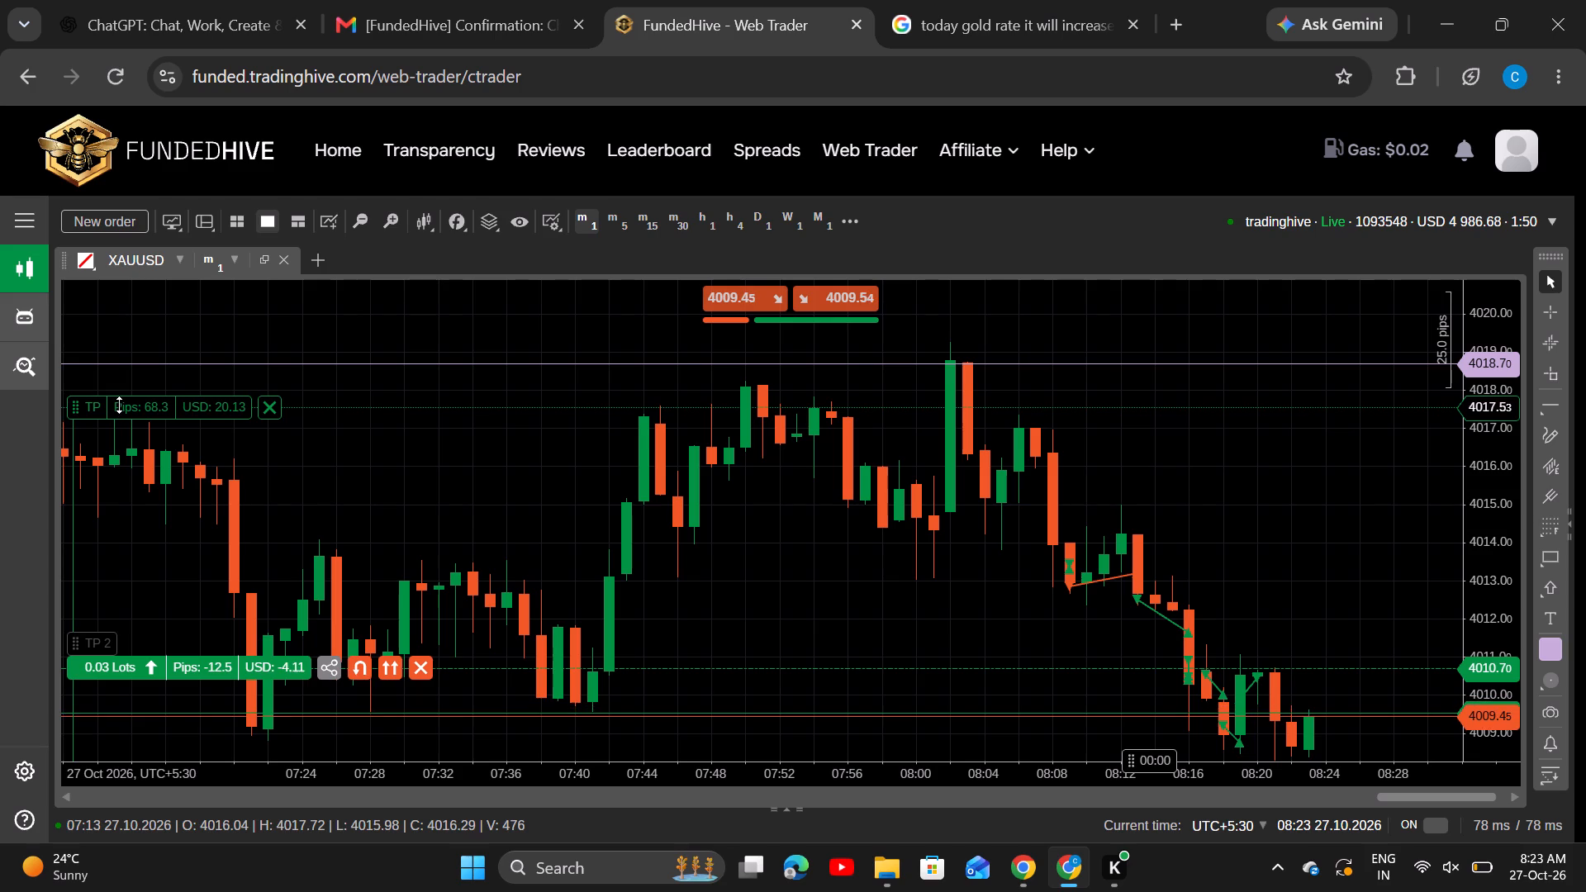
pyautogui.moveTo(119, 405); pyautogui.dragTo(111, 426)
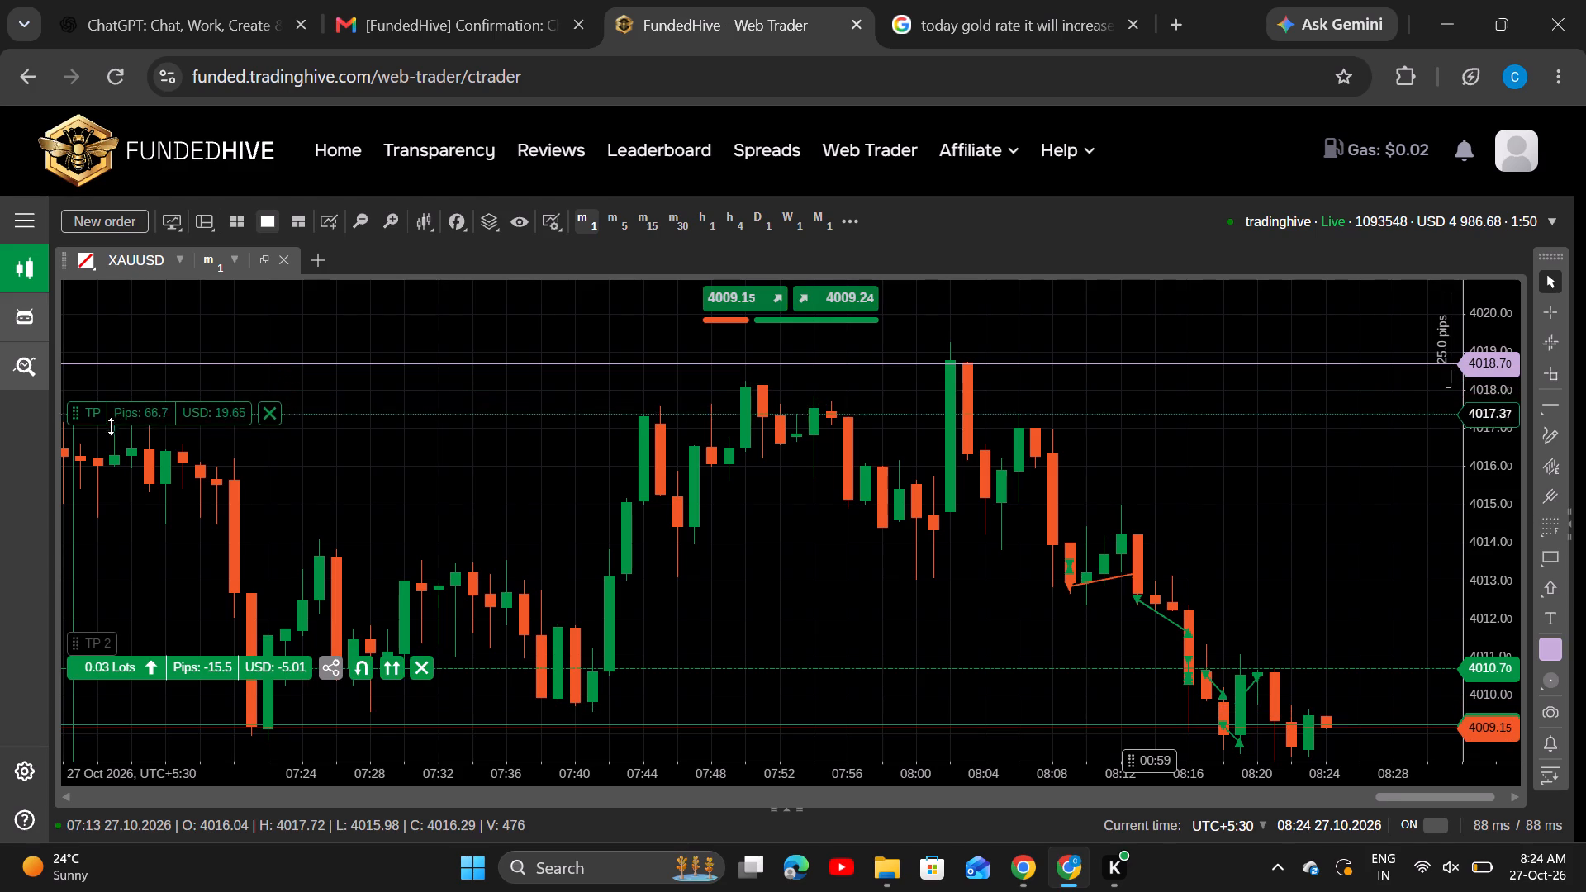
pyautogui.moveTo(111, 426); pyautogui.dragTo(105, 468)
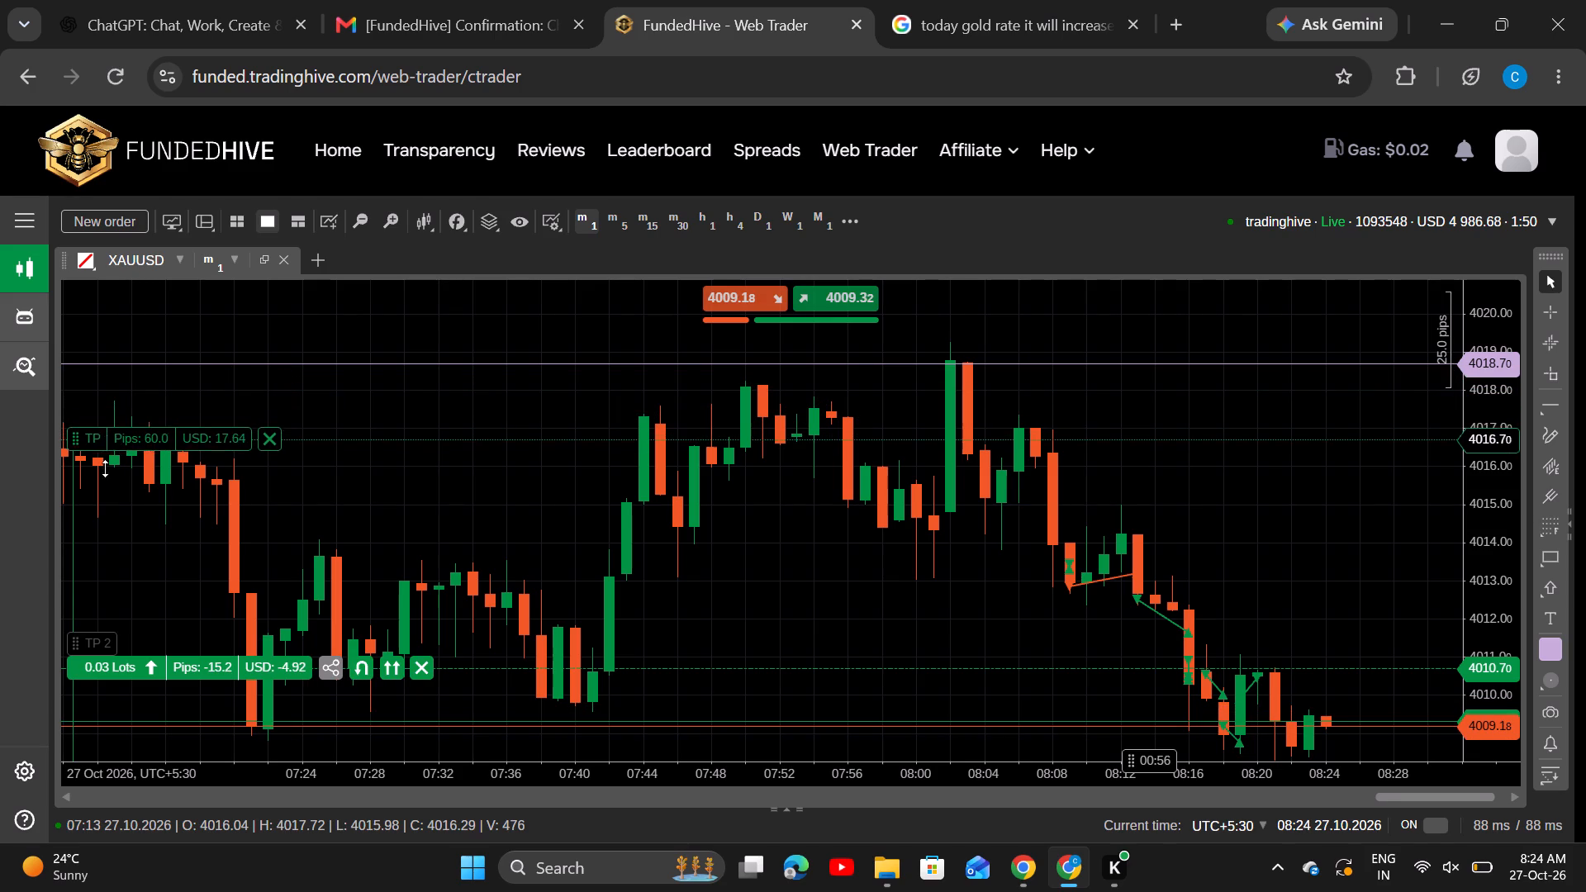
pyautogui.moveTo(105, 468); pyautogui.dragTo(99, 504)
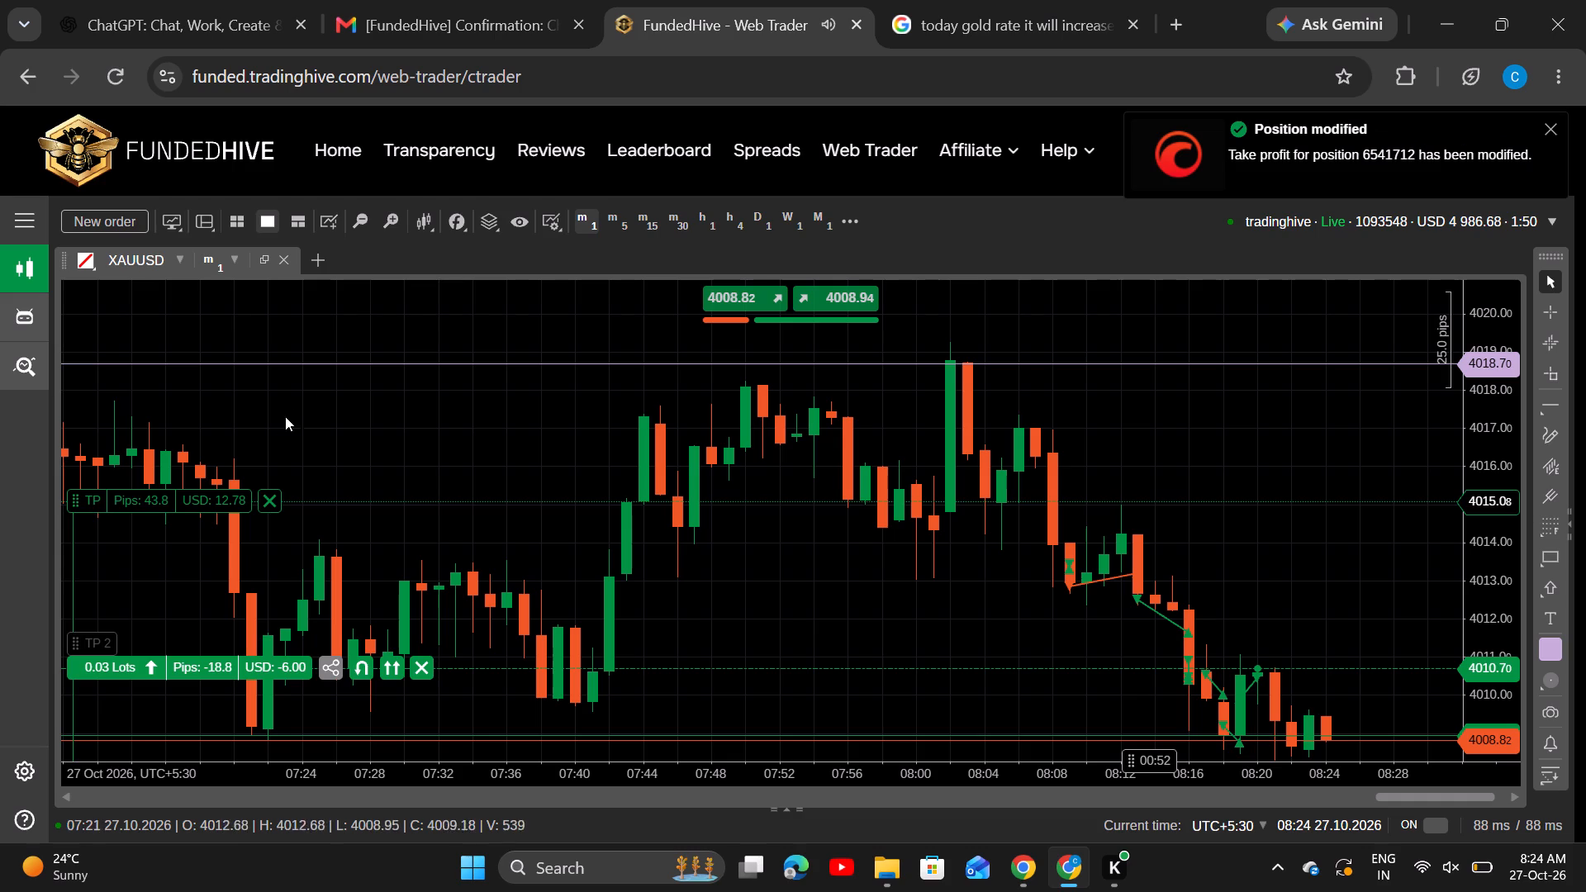
# Raise the buy position's take profit on the chart to about 4017.00.
pyautogui.moveTo(308, 410); pyautogui.dragTo(280, 207)
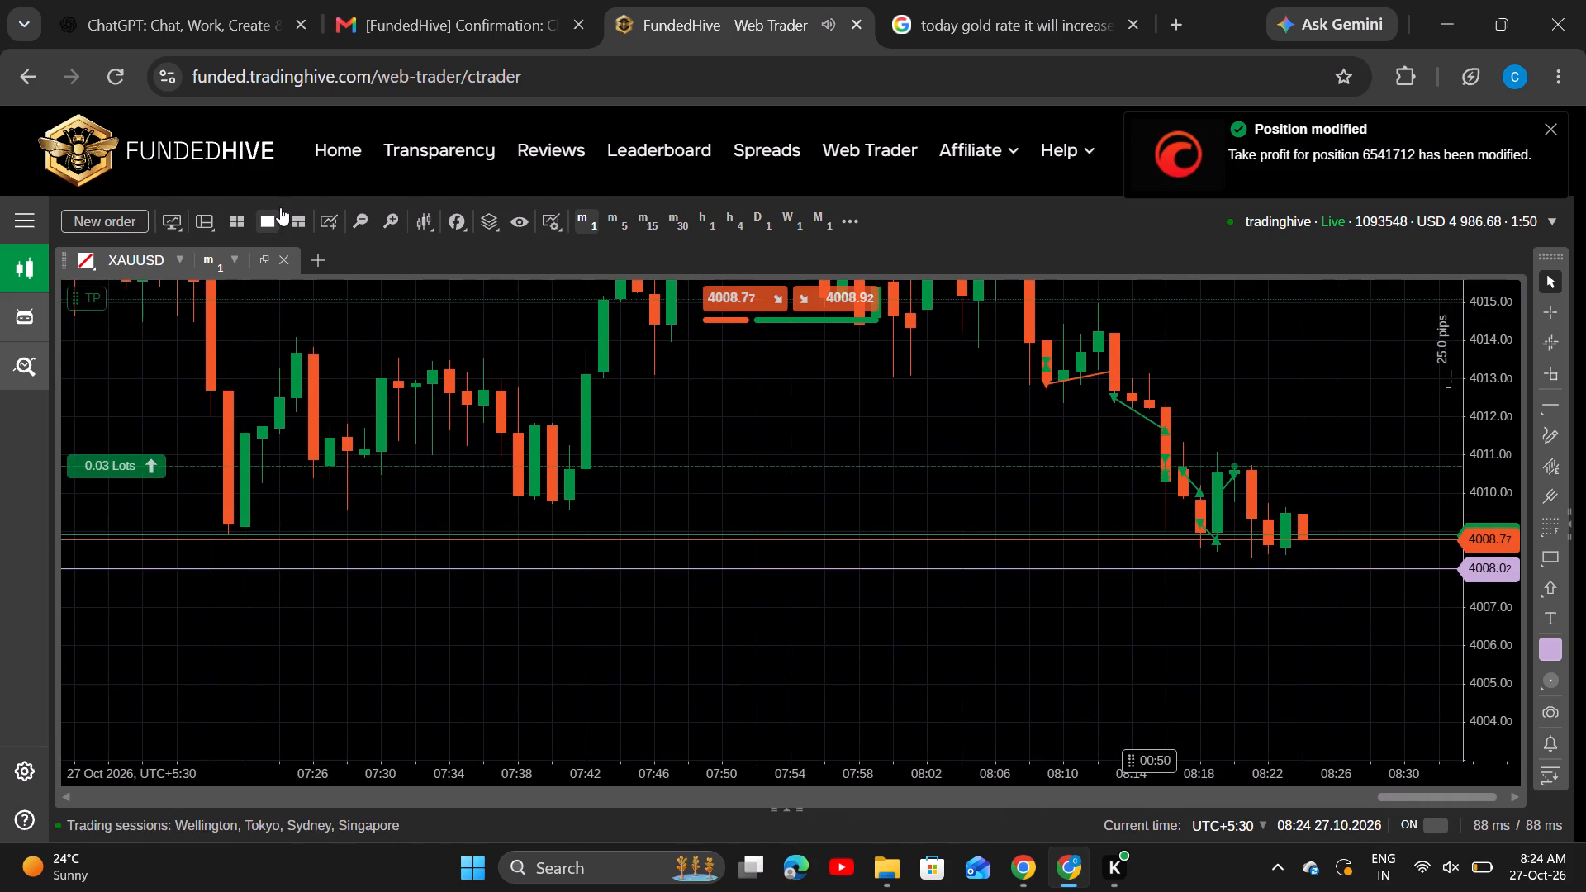
pyautogui.moveTo(352, 636); pyautogui.dragTo(387, 392)
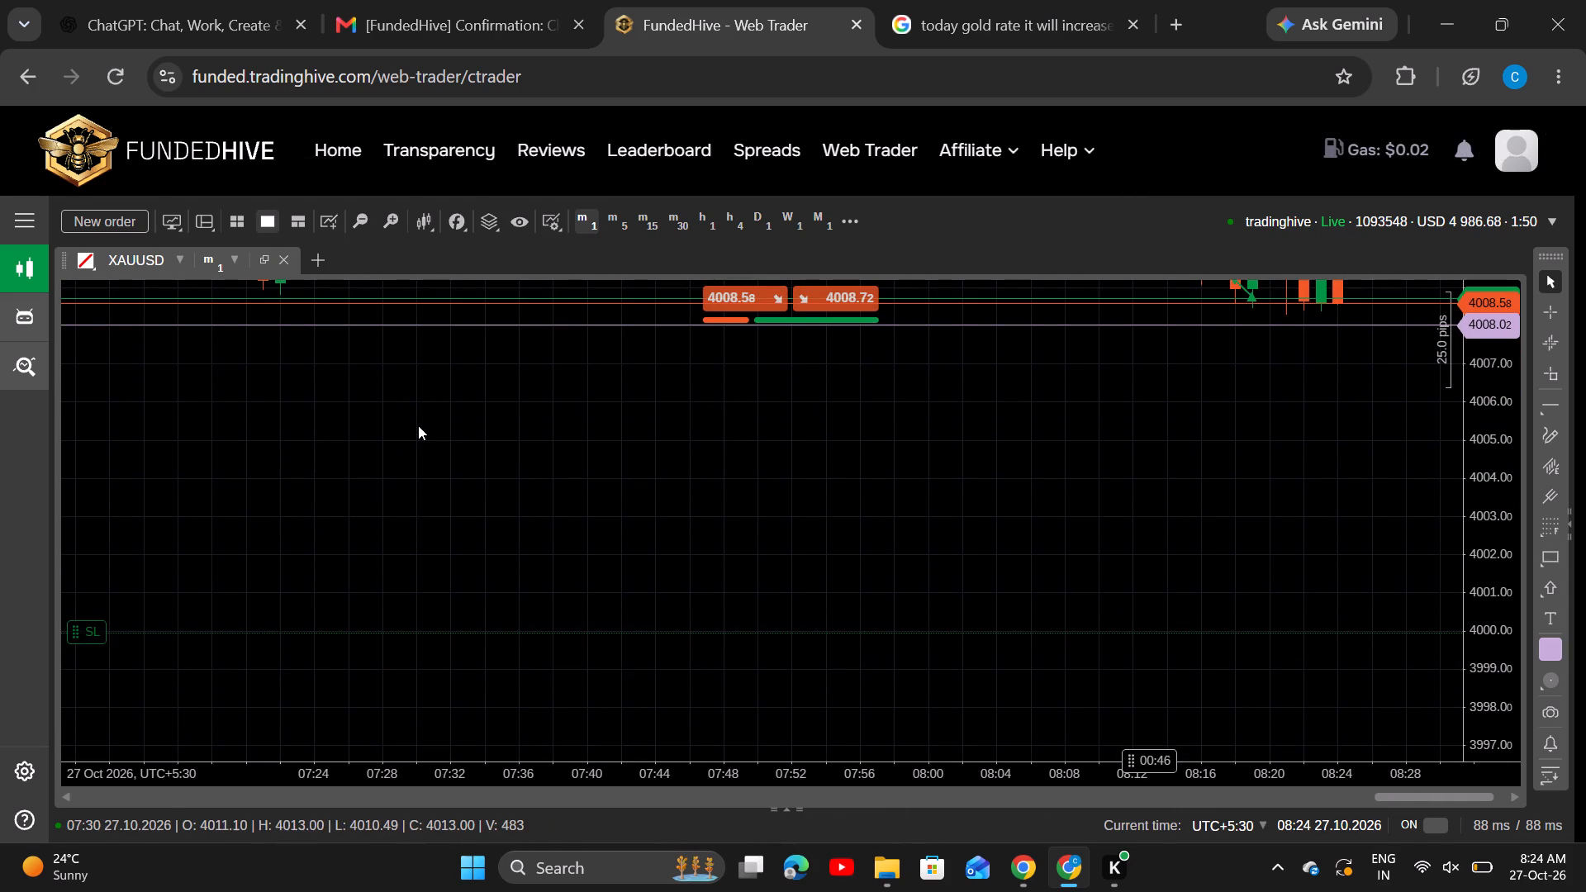
pyautogui.moveTo(418, 425); pyautogui.dragTo(438, 705)
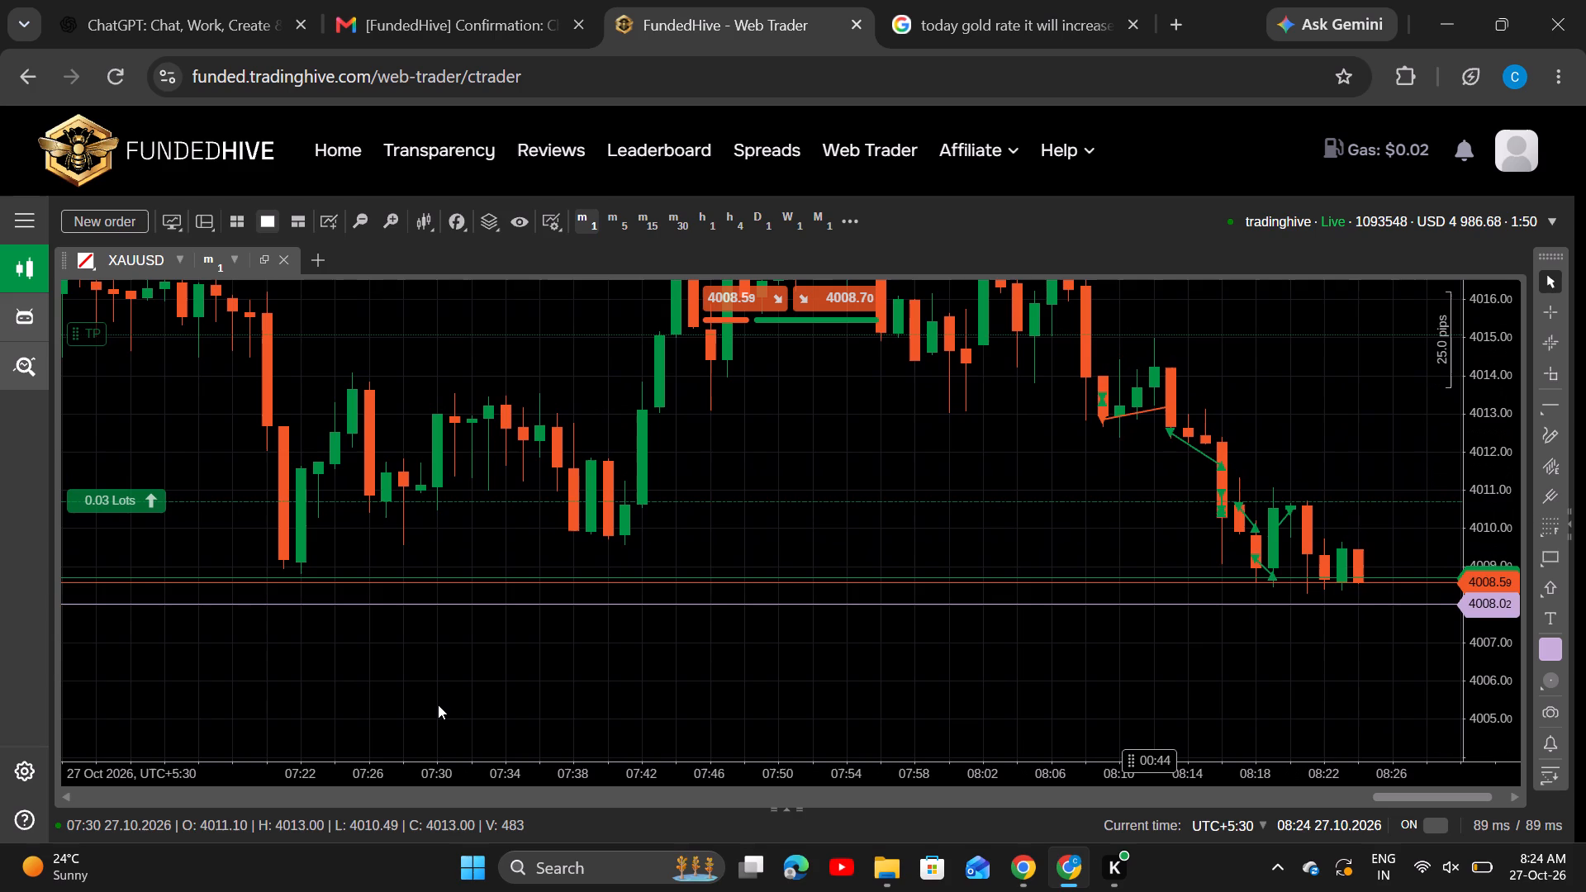
pyautogui.moveTo(438, 705); pyautogui.dragTo(437, 707)
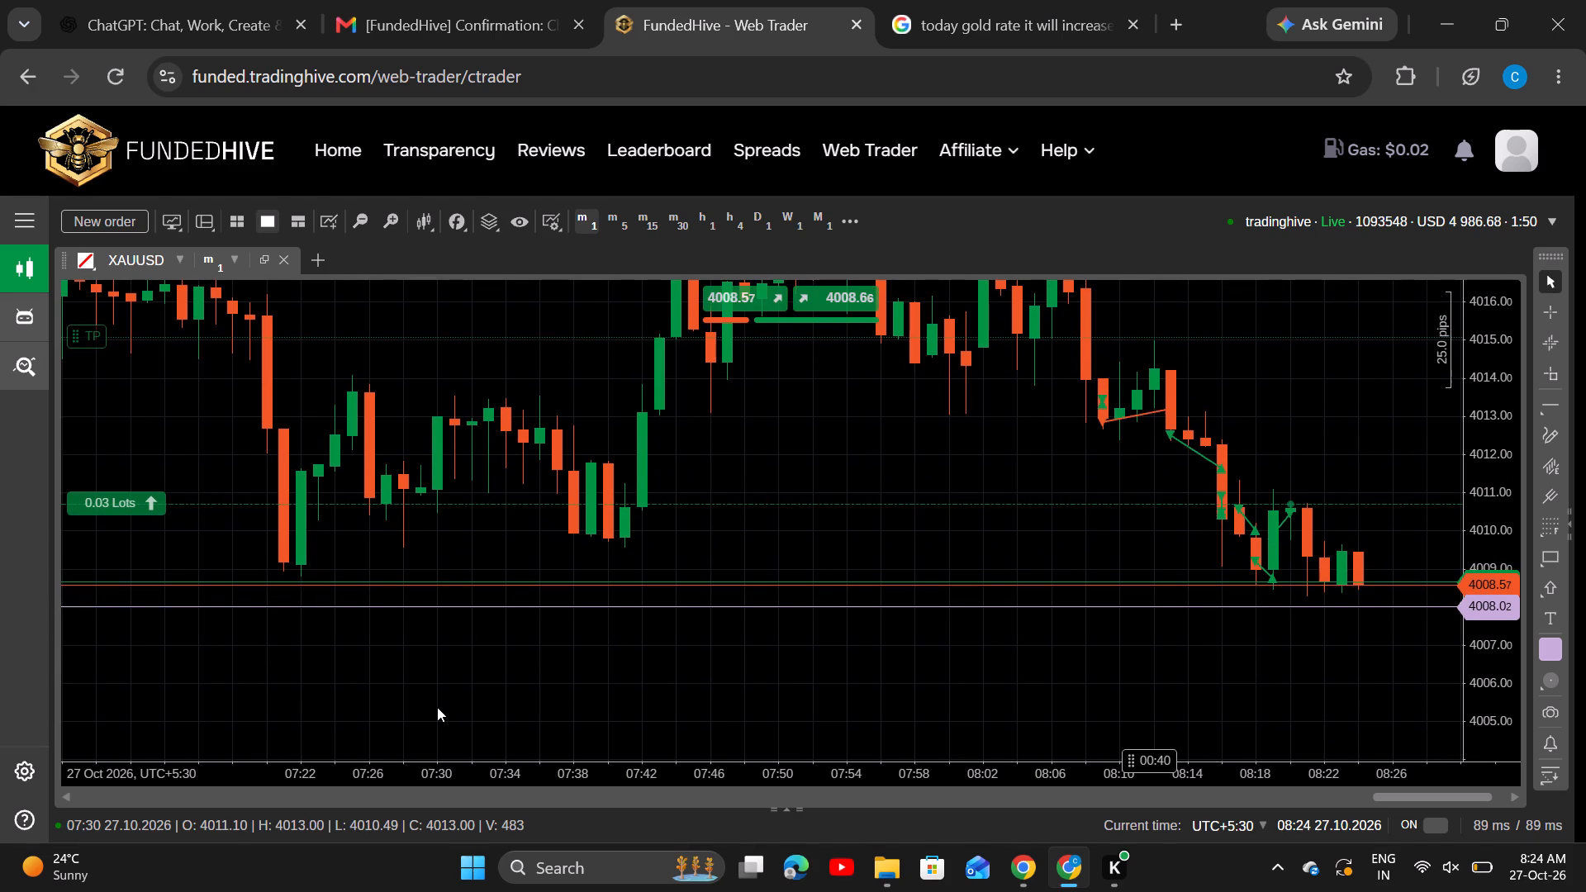
pyautogui.moveTo(829, 429); pyautogui.dragTo(838, 639)
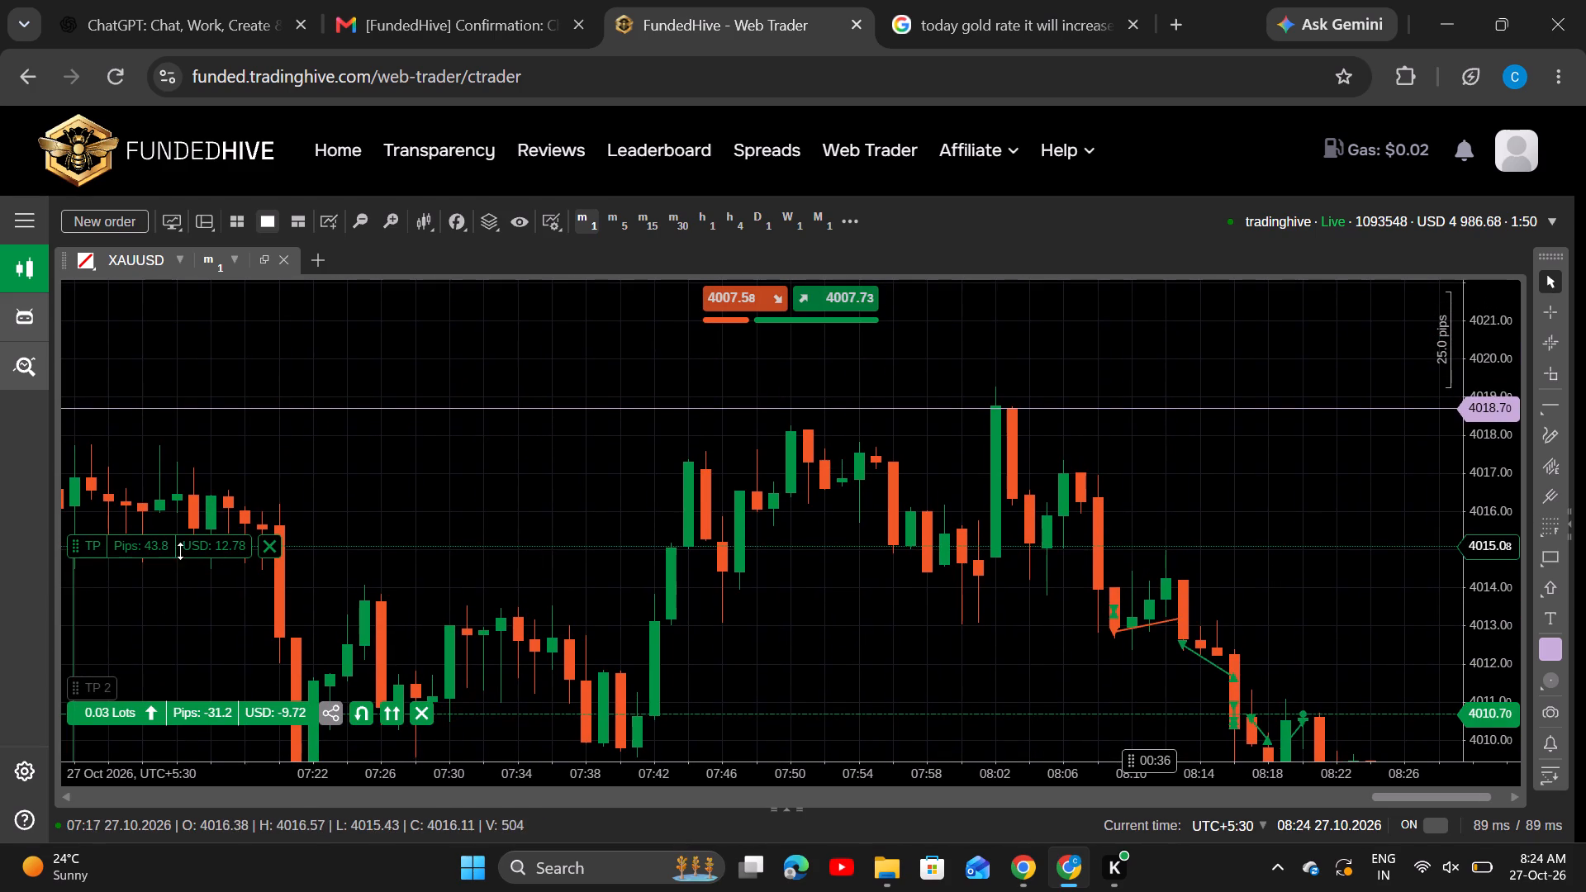
pyautogui.moveTo(160, 546); pyautogui.dragTo(214, 470)
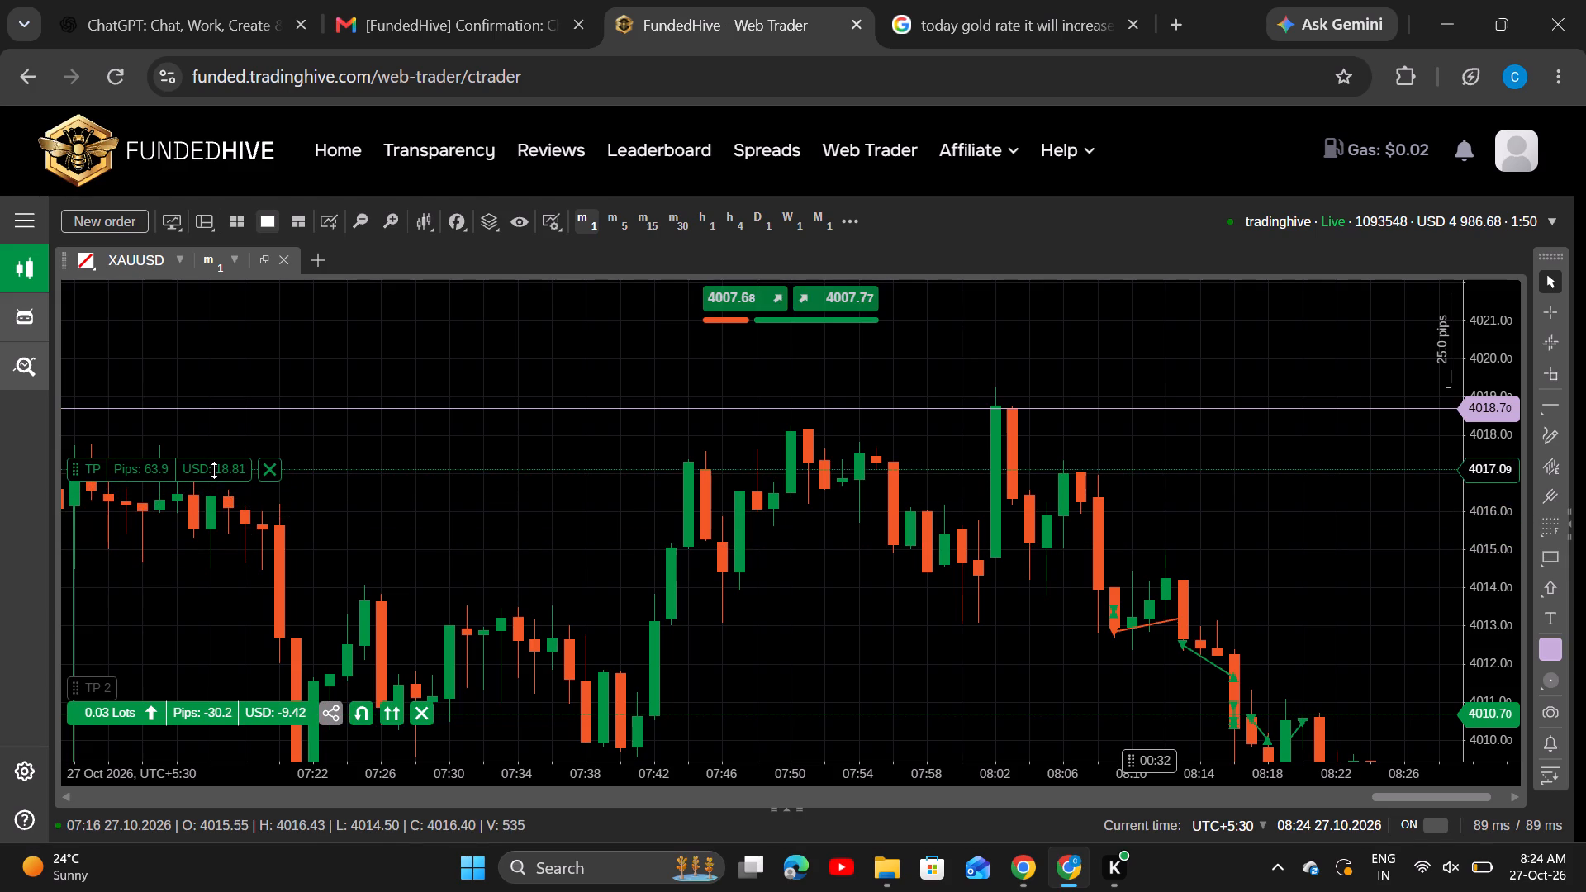
pyautogui.moveTo(214, 470); pyautogui.dragTo(219, 459)
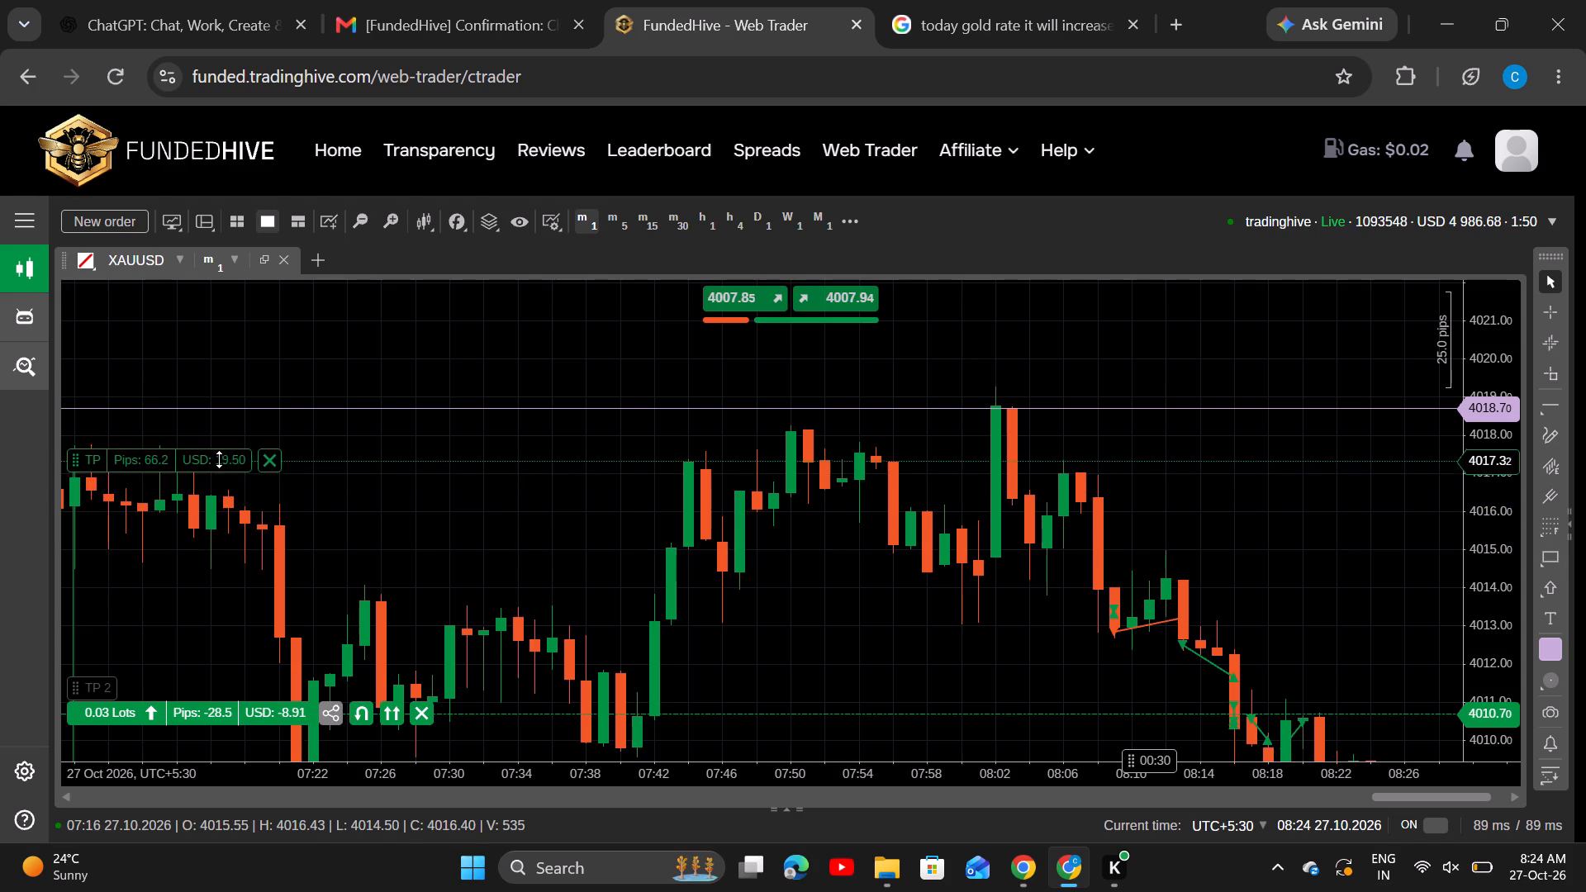
pyautogui.moveTo(219, 459); pyautogui.dragTo(221, 453)
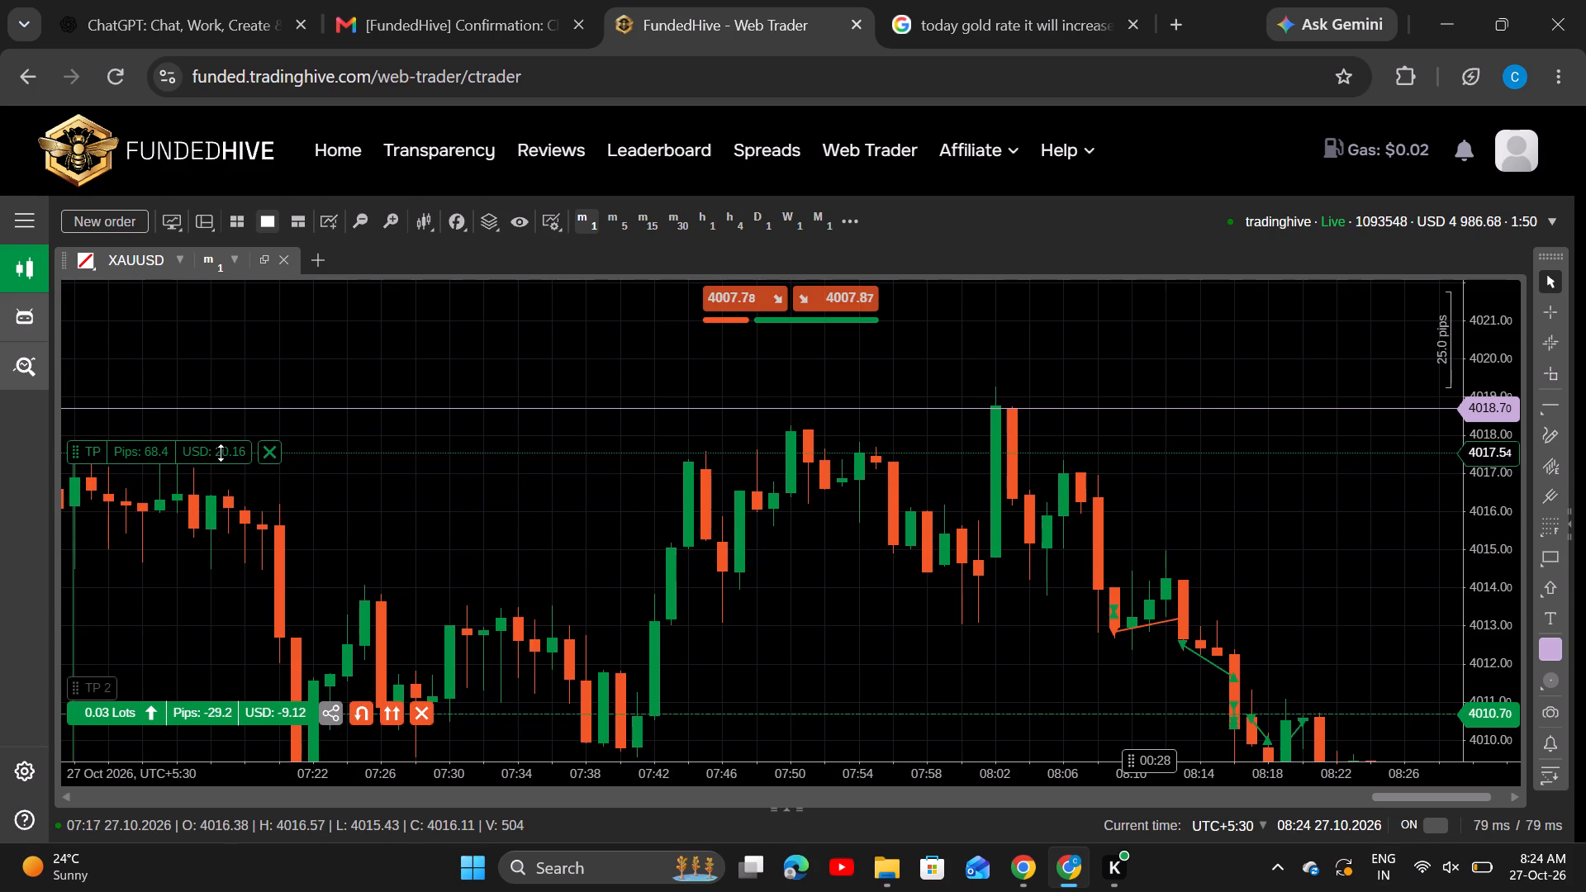
pyautogui.moveTo(221, 453); pyautogui.dragTo(224, 441)
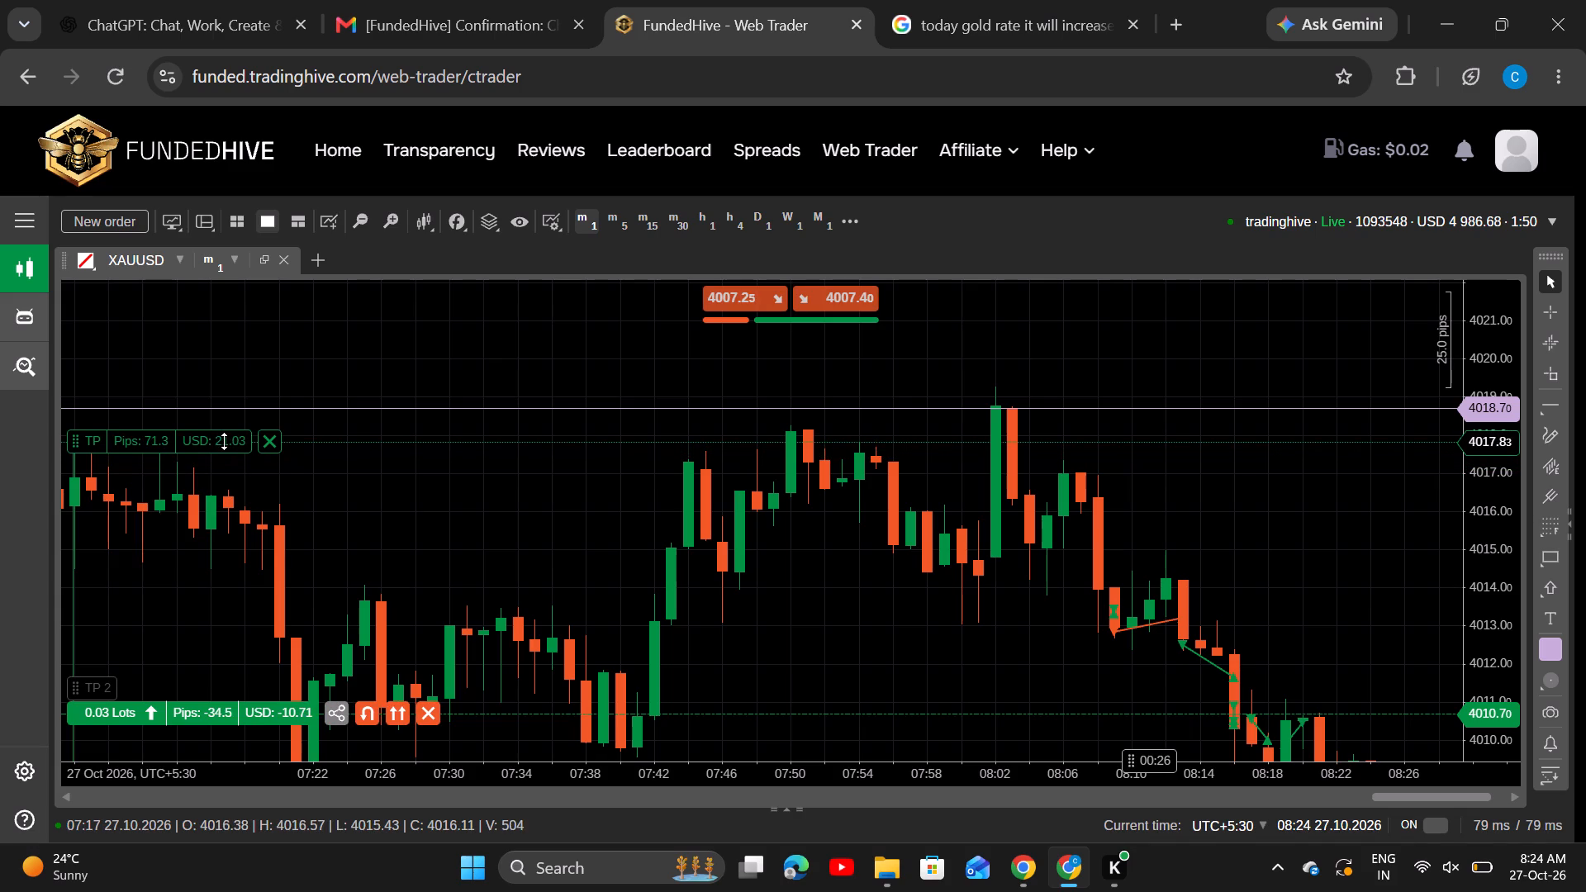
pyautogui.moveTo(224, 441); pyautogui.dragTo(224, 474)
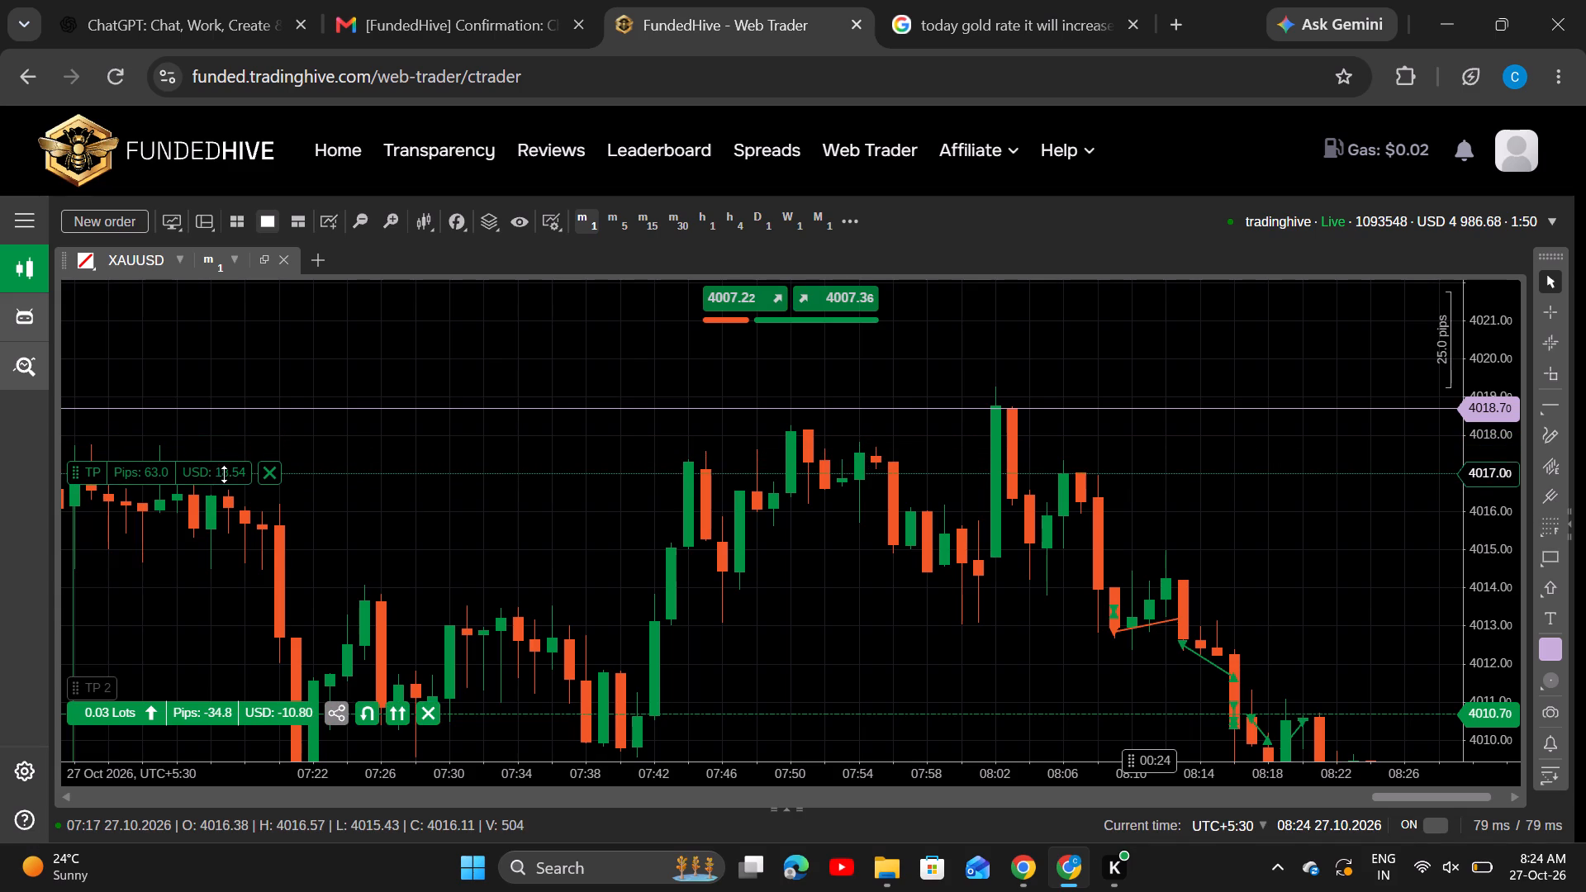
pyautogui.moveTo(224, 474); pyautogui.dragTo(224, 472)
# Examine the one-minute XAUUSD price action around the open buy position's entry, stop loss and take profit levels.
pyautogui.moveTo(379, 341); pyautogui.dragTo(273, 259)
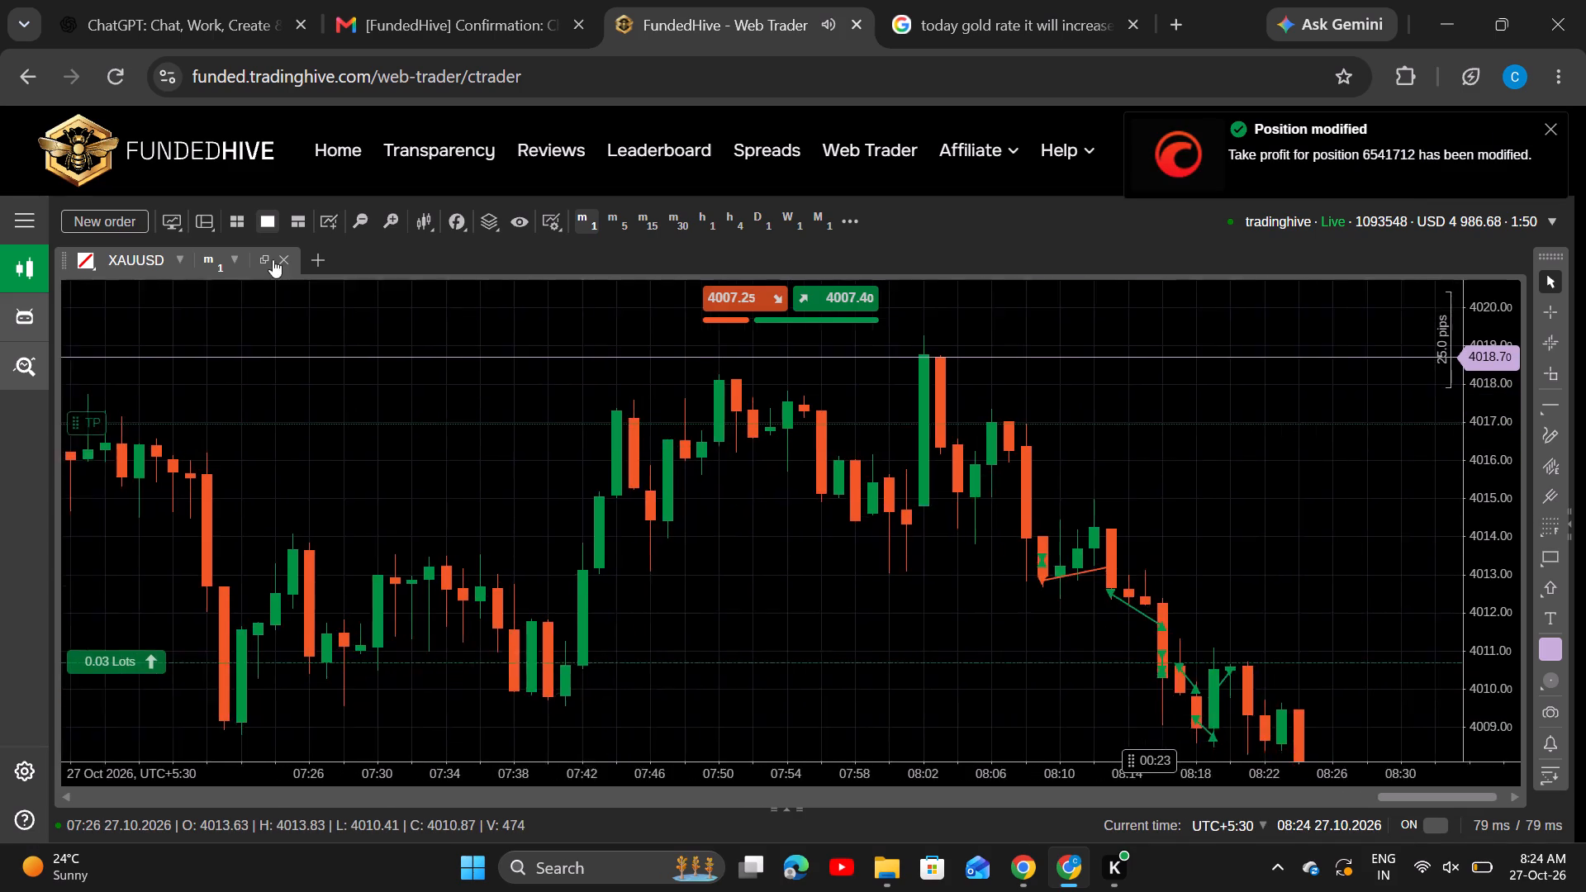
pyautogui.moveTo(273, 259); pyautogui.dragTo(265, 248)
pyautogui.moveTo(1249, 470); pyautogui.dragTo(994, 319)
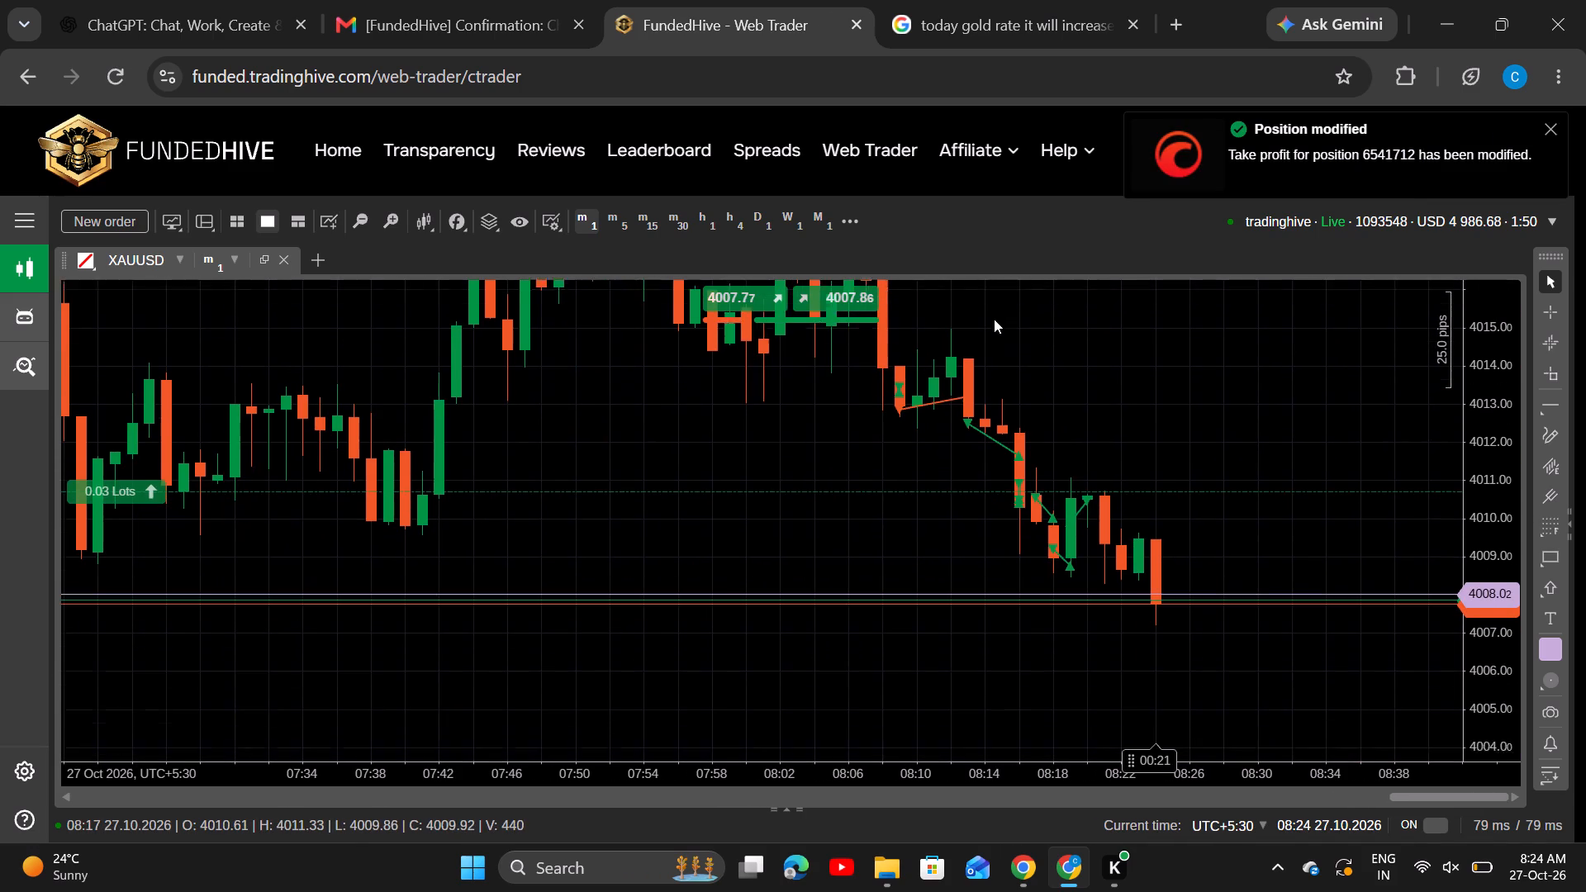
pyautogui.moveTo(994, 319); pyautogui.dragTo(993, 312)
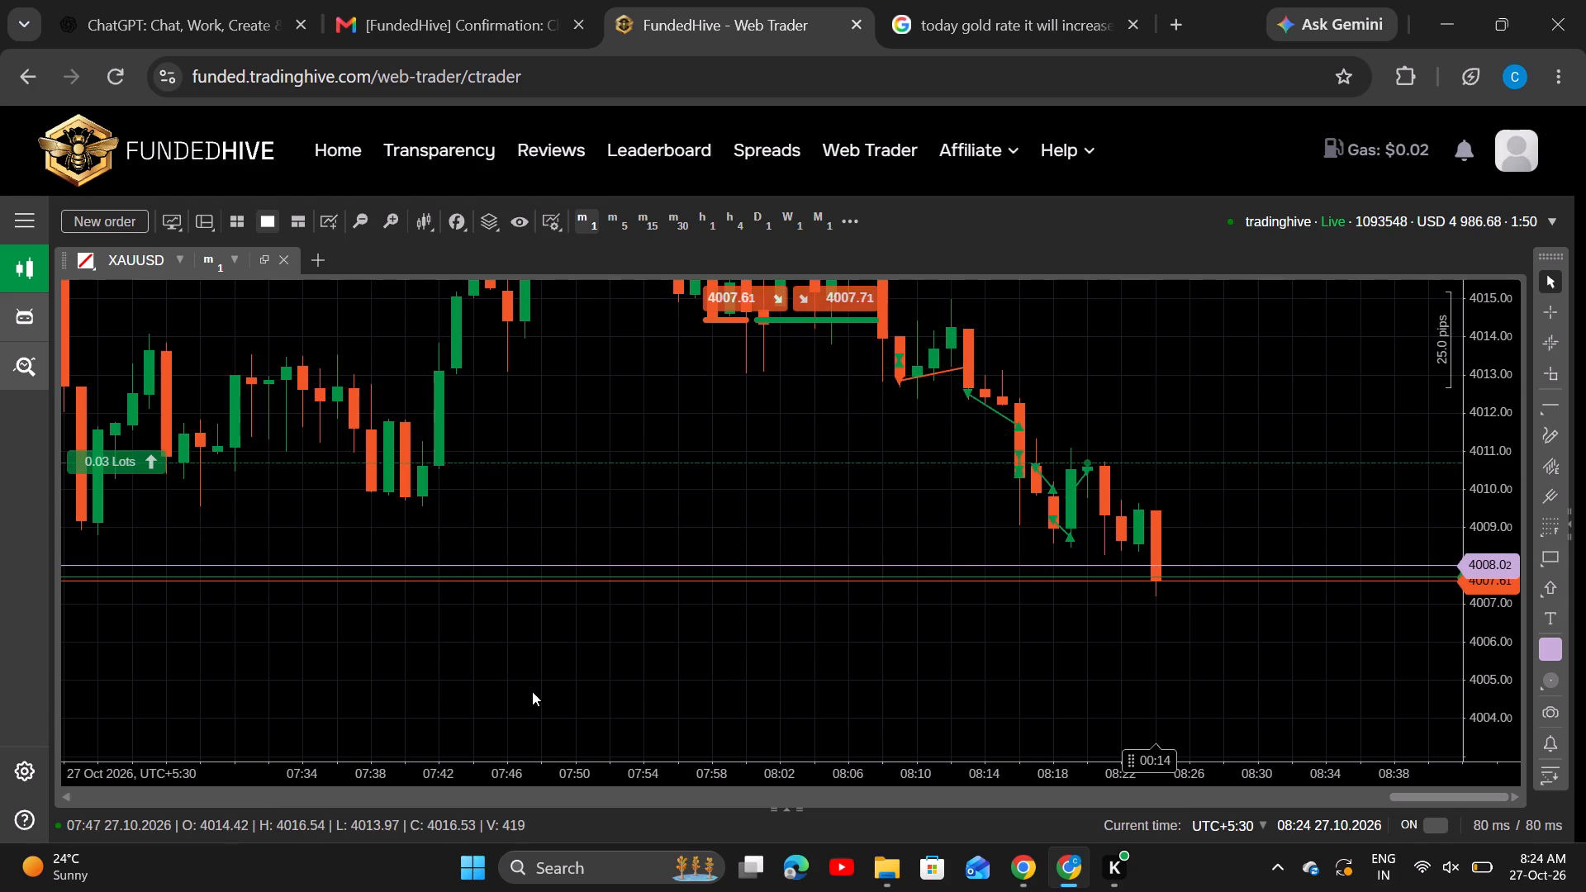
pyautogui.moveTo(532, 691); pyautogui.dragTo(555, 468)
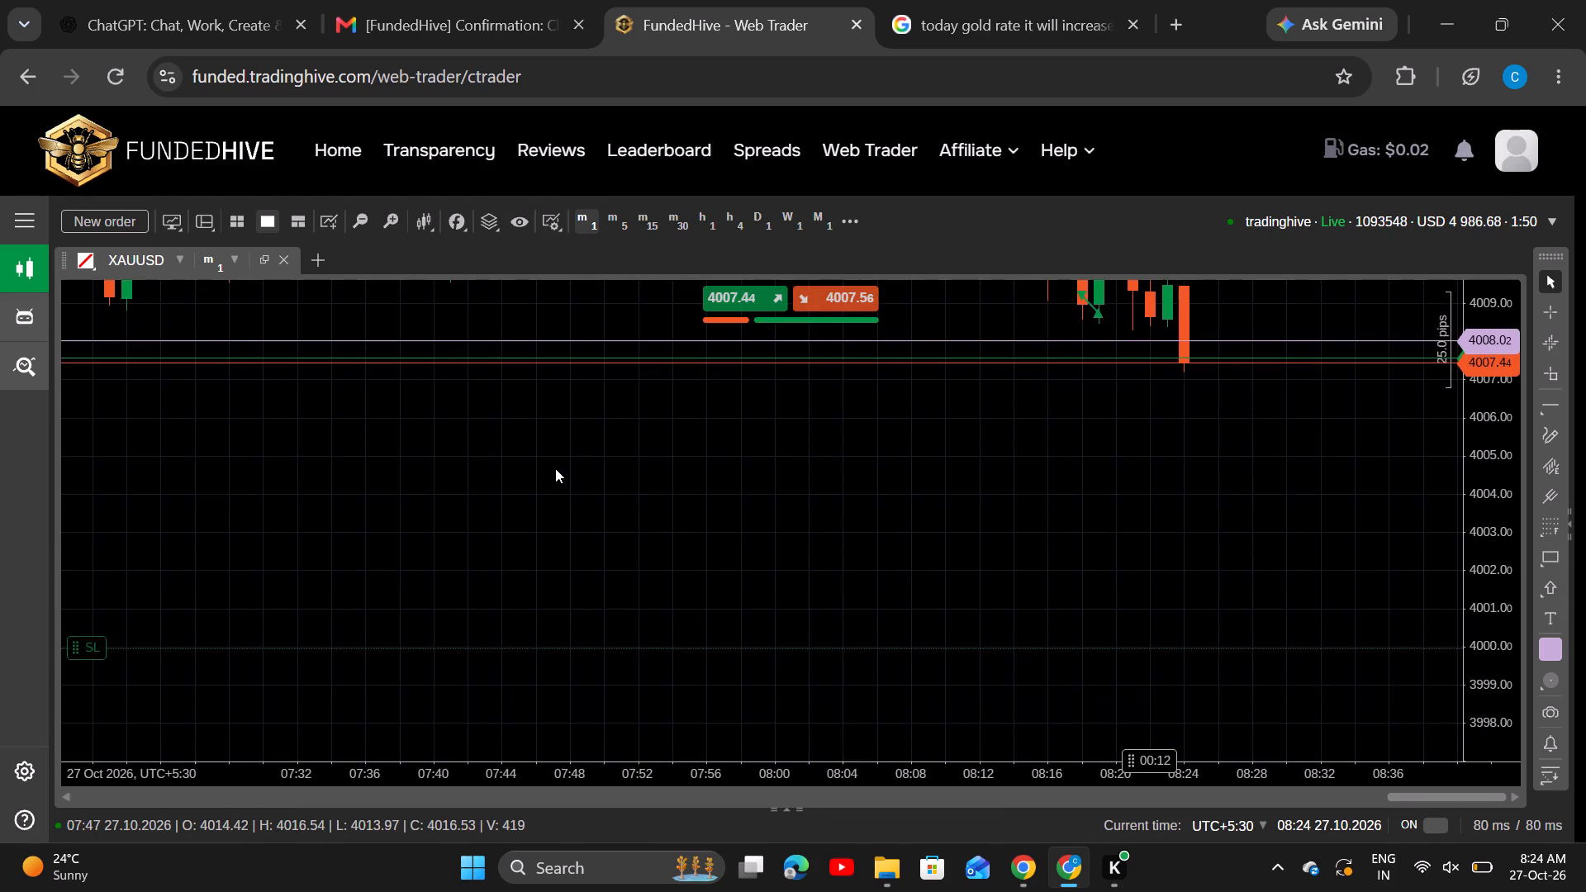
pyautogui.moveTo(555, 468); pyautogui.dragTo(512, 555)
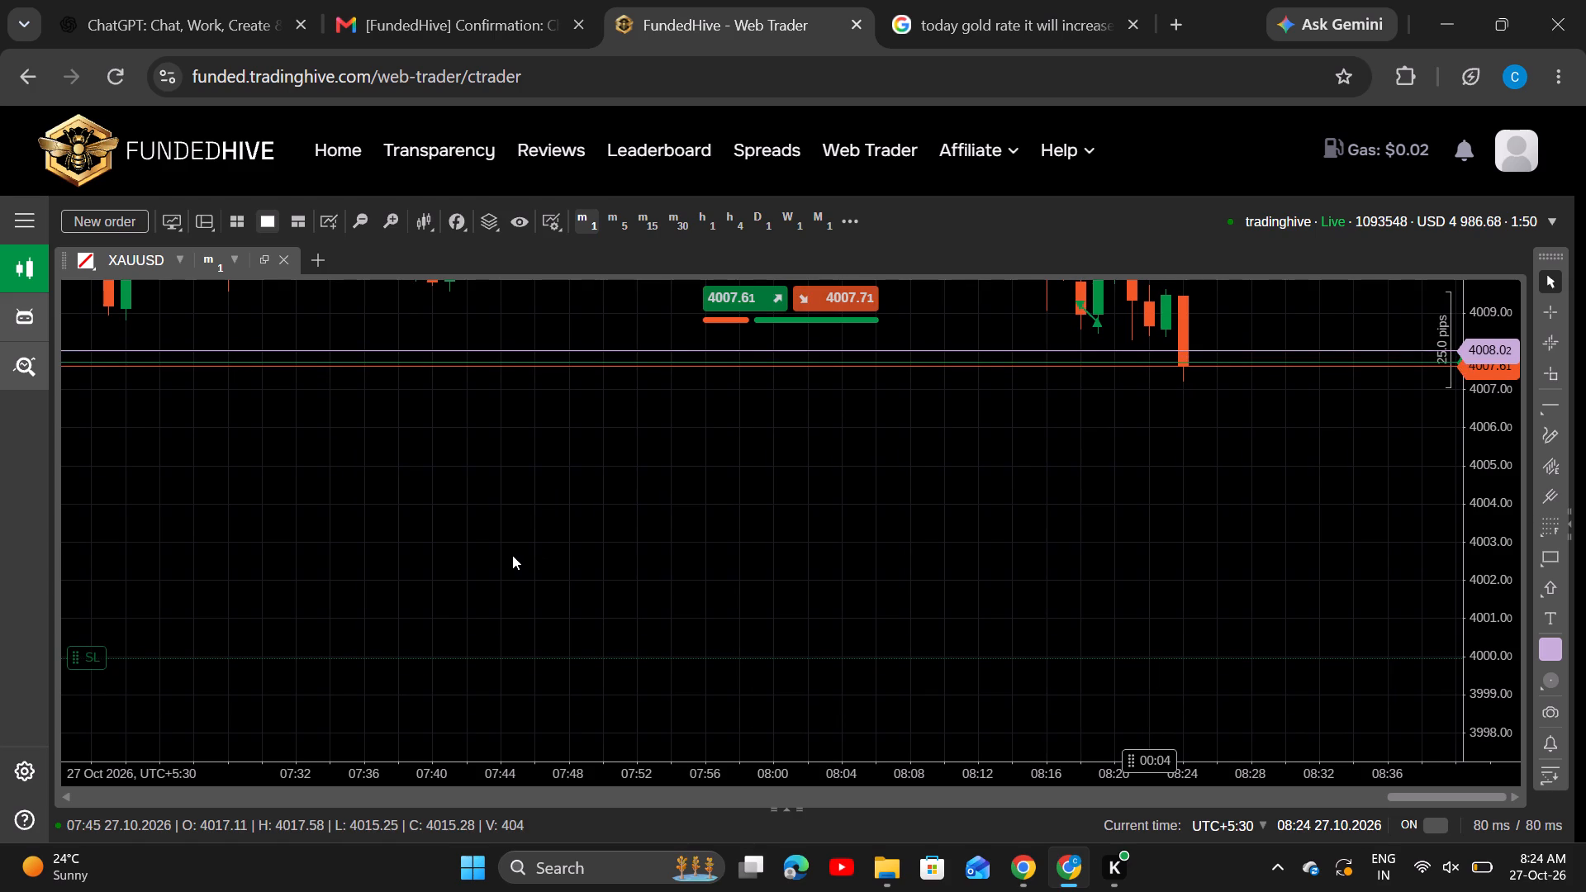
pyautogui.moveTo(849, 555); pyautogui.dragTo(767, 709)
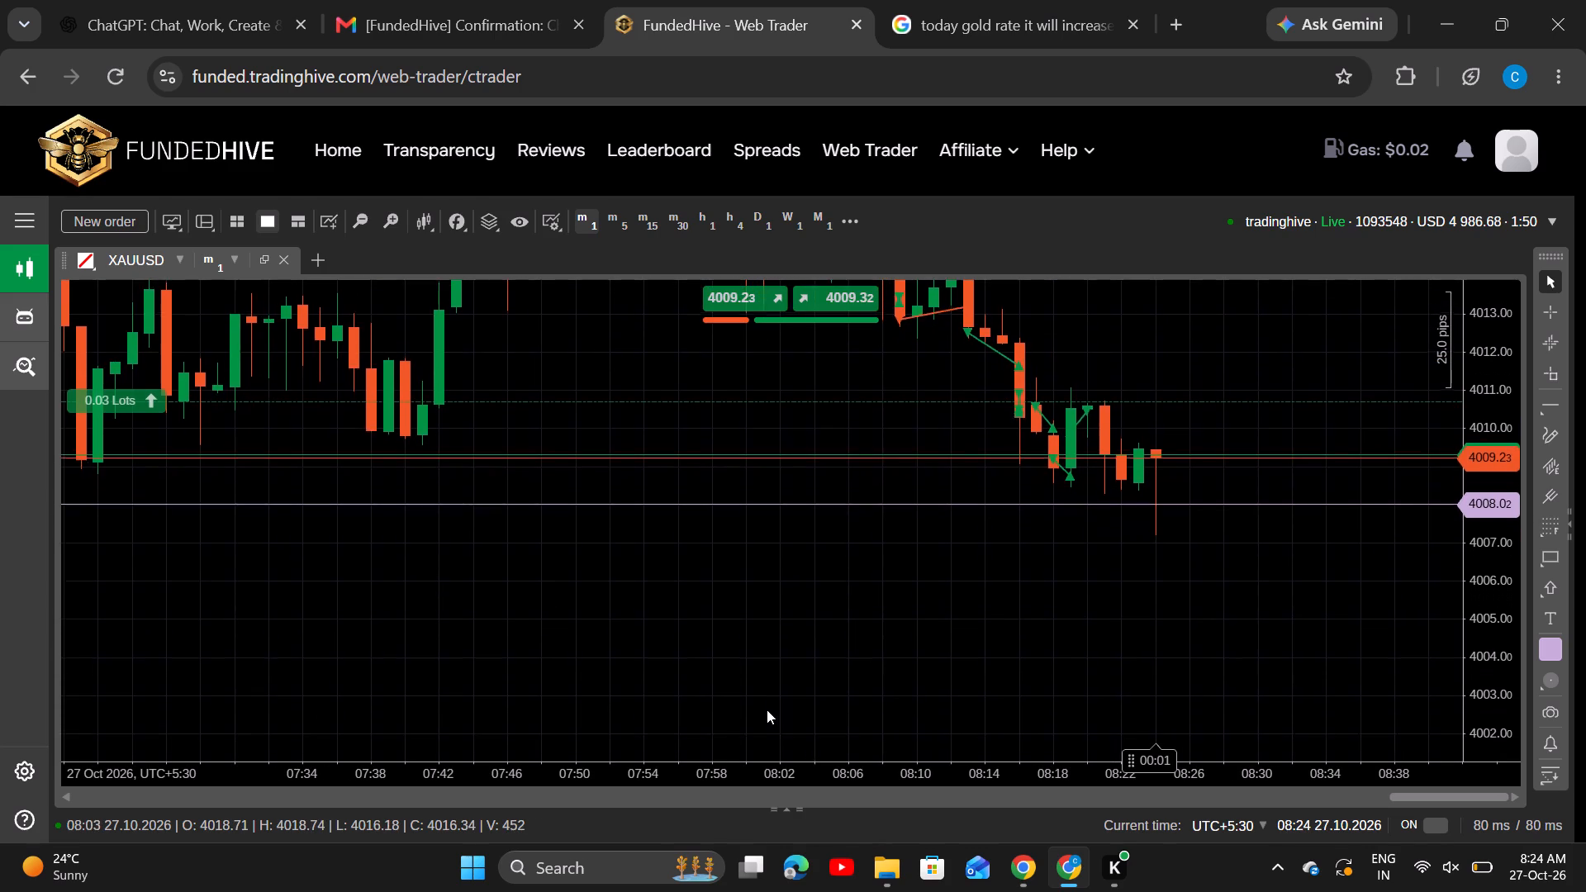
pyautogui.moveTo(767, 709); pyautogui.dragTo(604, 740)
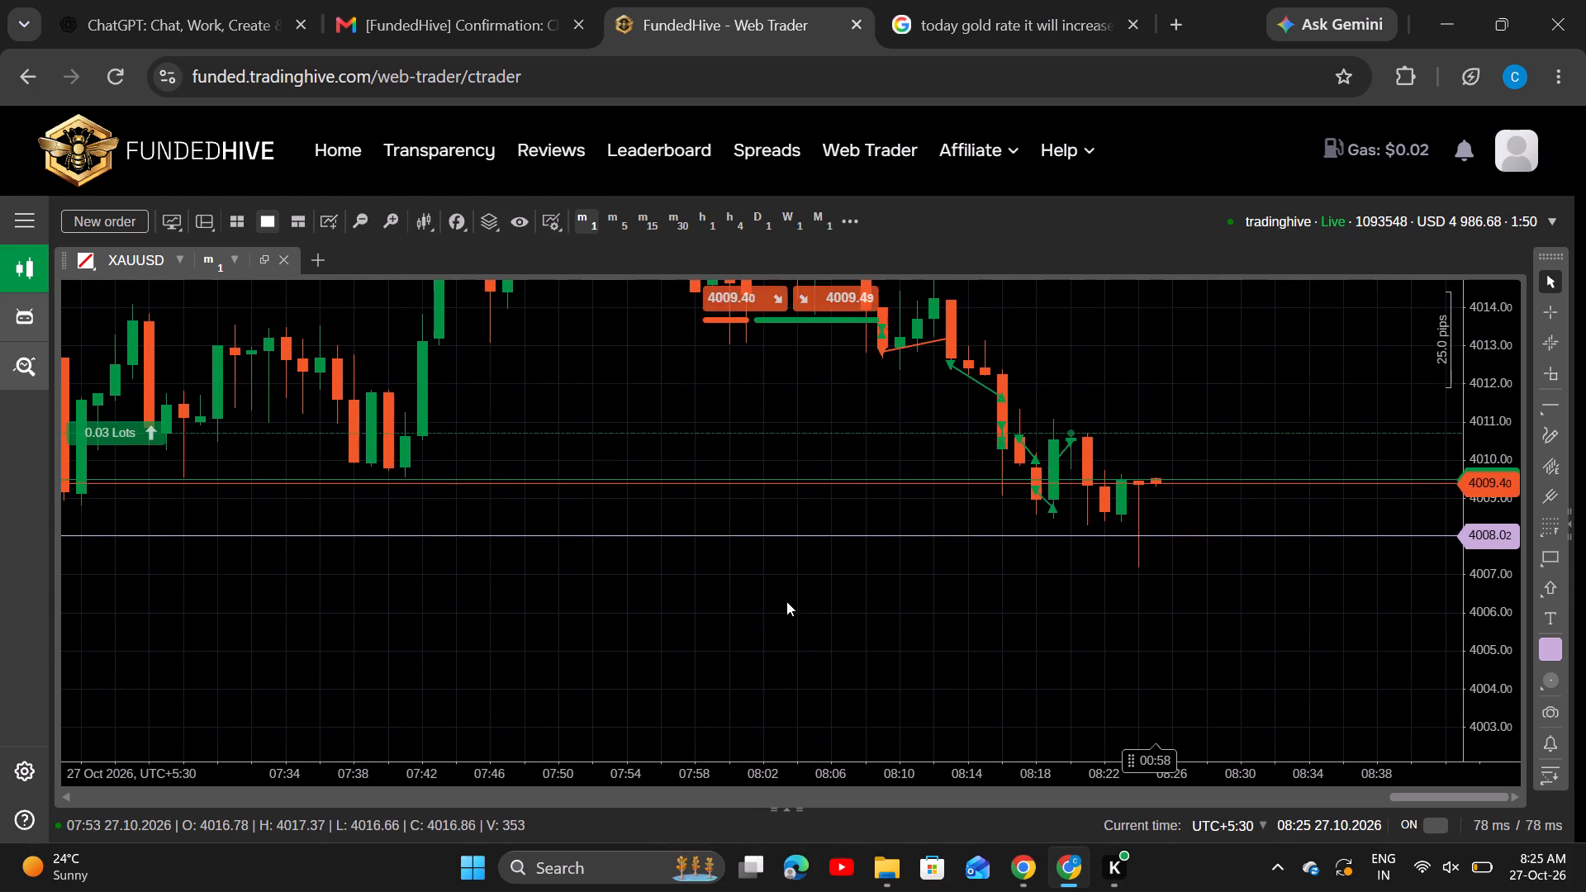
pyautogui.moveTo(753, 622); pyautogui.dragTo(767, 700)
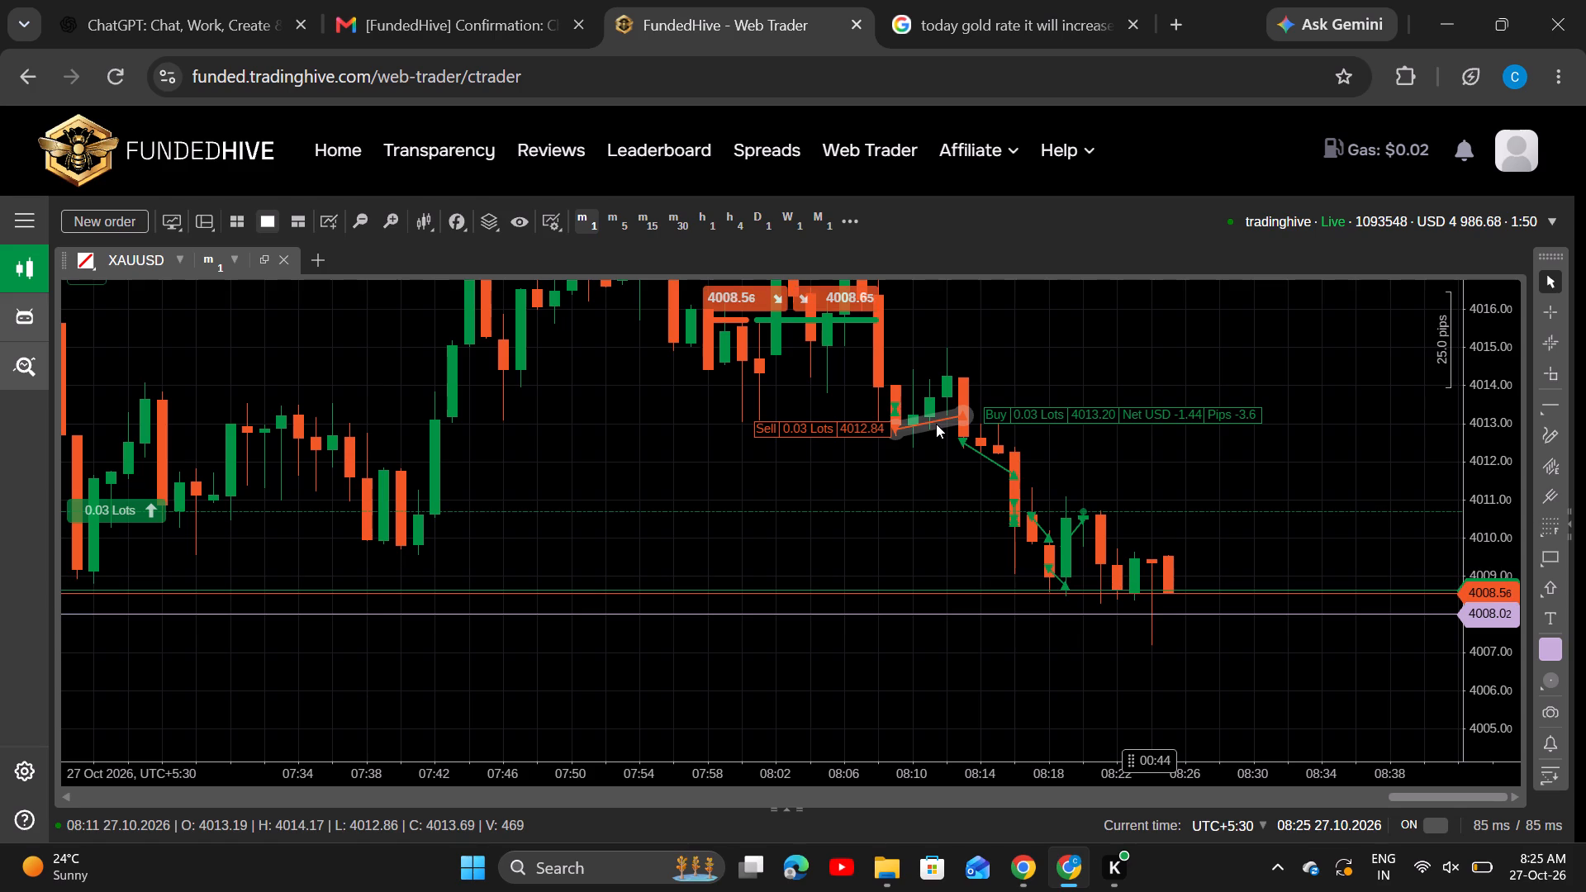
pyautogui.moveTo(650, 457); pyautogui.dragTo(671, 581)
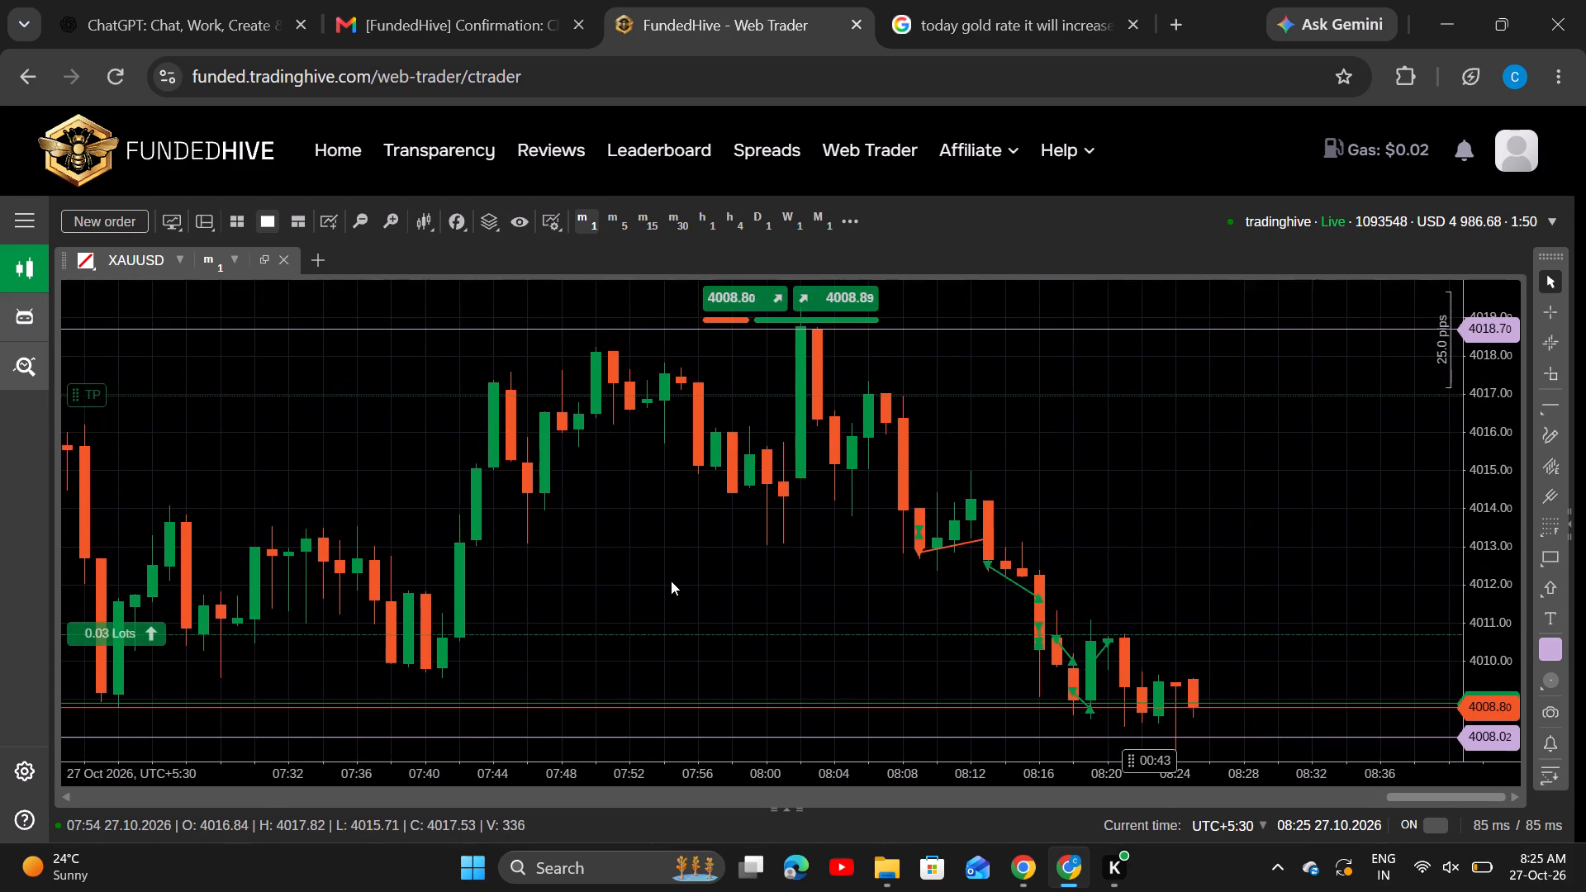
pyautogui.moveTo(671, 581); pyautogui.dragTo(850, 574)
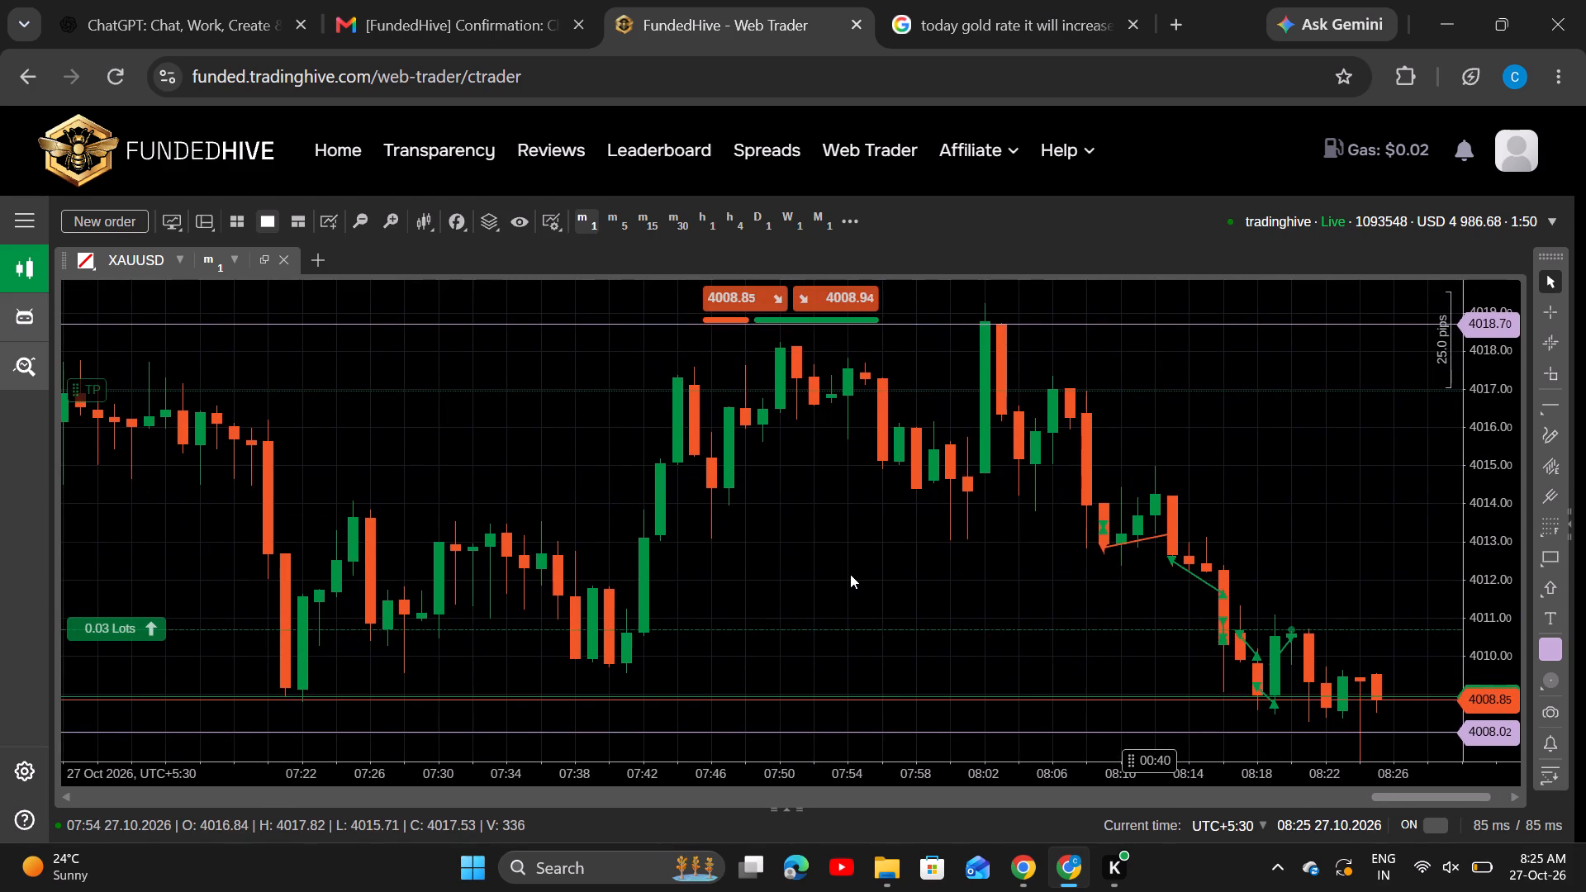
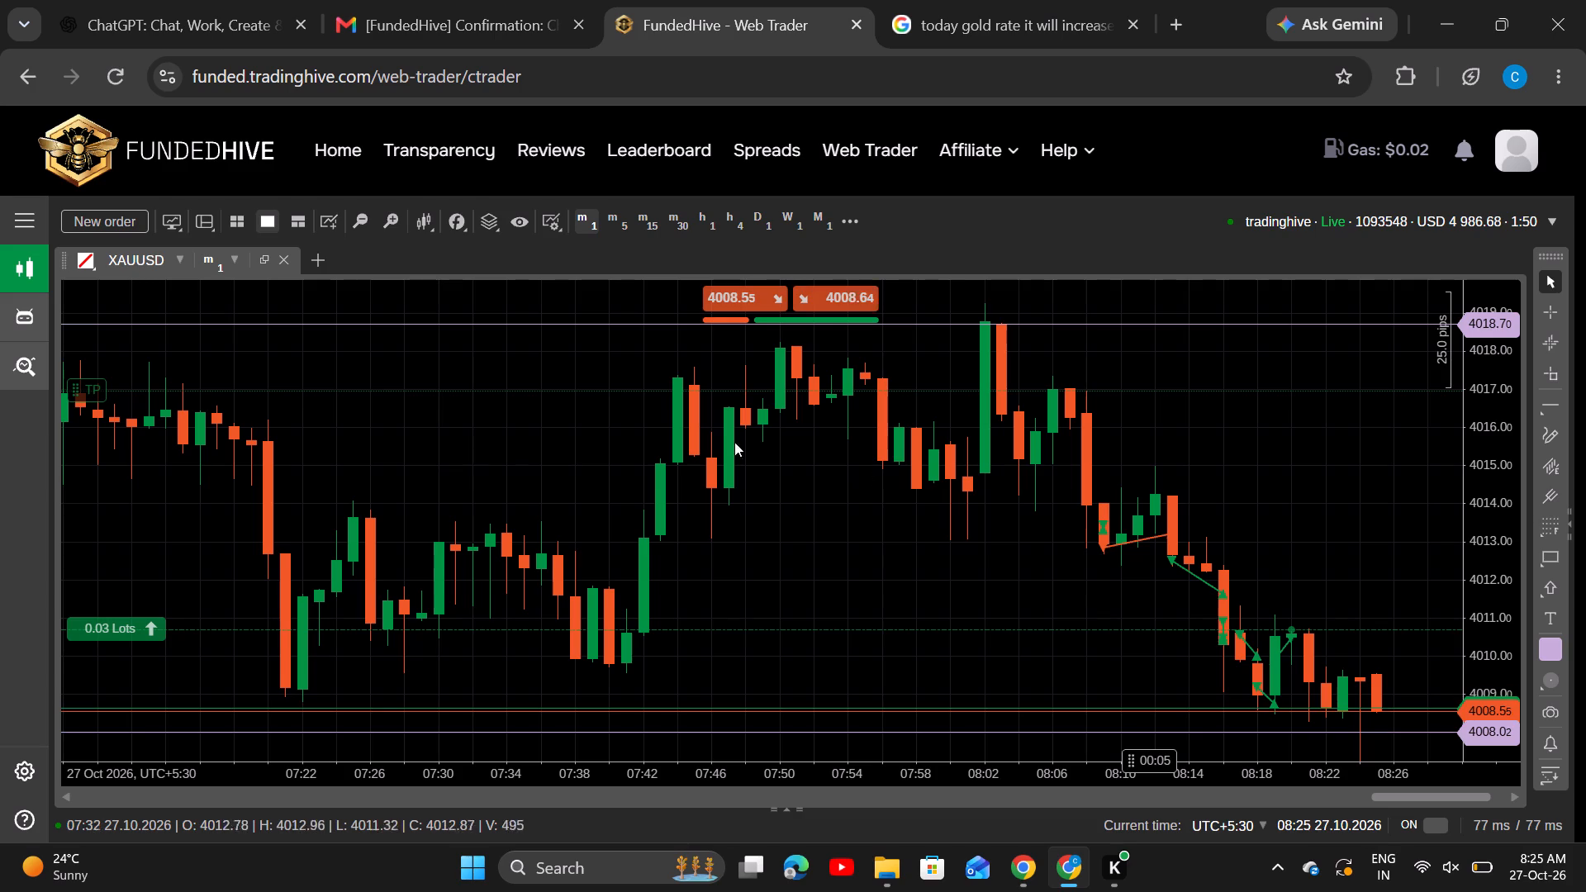
# Examine the latest one-minute XAUUSD candles and the price area below the 4008.02 line, towards the buy position's stop loss.
pyautogui.moveTo(833, 539); pyautogui.dragTo(580, 466)
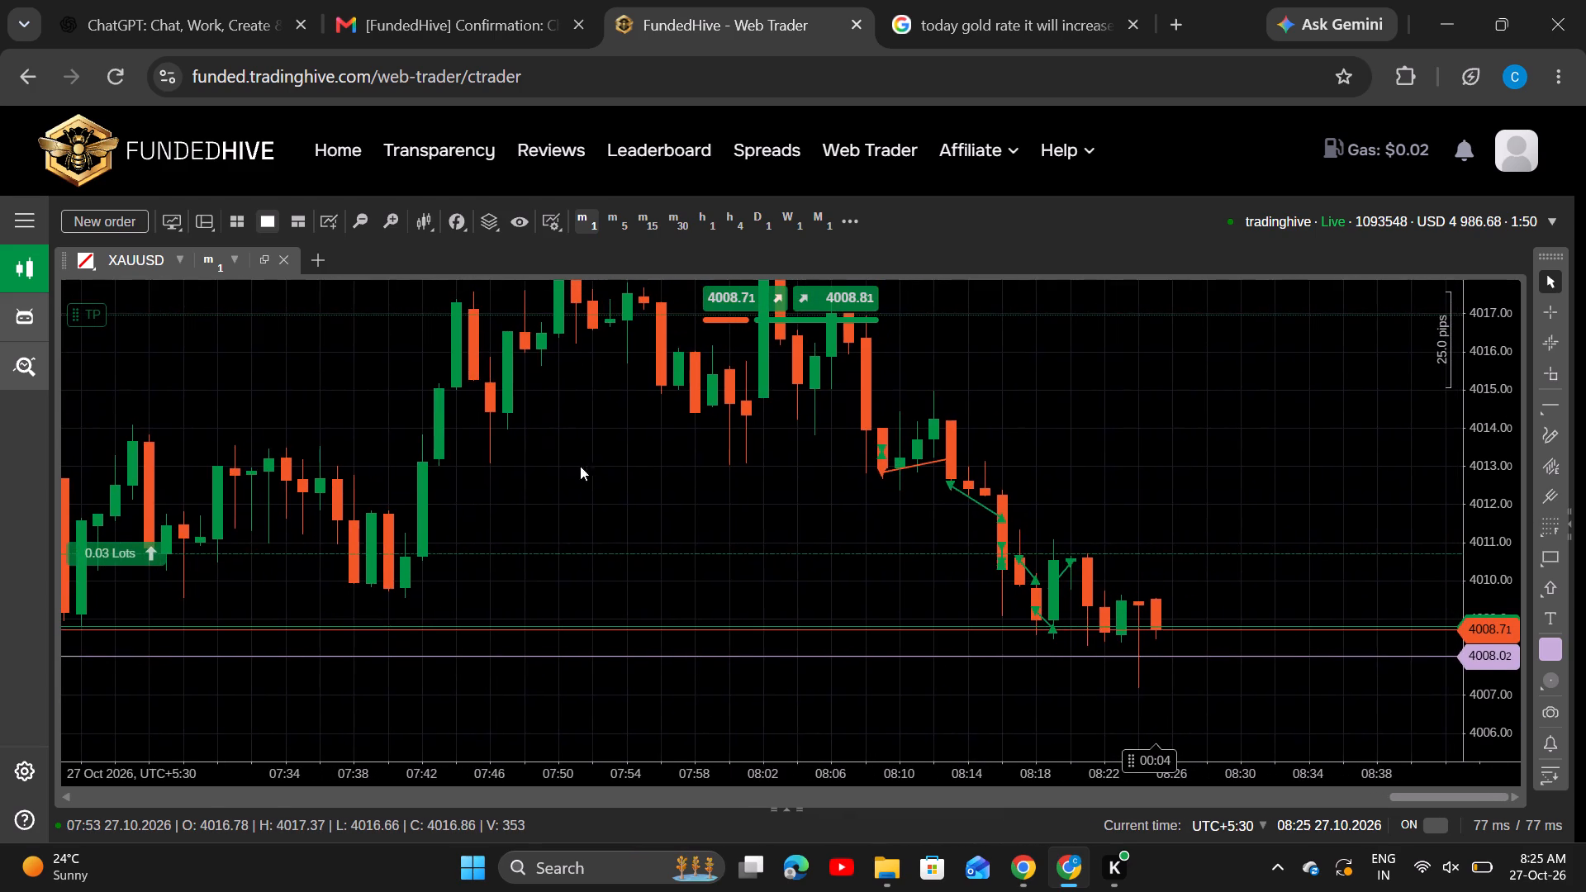
pyautogui.moveTo(580, 466); pyautogui.dragTo(536, 463)
pyautogui.moveTo(713, 480); pyautogui.dragTo(600, 468)
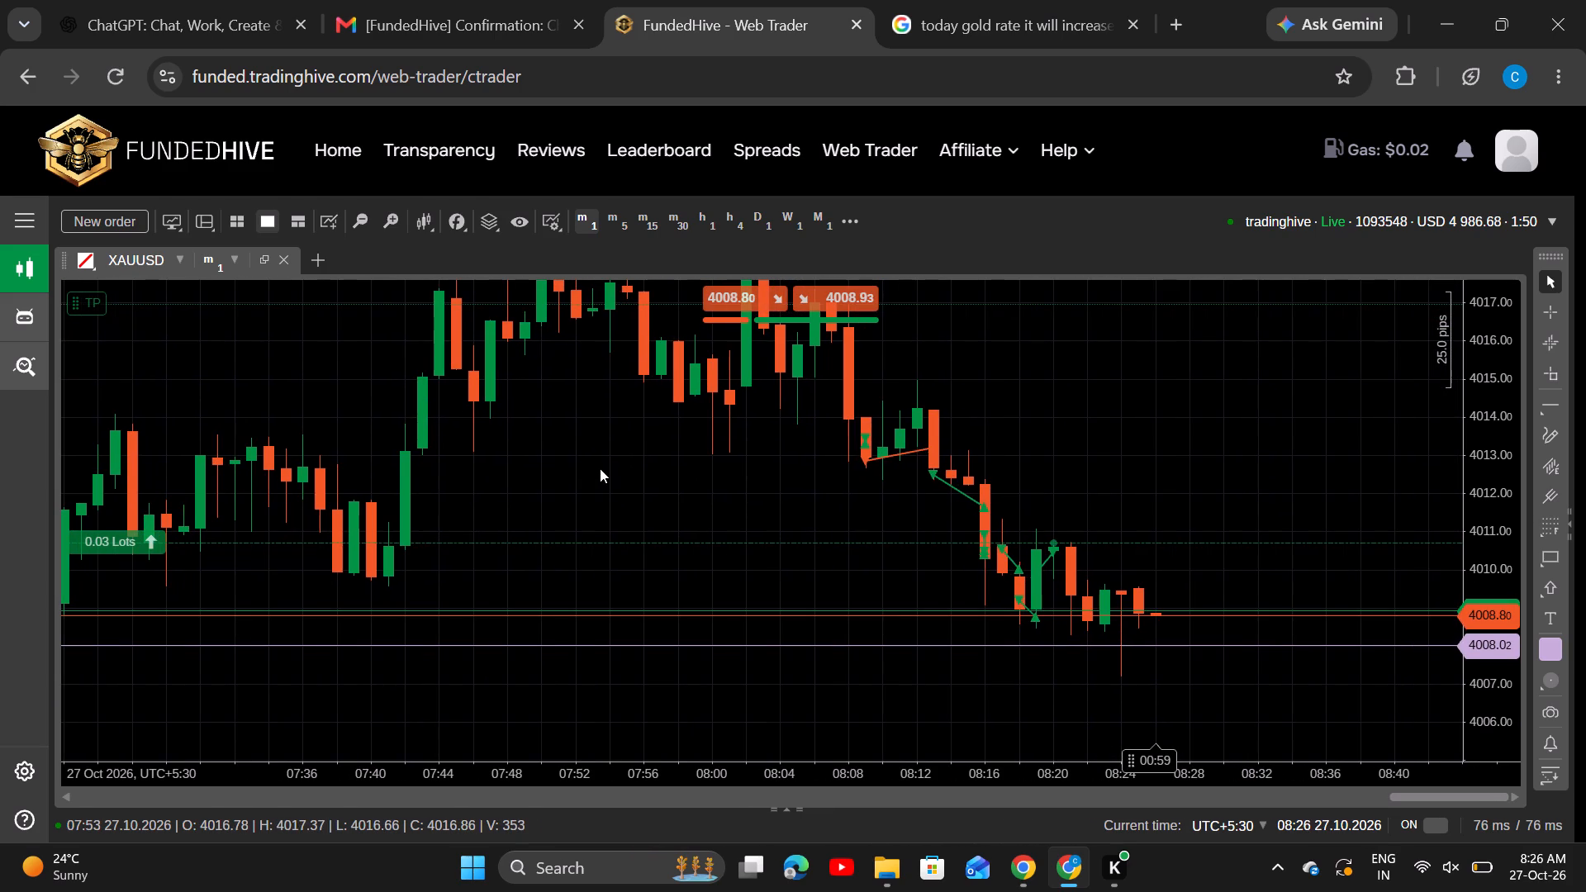
pyautogui.moveTo(683, 490); pyautogui.dragTo(675, 419)
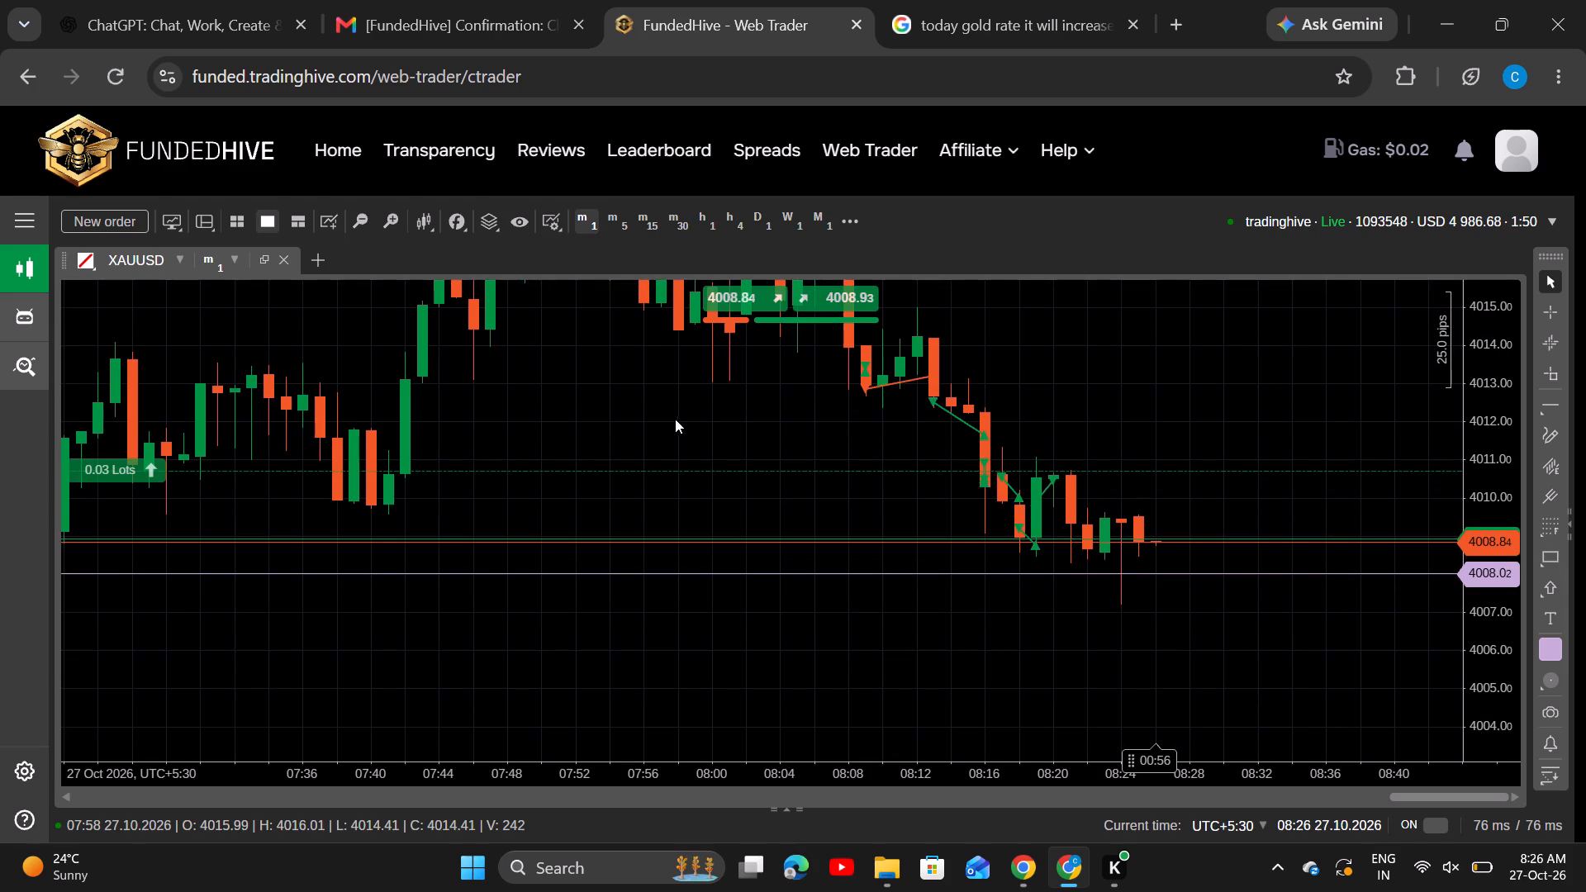
pyautogui.moveTo(675, 419); pyautogui.dragTo(673, 309)
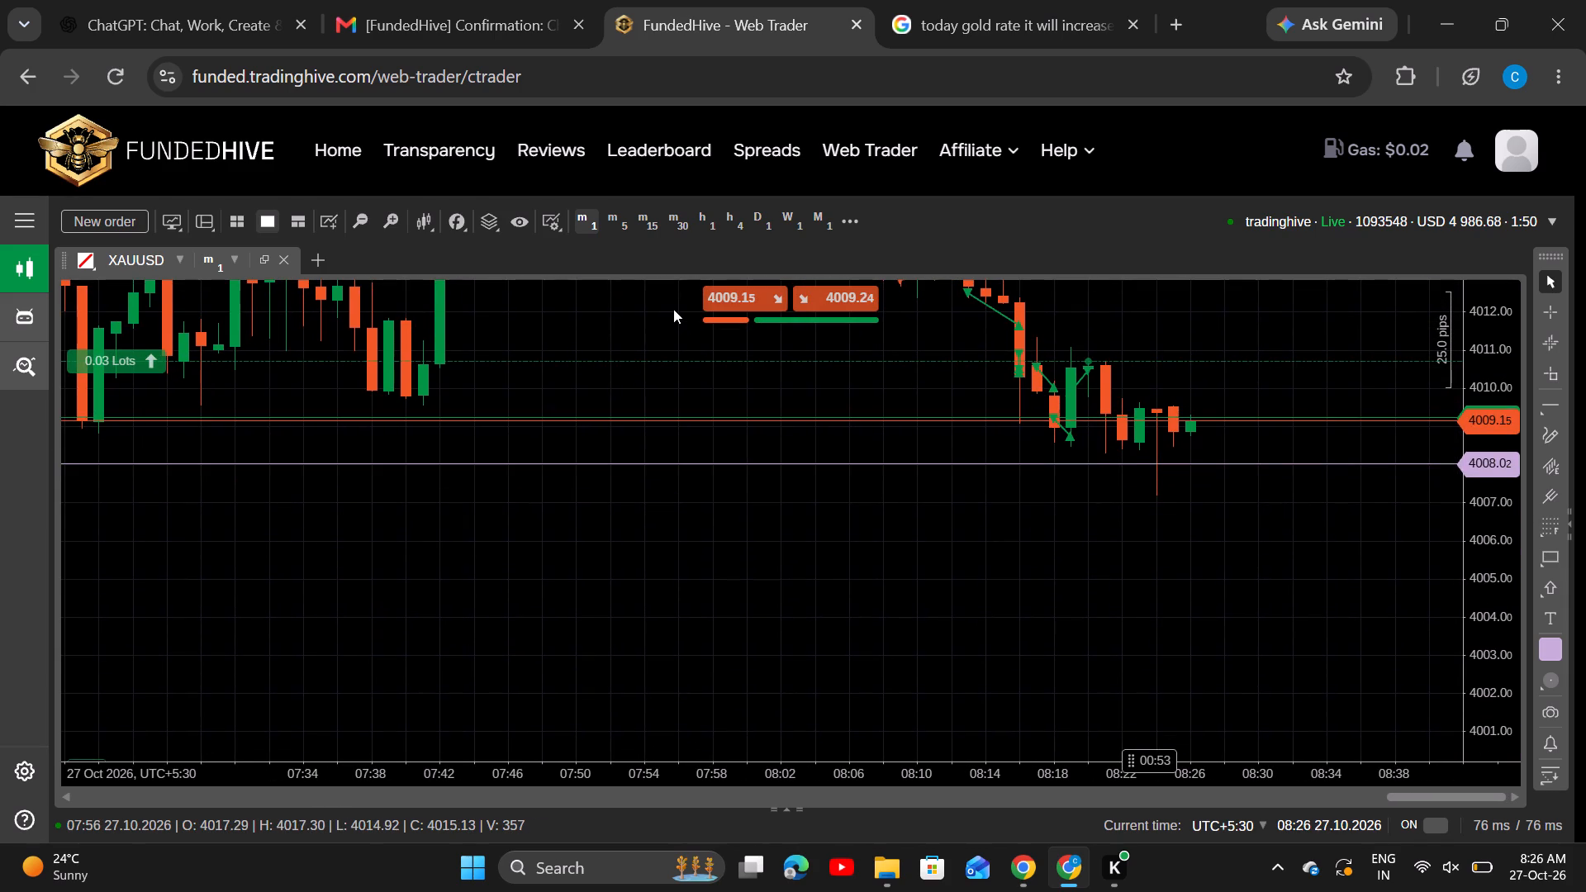
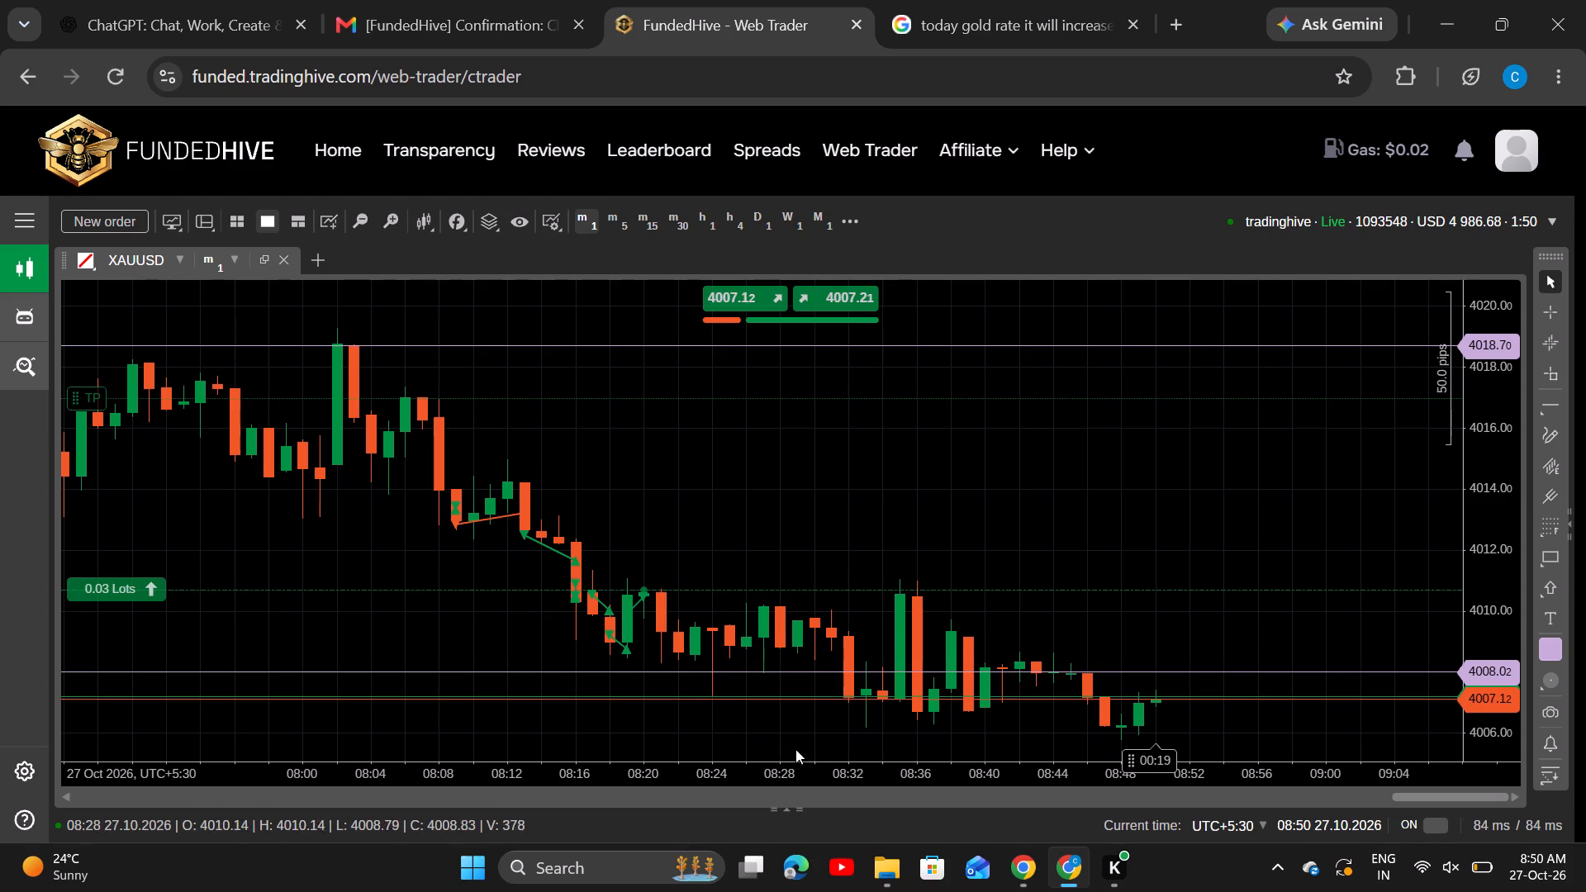
# Lower the stop loss of the open 0.03-lot XAUUSD buy position in stages to 3996.87.
pyautogui.moveTo(881, 431); pyautogui.dragTo(775, 306)
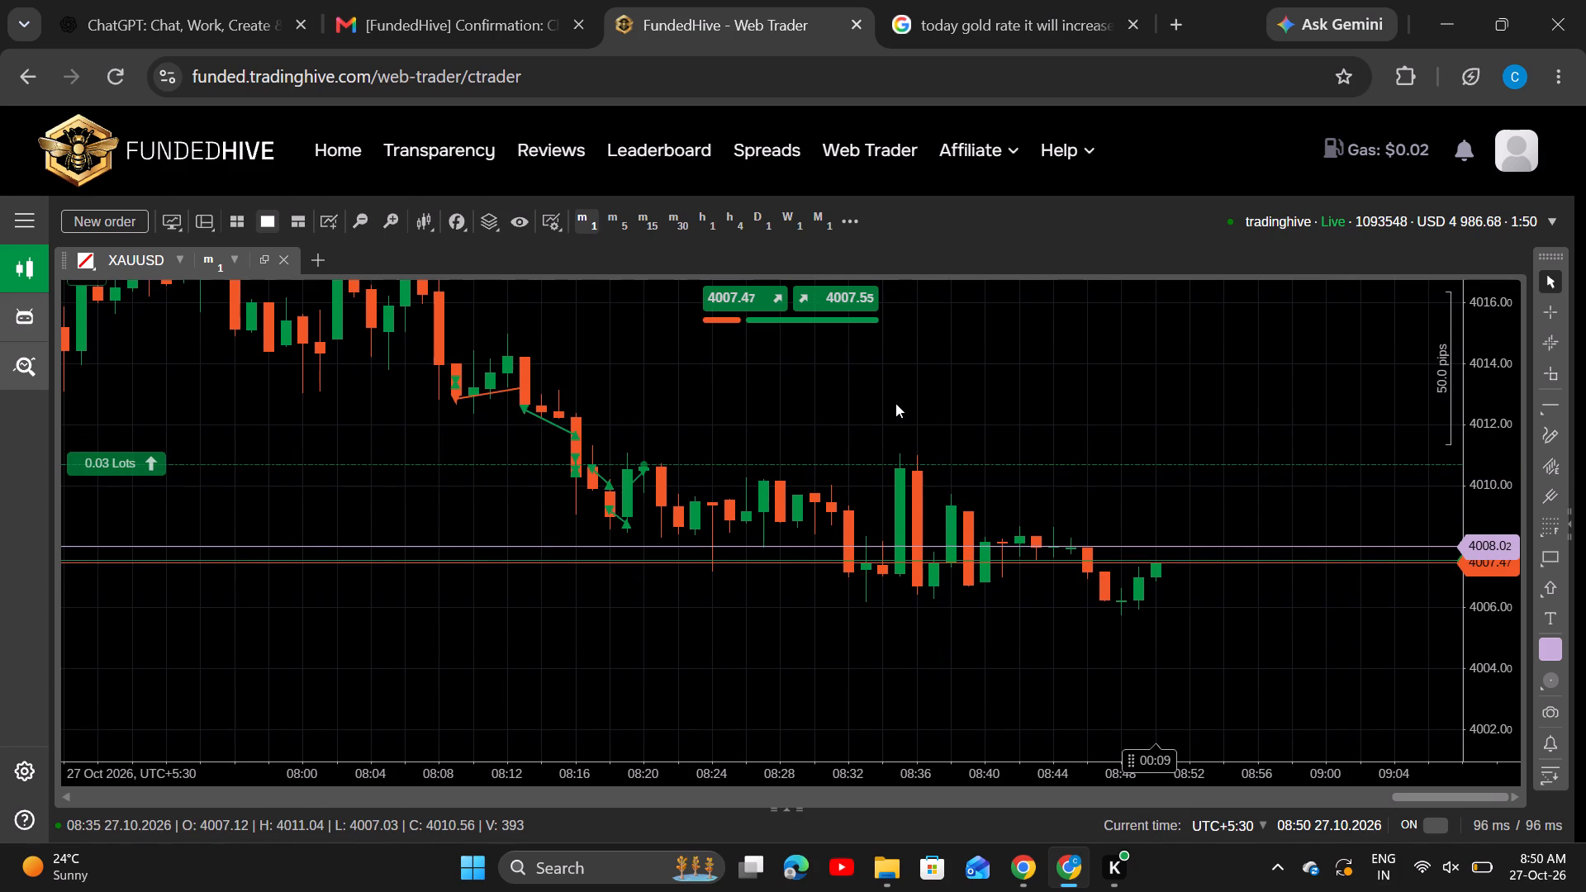
pyautogui.moveTo(895, 403); pyautogui.dragTo(854, 429)
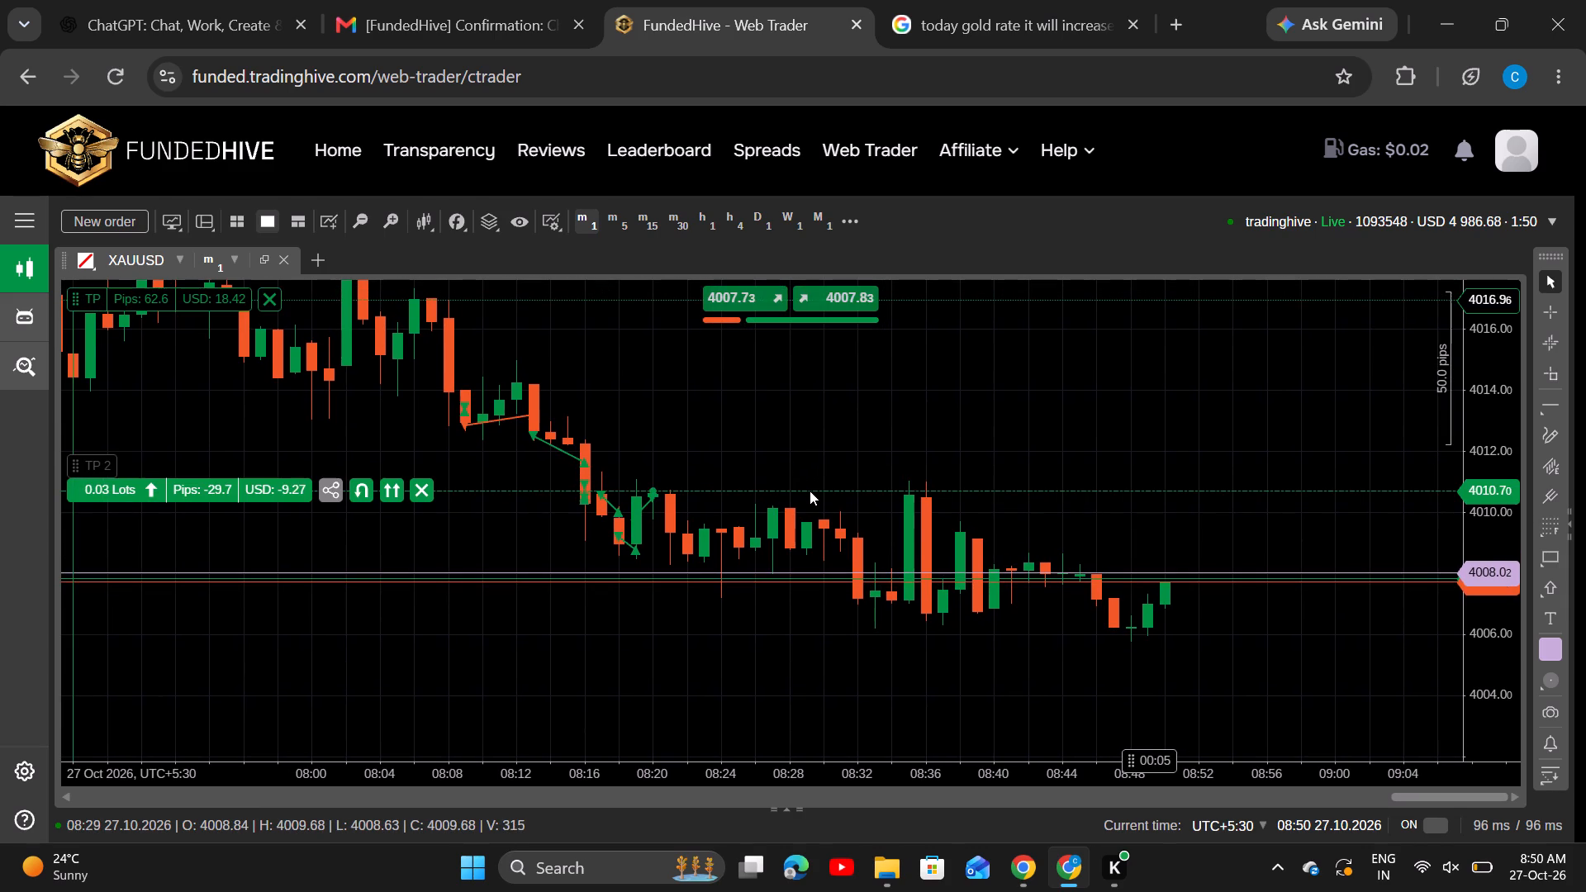
pyautogui.moveTo(1060, 413); pyautogui.dragTo(1064, 257)
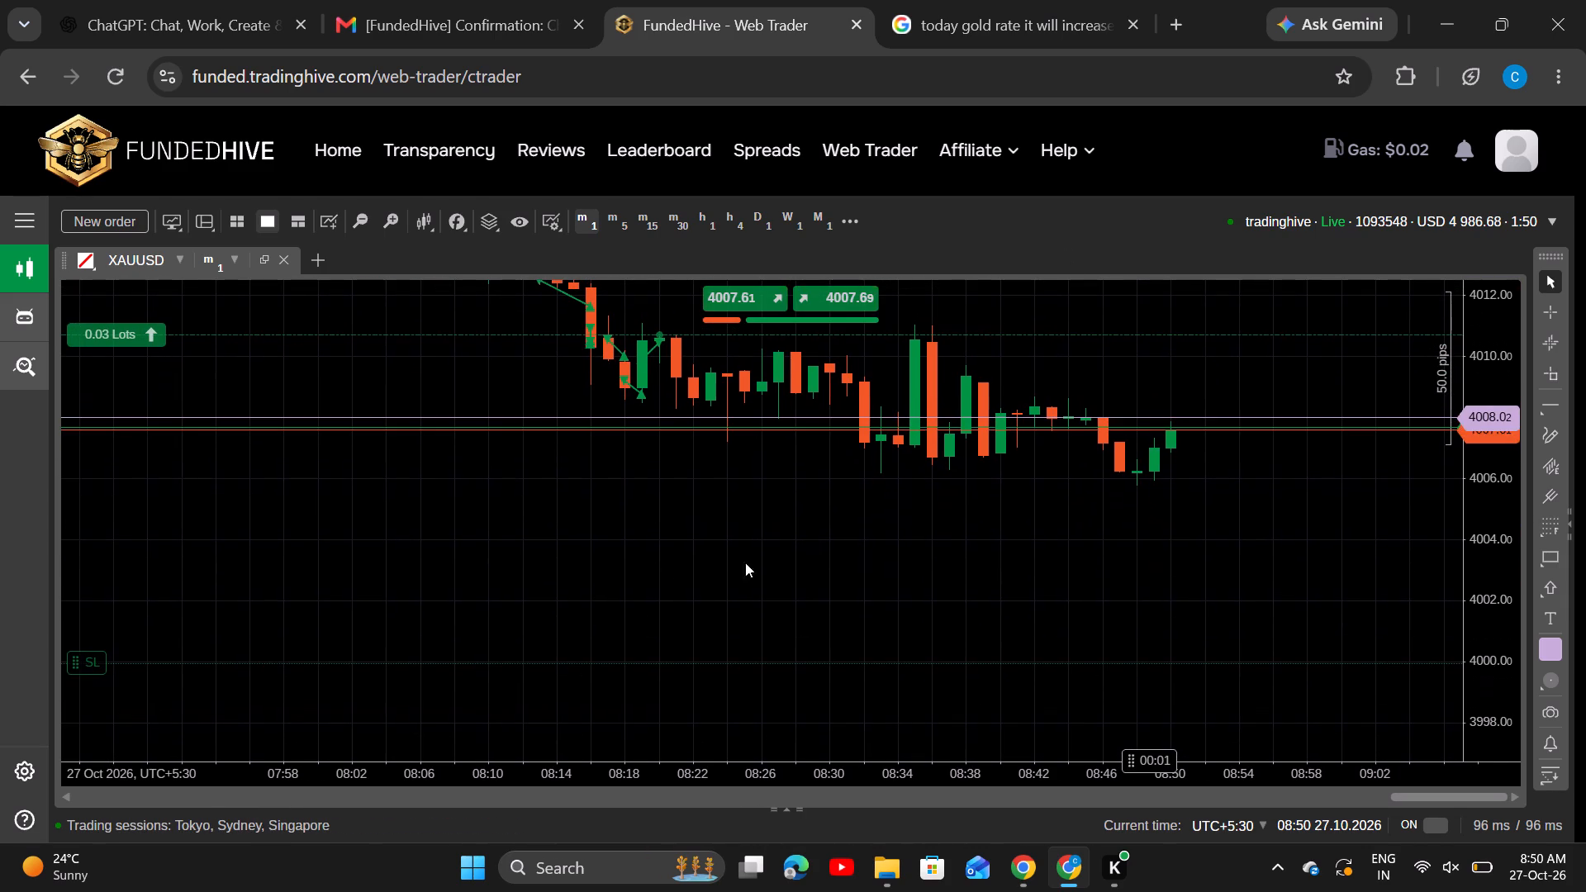
pyautogui.moveTo(93, 662); pyautogui.dragTo(103, 687)
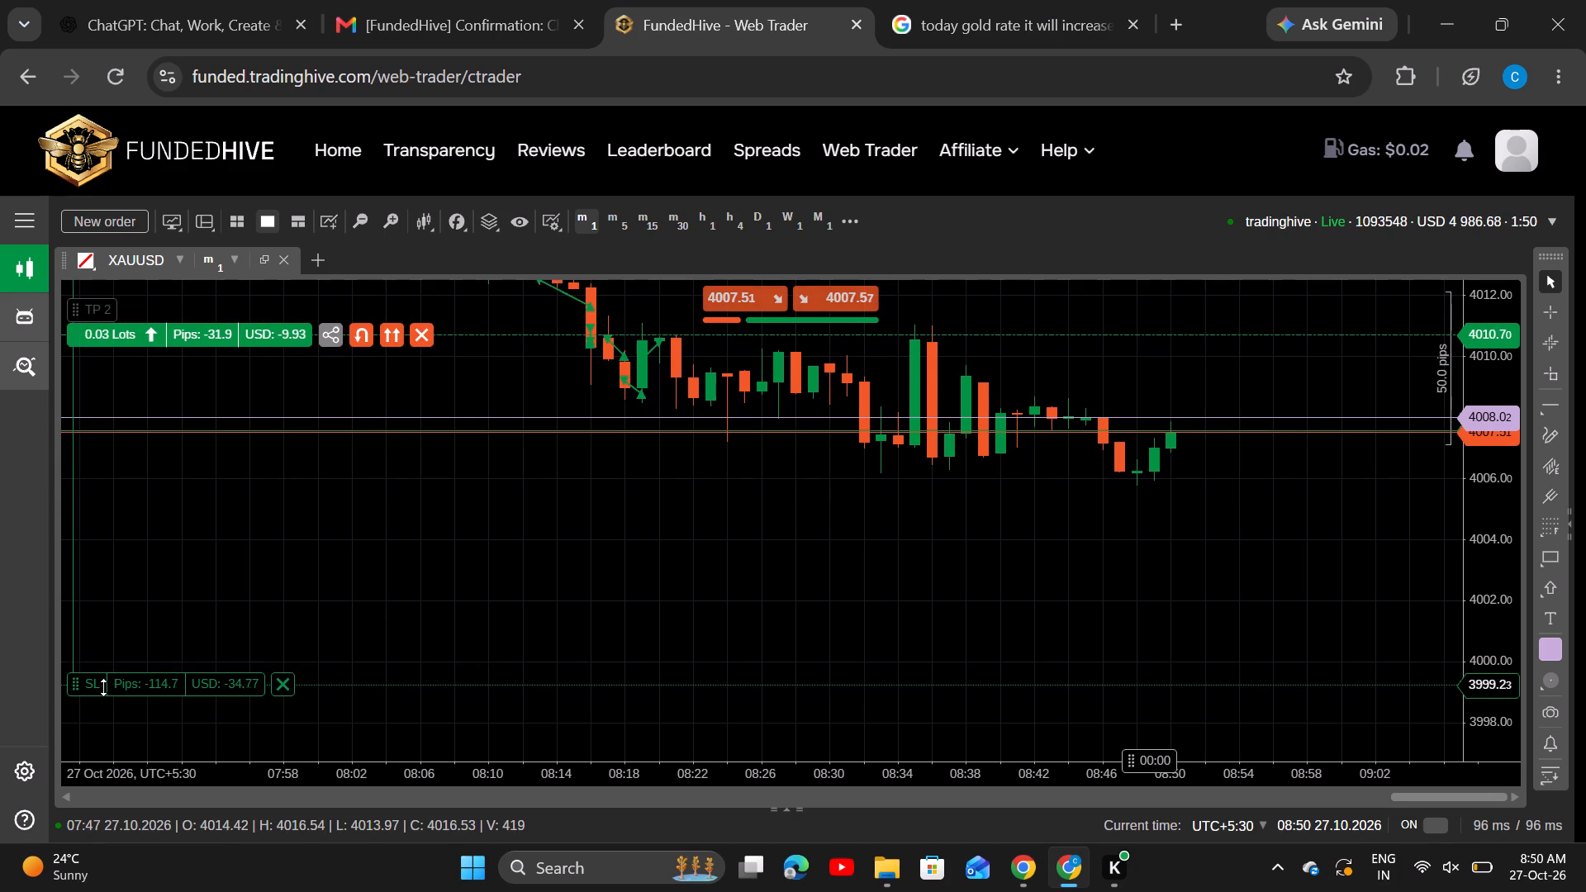
pyautogui.moveTo(103, 687); pyautogui.dragTo(100, 712)
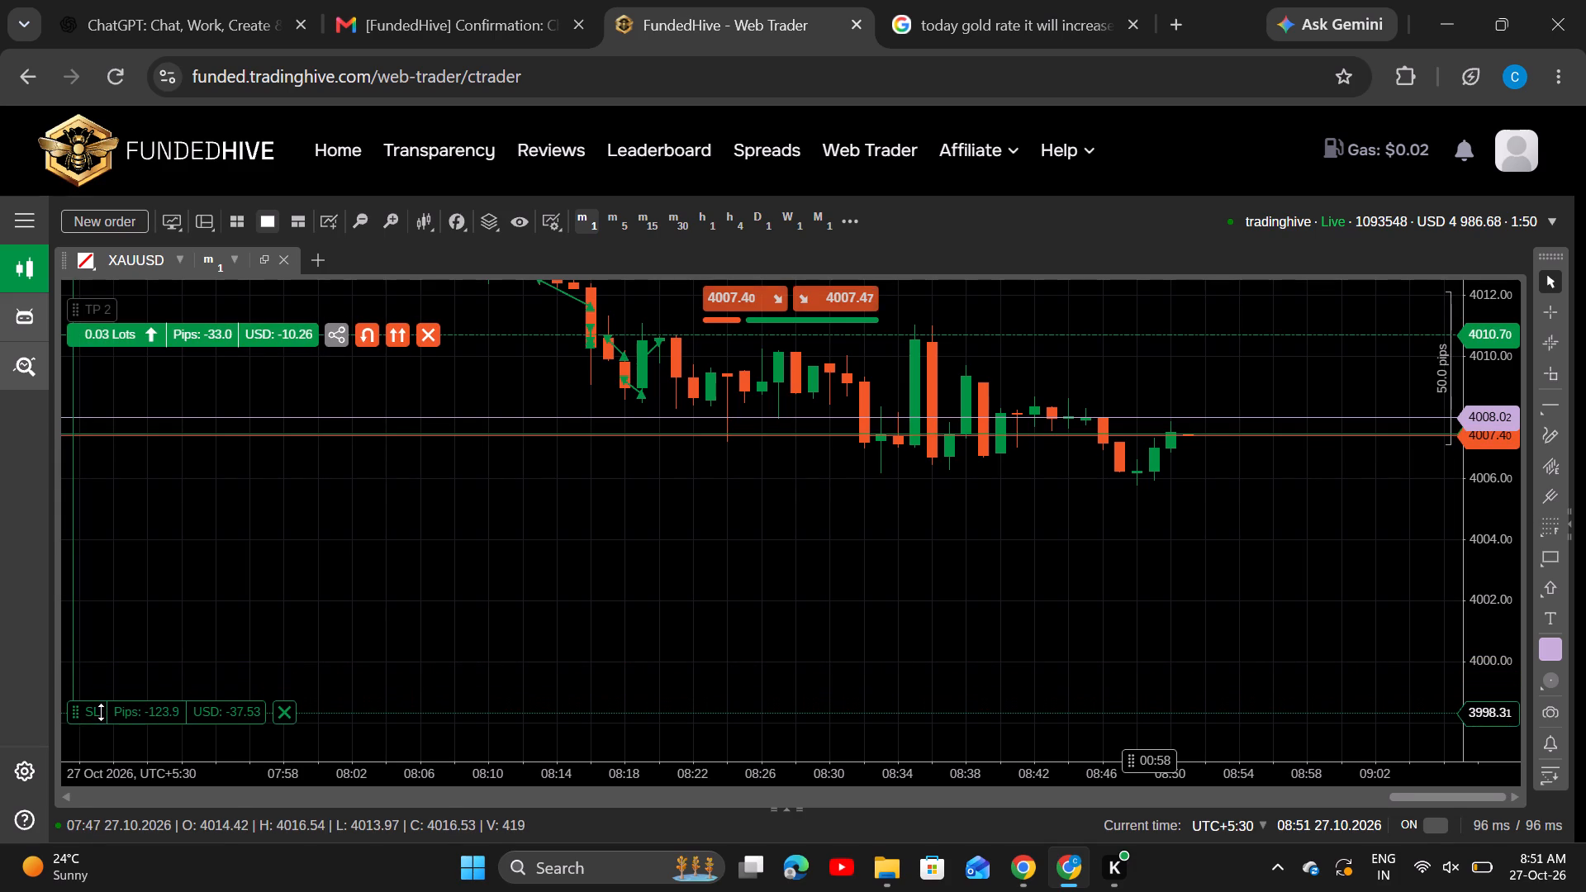
pyautogui.moveTo(100, 712); pyautogui.dragTo(99, 725)
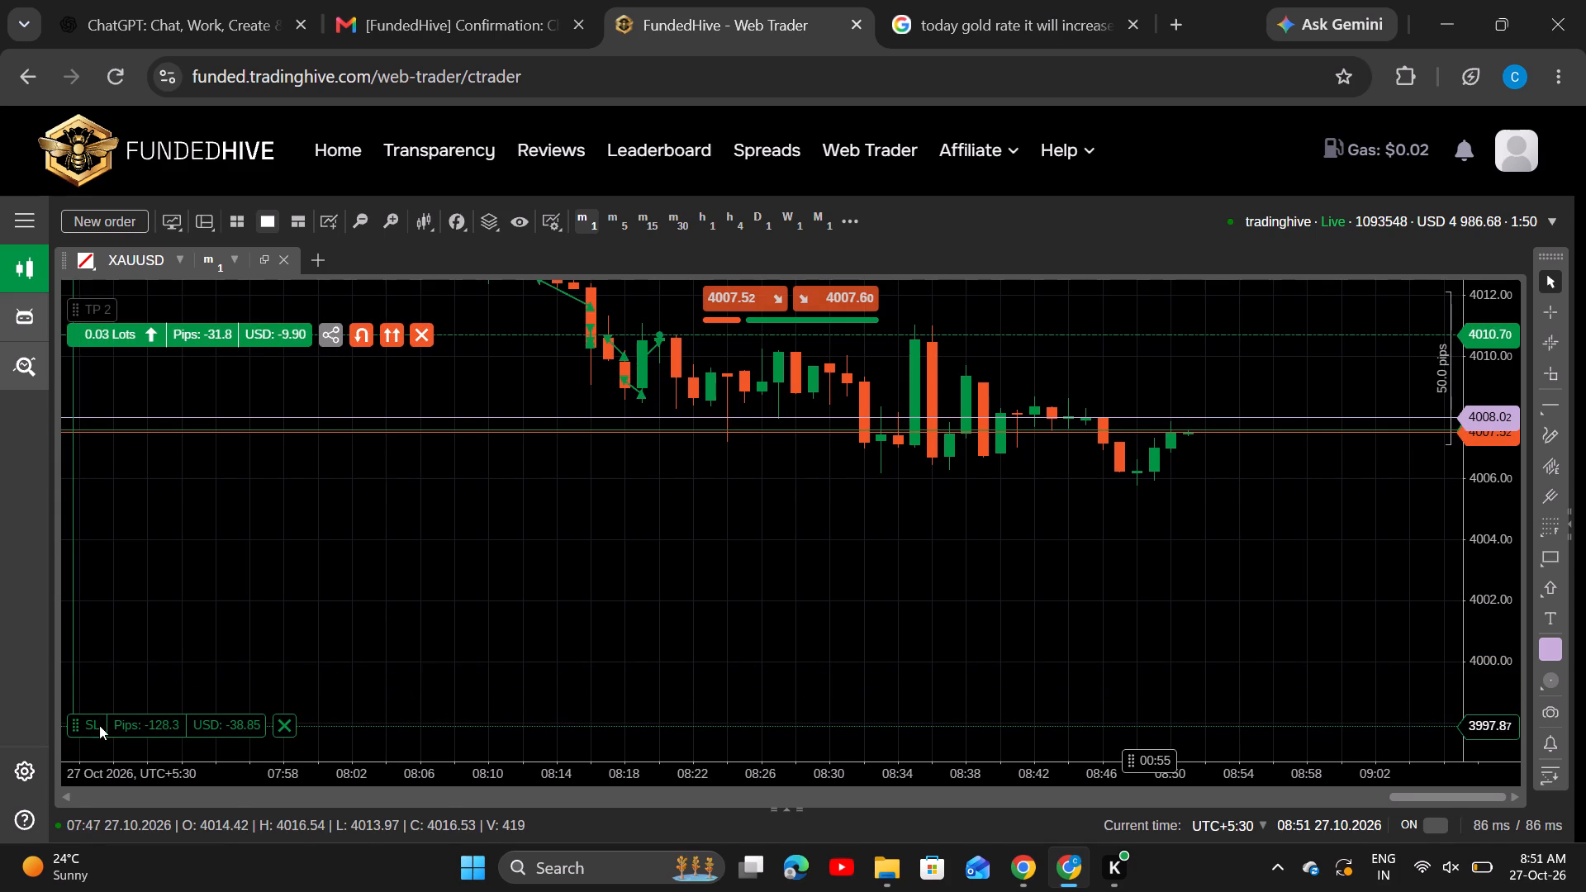
pyautogui.moveTo(365, 681); pyautogui.dragTo(365, 559)
pyautogui.moveTo(93, 609); pyautogui.dragTo(92, 610)
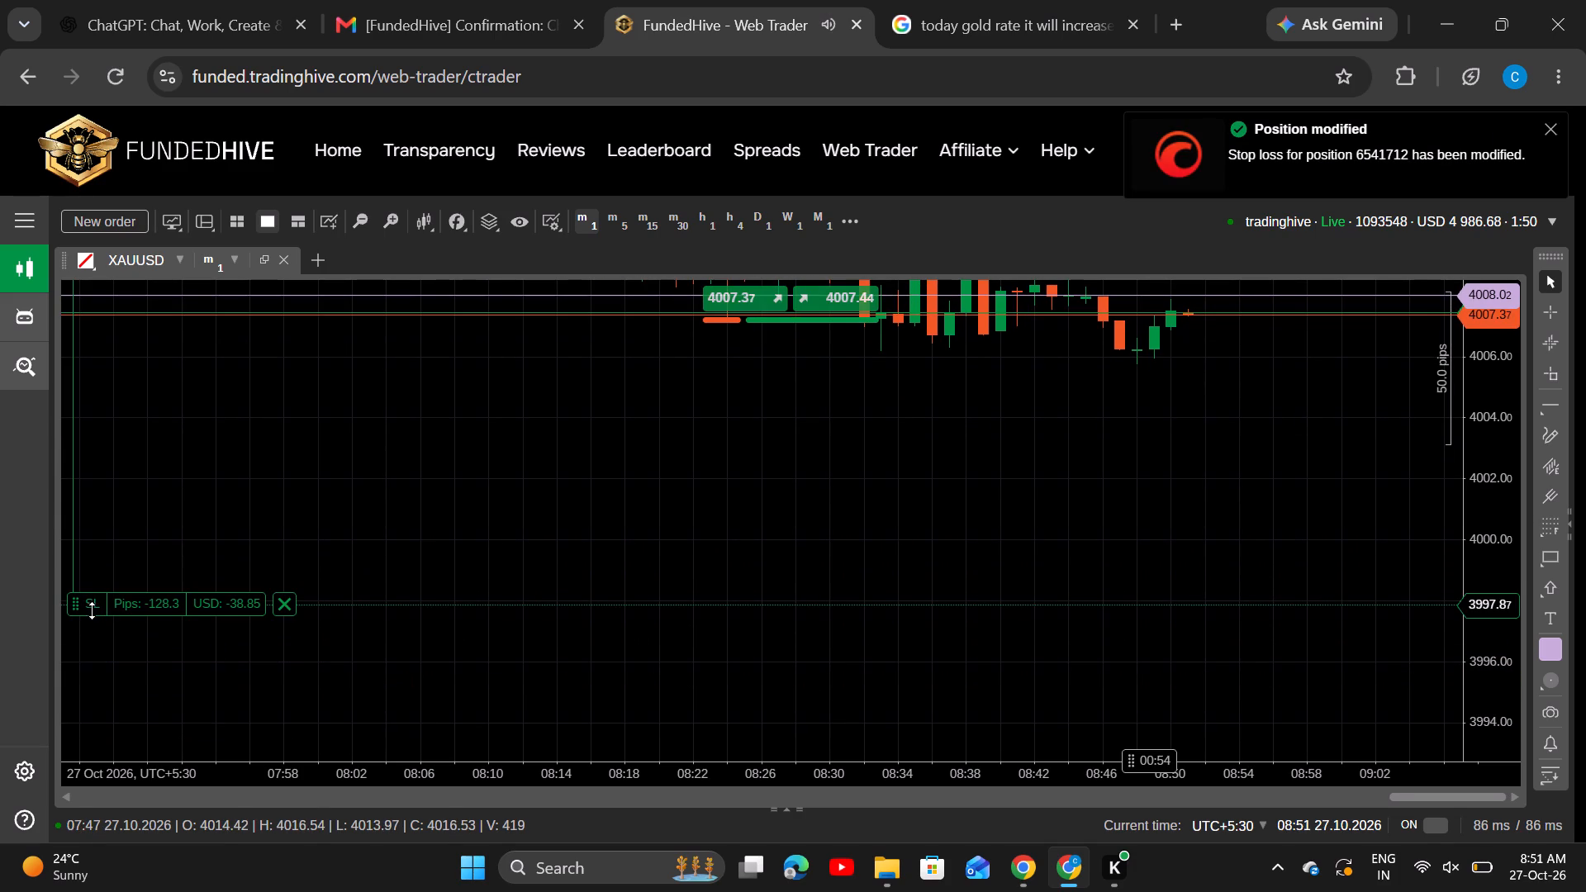
pyautogui.moveTo(92, 610); pyautogui.dragTo(89, 638)
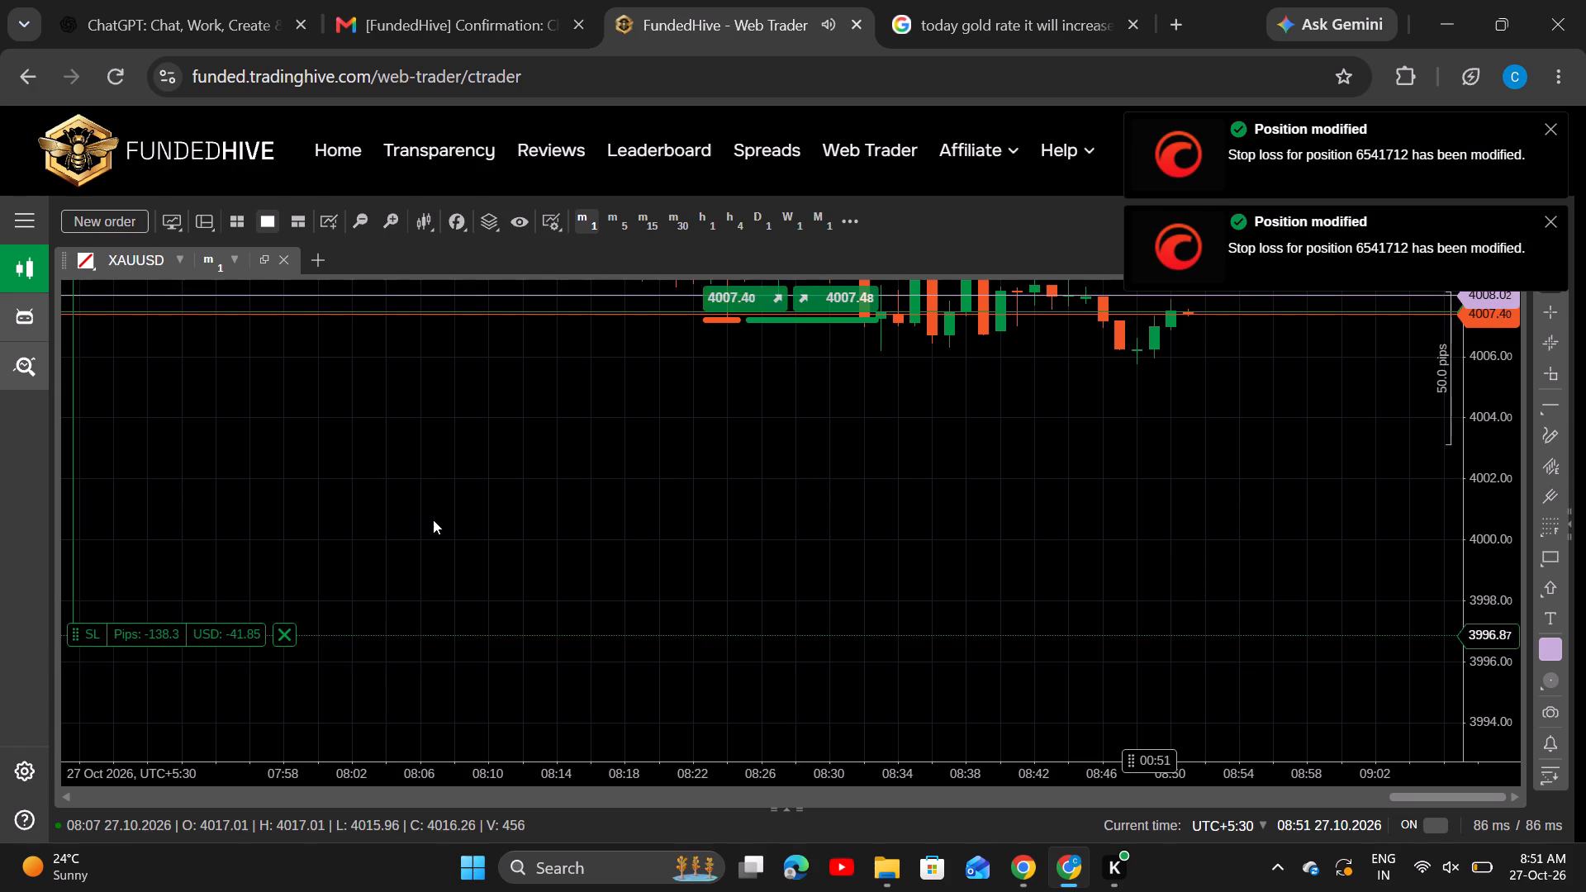